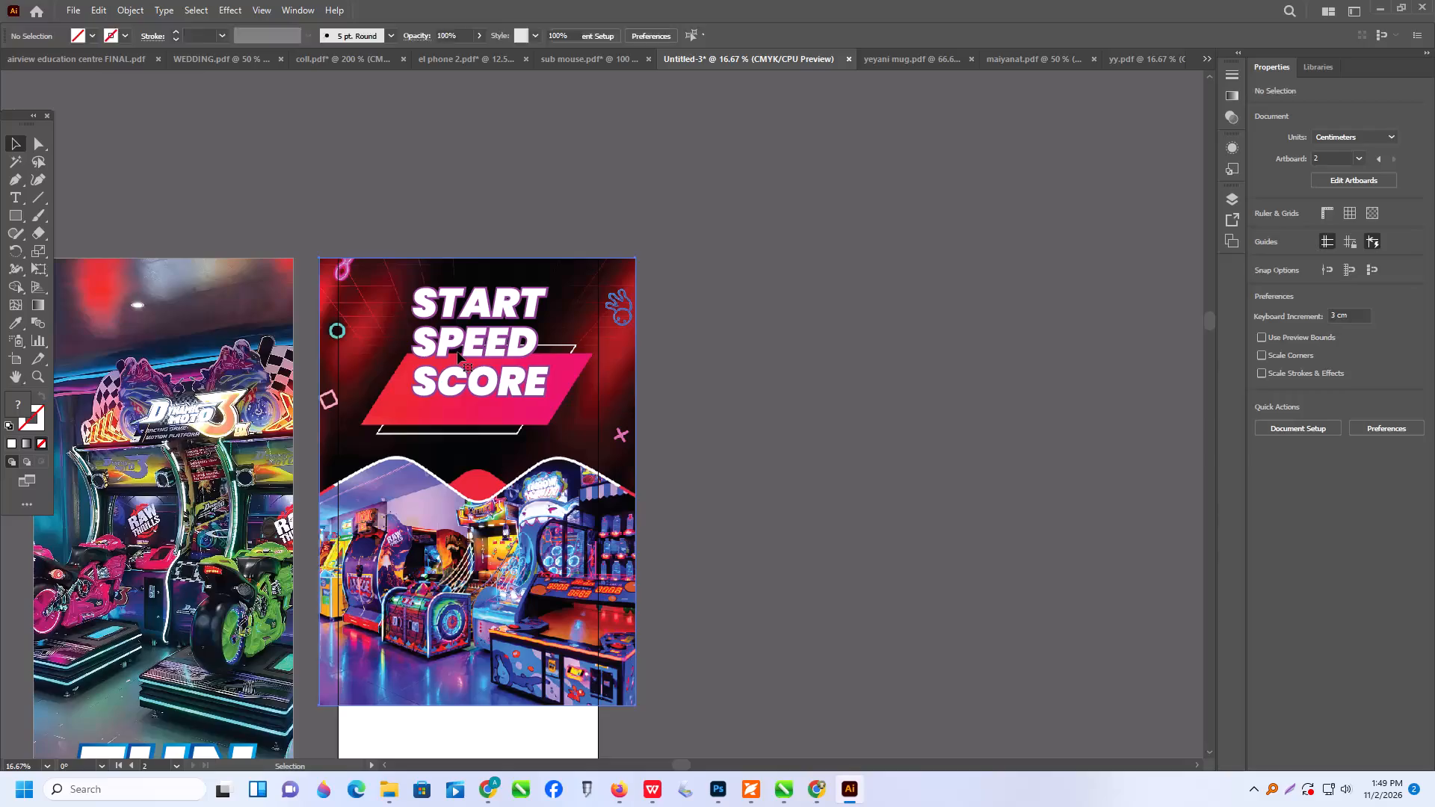
Enlarge the START SPEED SCORE lettering to about 33.8 by 26.9 cm and shift it slightly upward over the pink parallelogram.
left_click(502, 345)
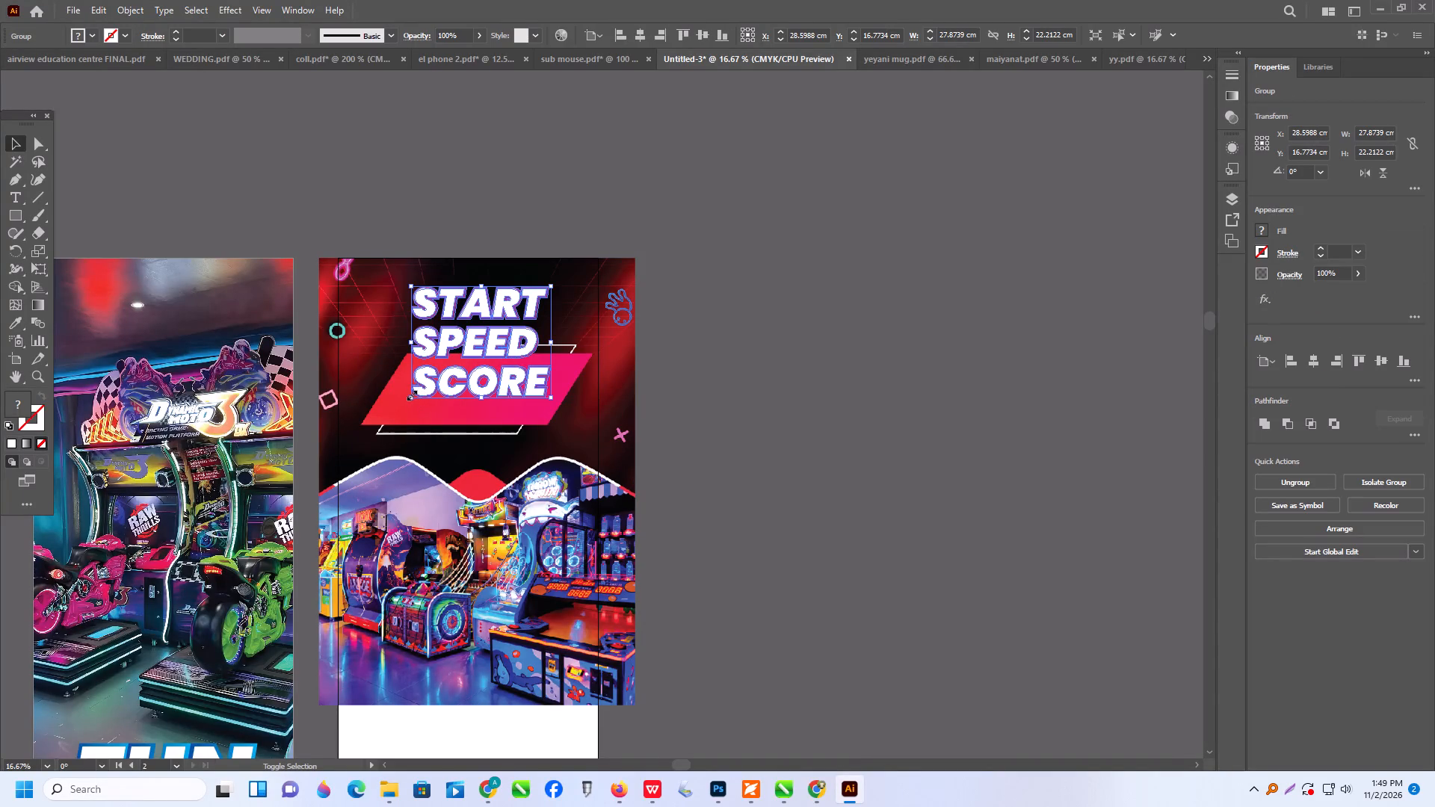
left_click_drag(409, 395, 391, 430, "shift")
left_click(483, 392)
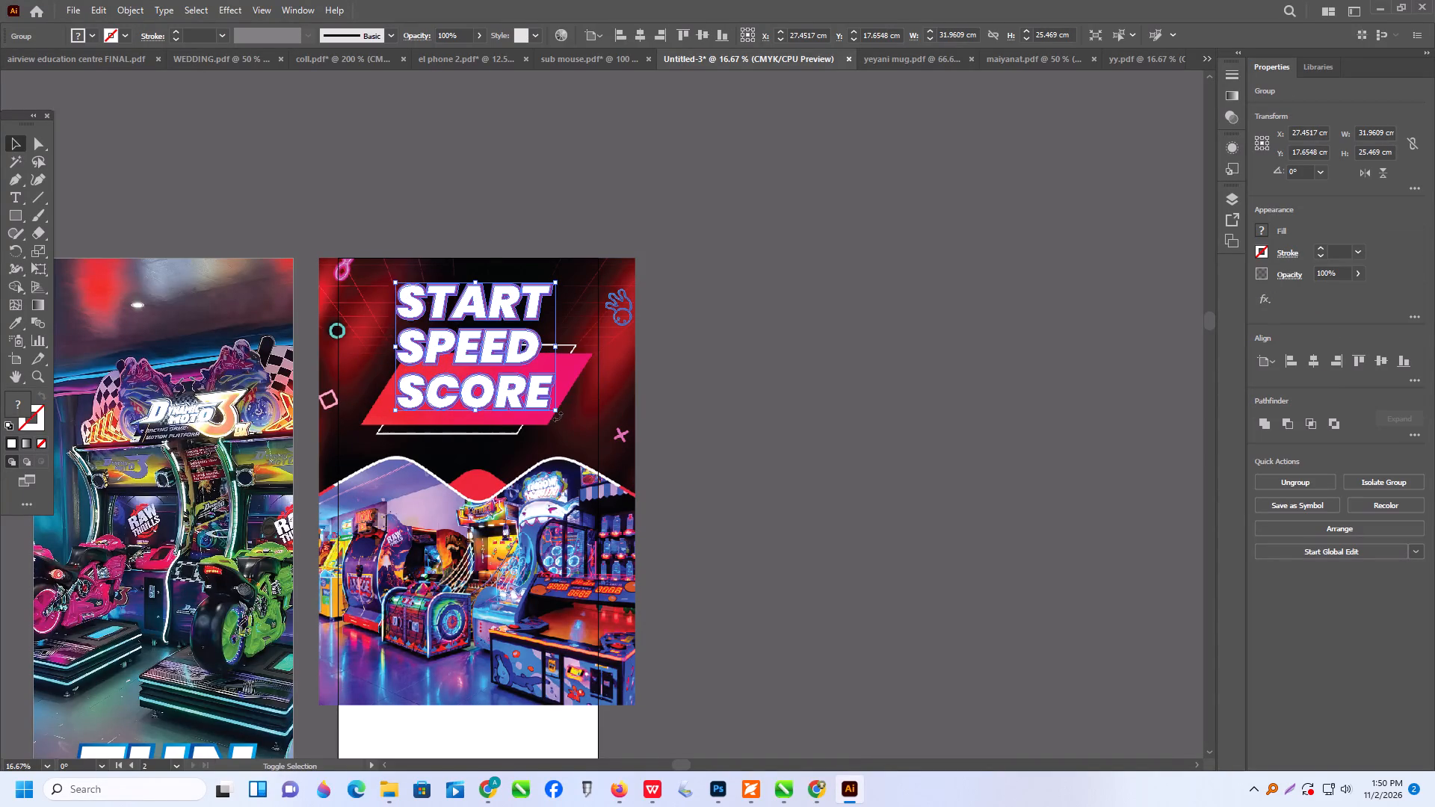
left_click_drag(557, 413, 564, 424, "shift")
left_click_drag(516, 403, 515, 403)
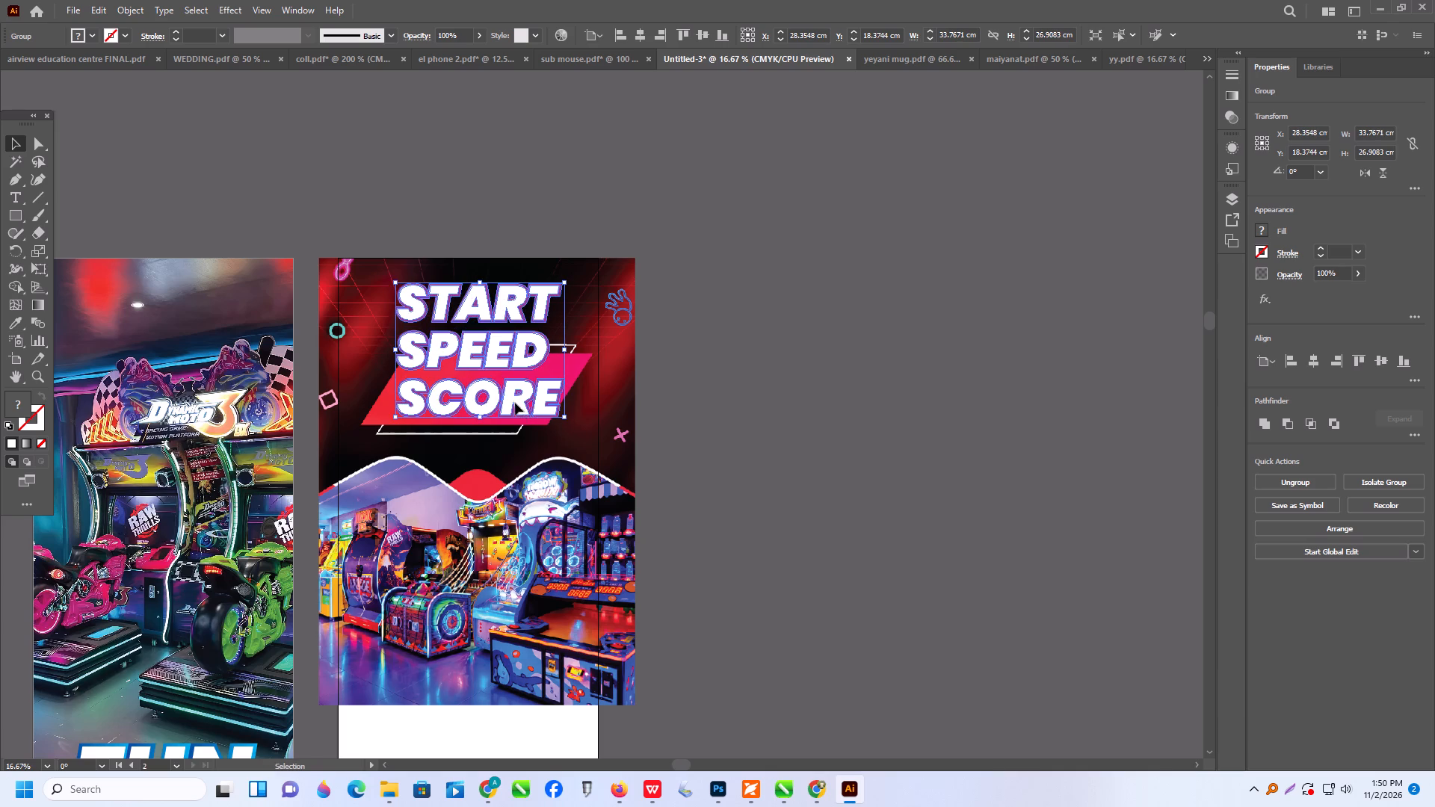
left_click_drag(515, 403, 513, 395)
left_click(726, 398)
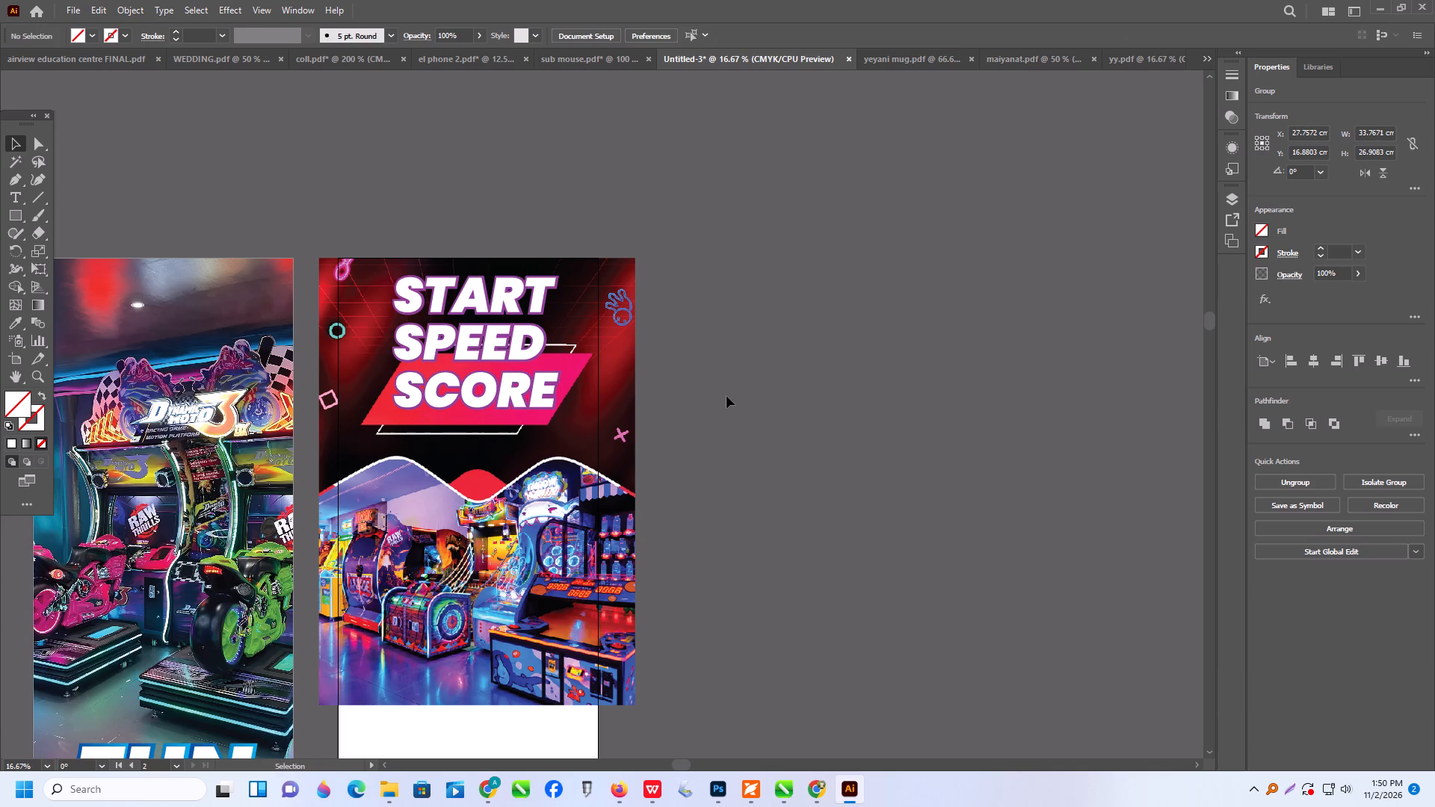
Align the arcade background image to the second artboard's horizontal centre and top edge.
scroll(726, 396, "down", 13)
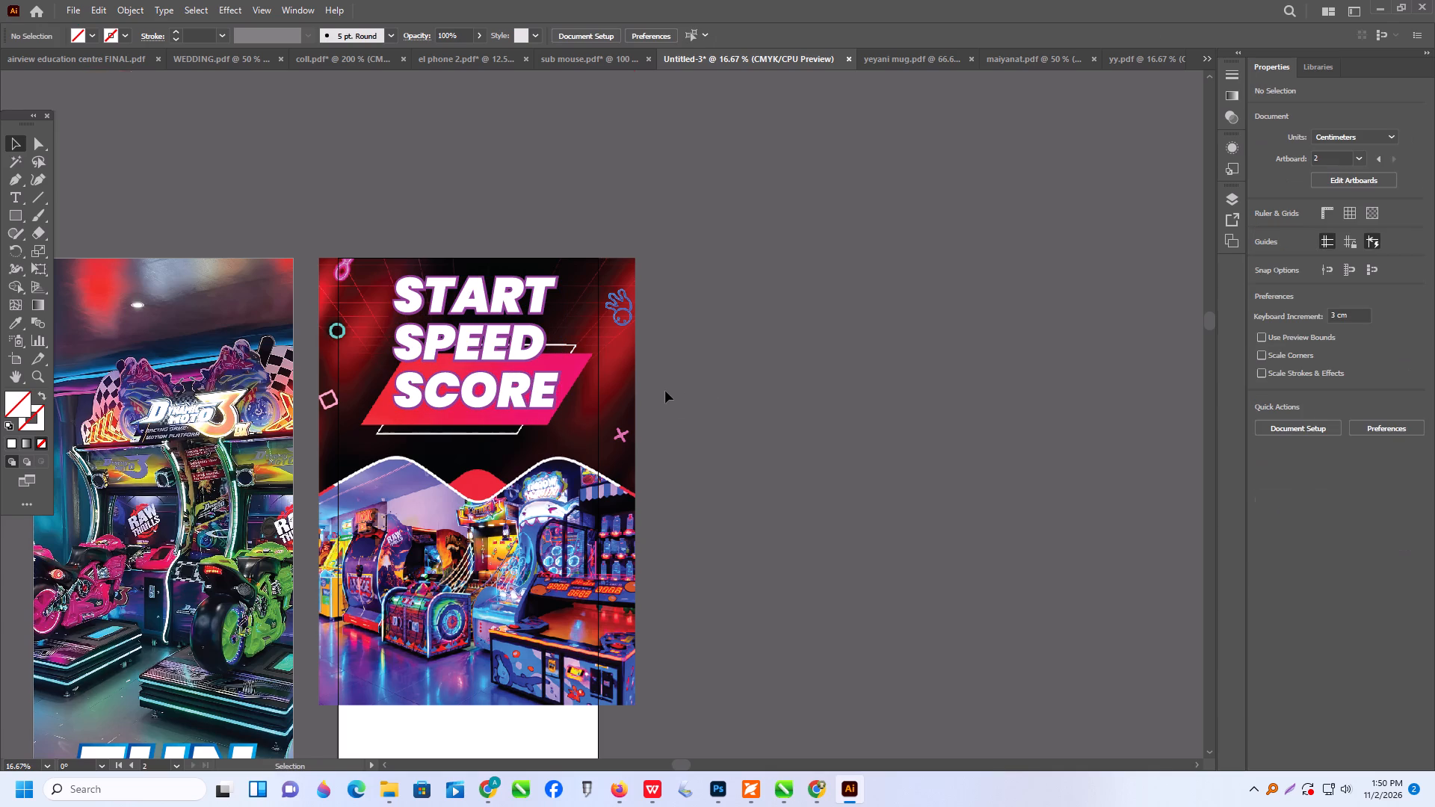
scroll(663, 392, "down", 8)
left_click(467, 312)
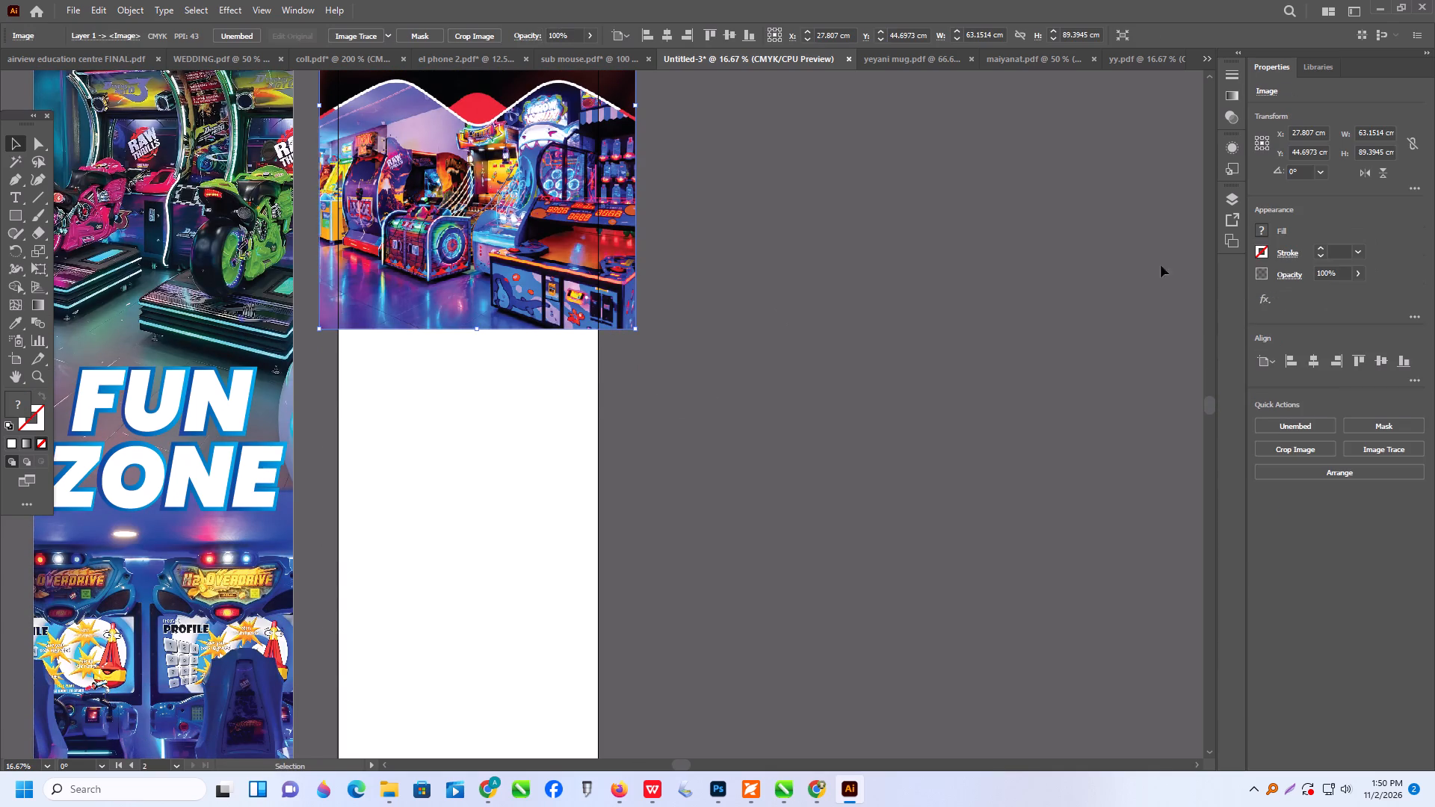
left_click(1315, 358)
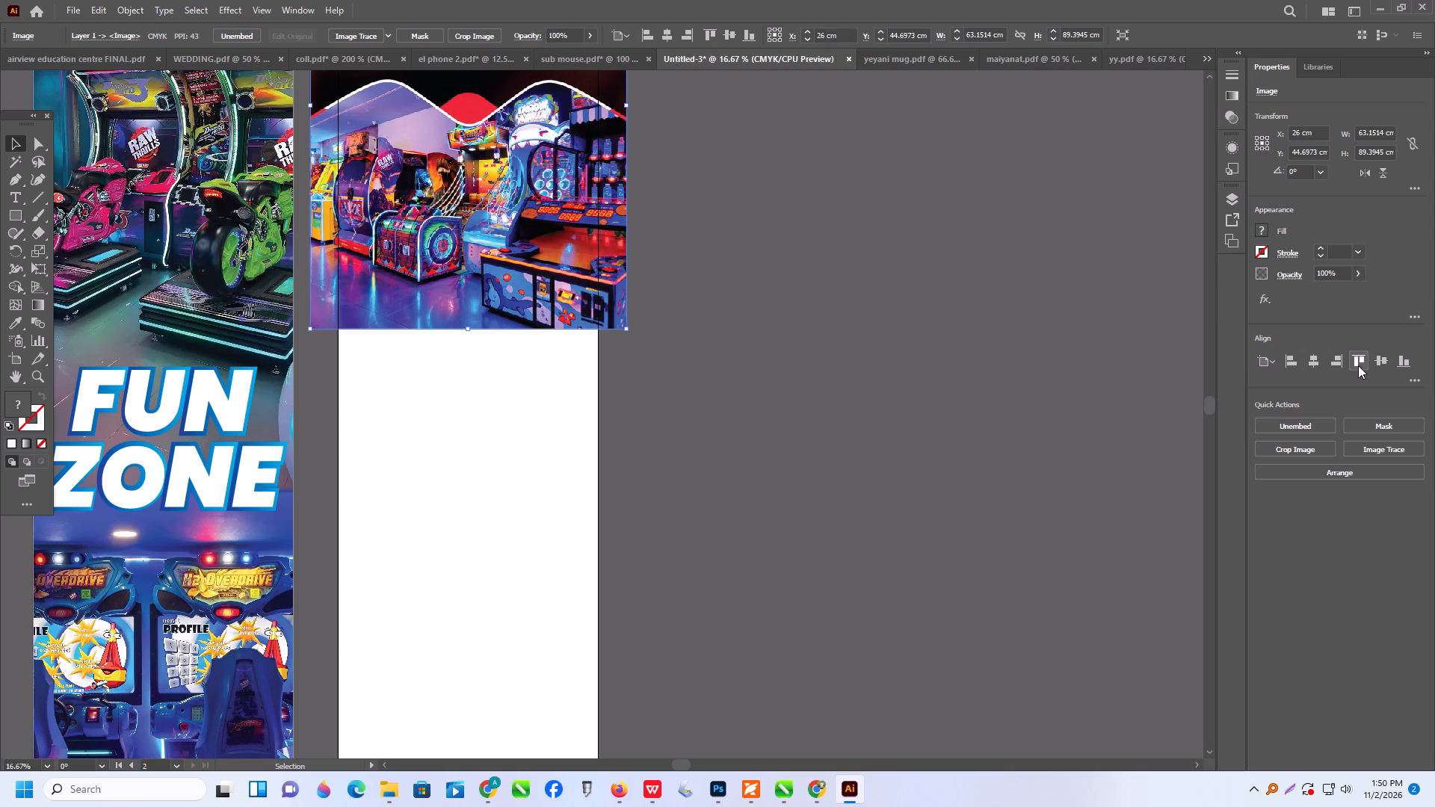
left_click(1358, 360)
scroll(755, 398, "down", 2, "alt")
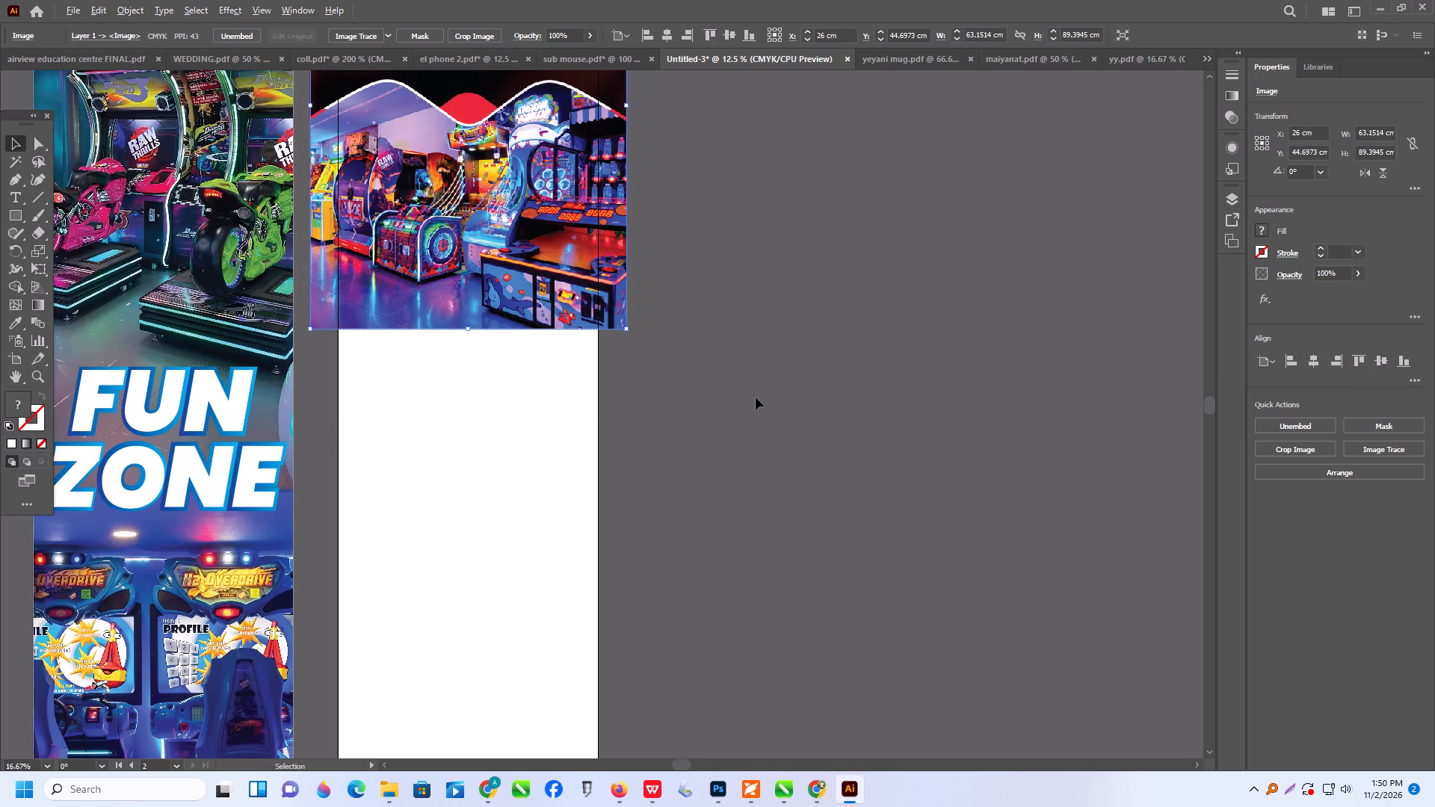
scroll(647, 413, "up", 1)
left_click(647, 413)
Compare the FUN ZONE banner with the partly filled second banner over their full height.
scroll(445, 378, "up", 1, "alt")
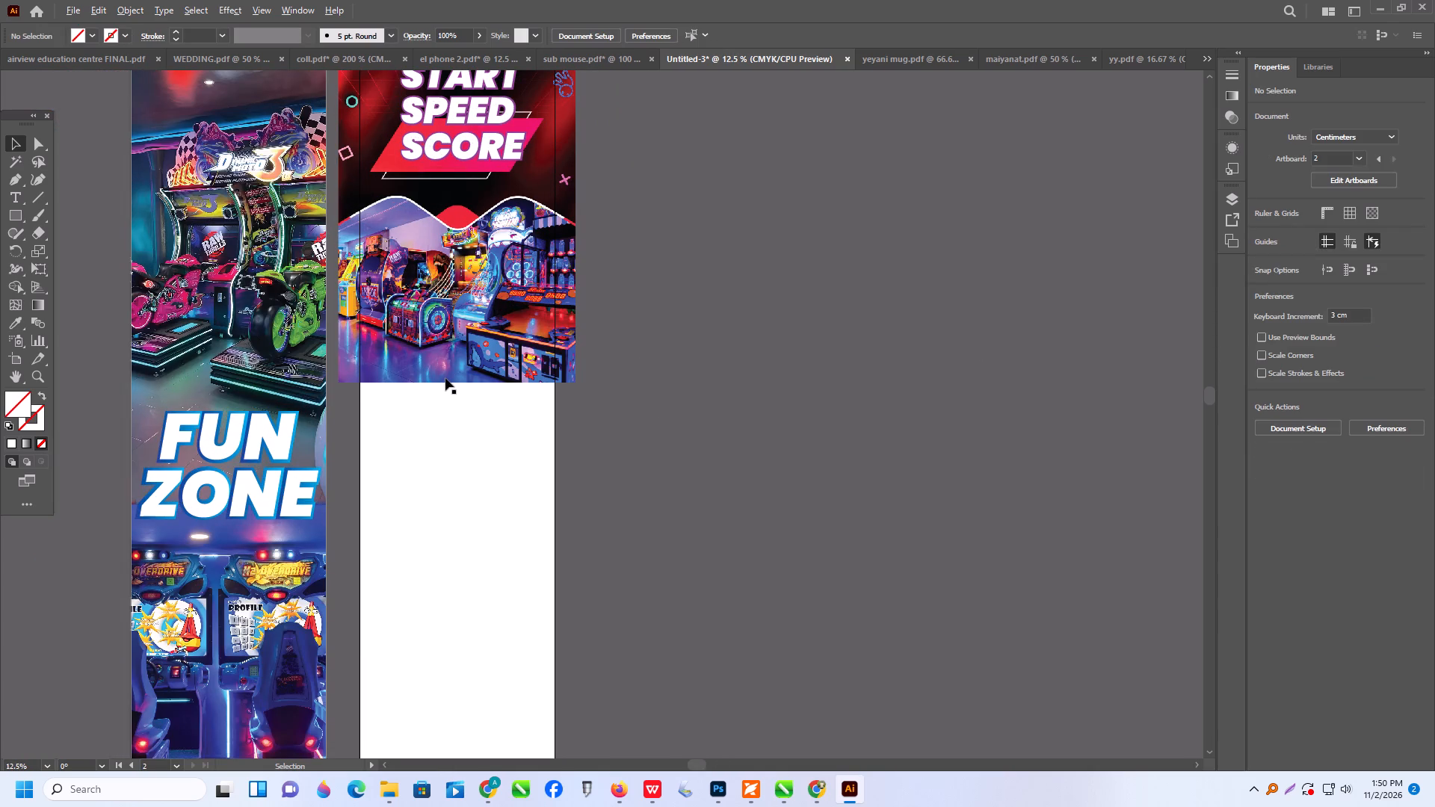
scroll(445, 378, "down", 3)
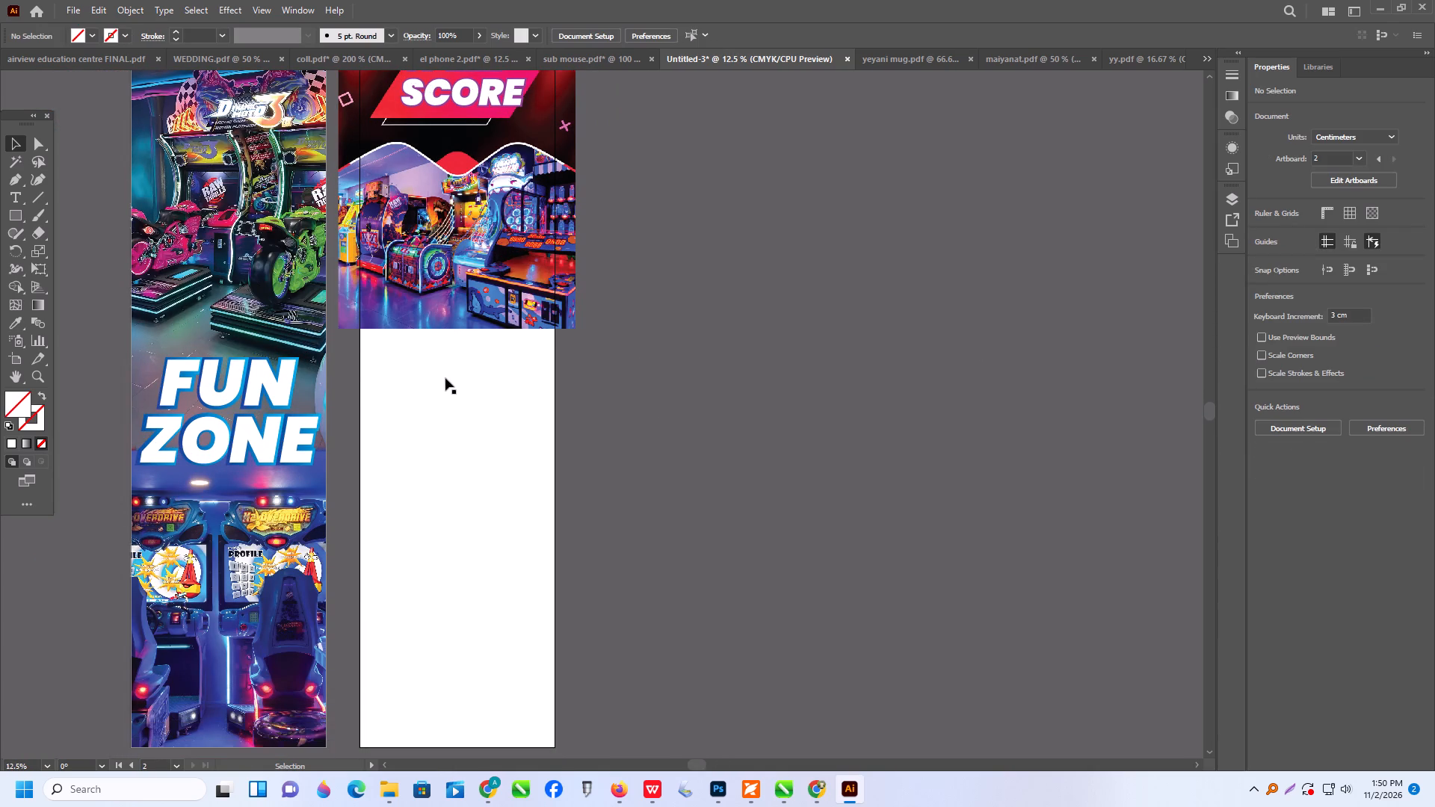
scroll(254, 572, "up", 5)
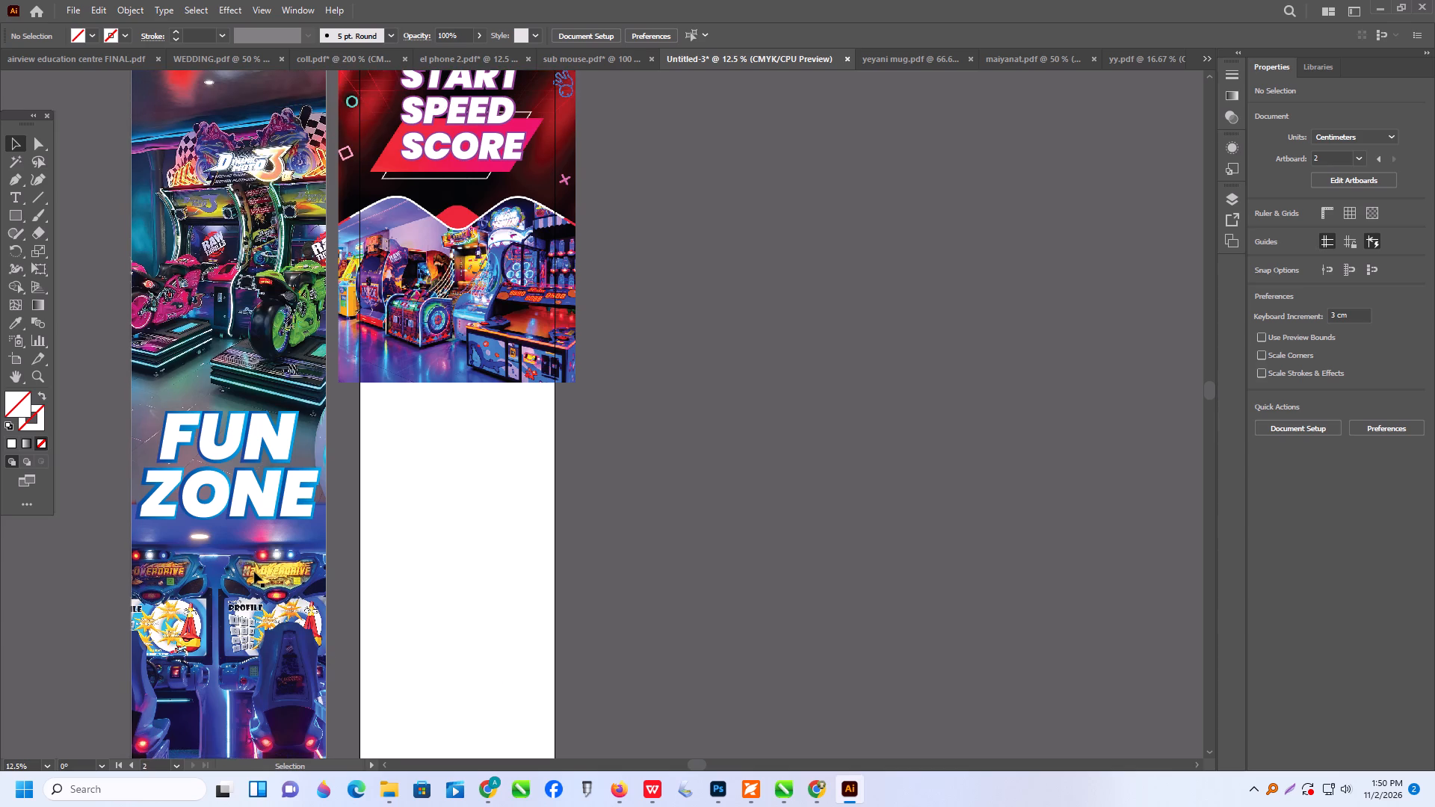
scroll(239, 542, "up", 2, "alt")
scroll(683, 531, "down", 2, "alt")
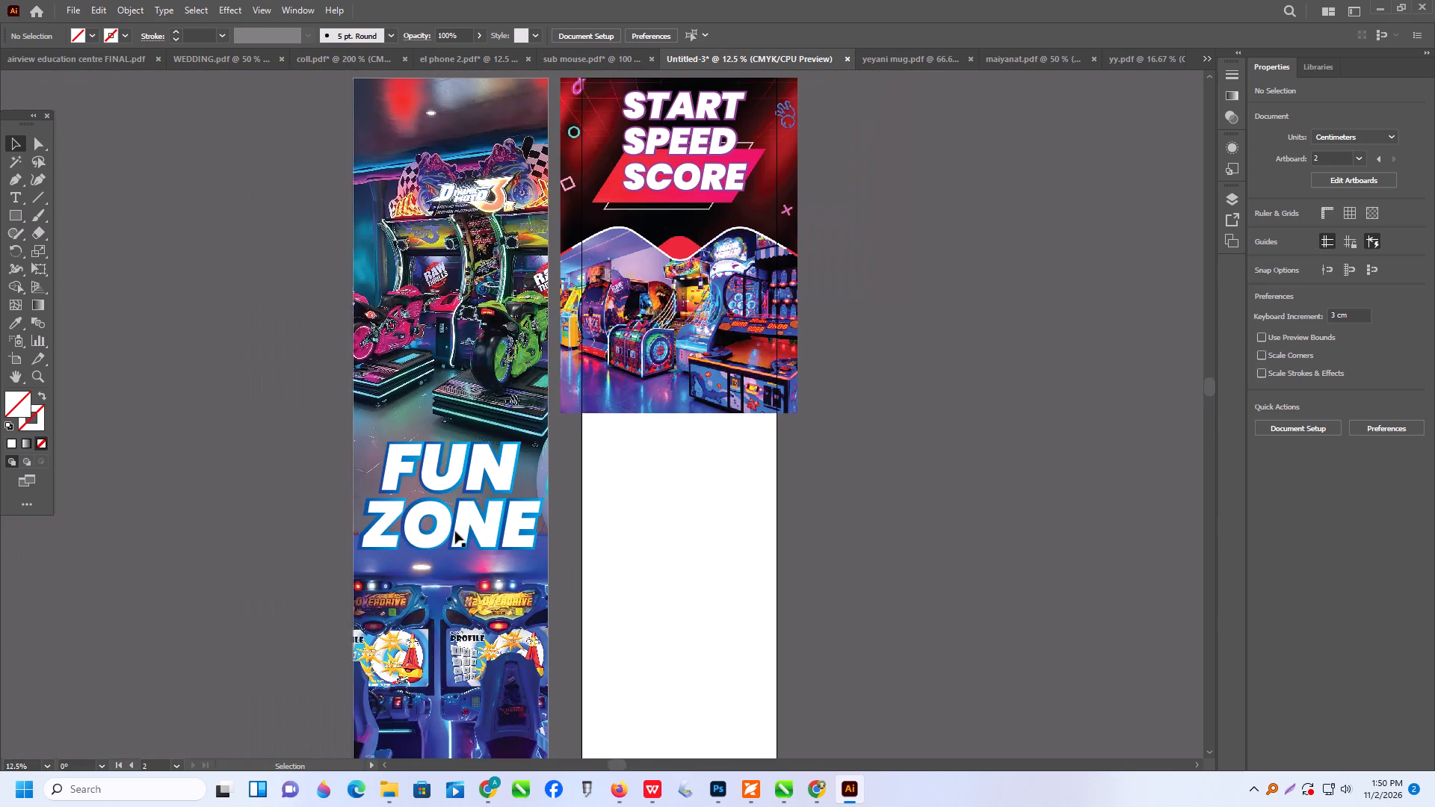
scroll(407, 534, "up", 2)
scroll(467, 528, "down", 6)
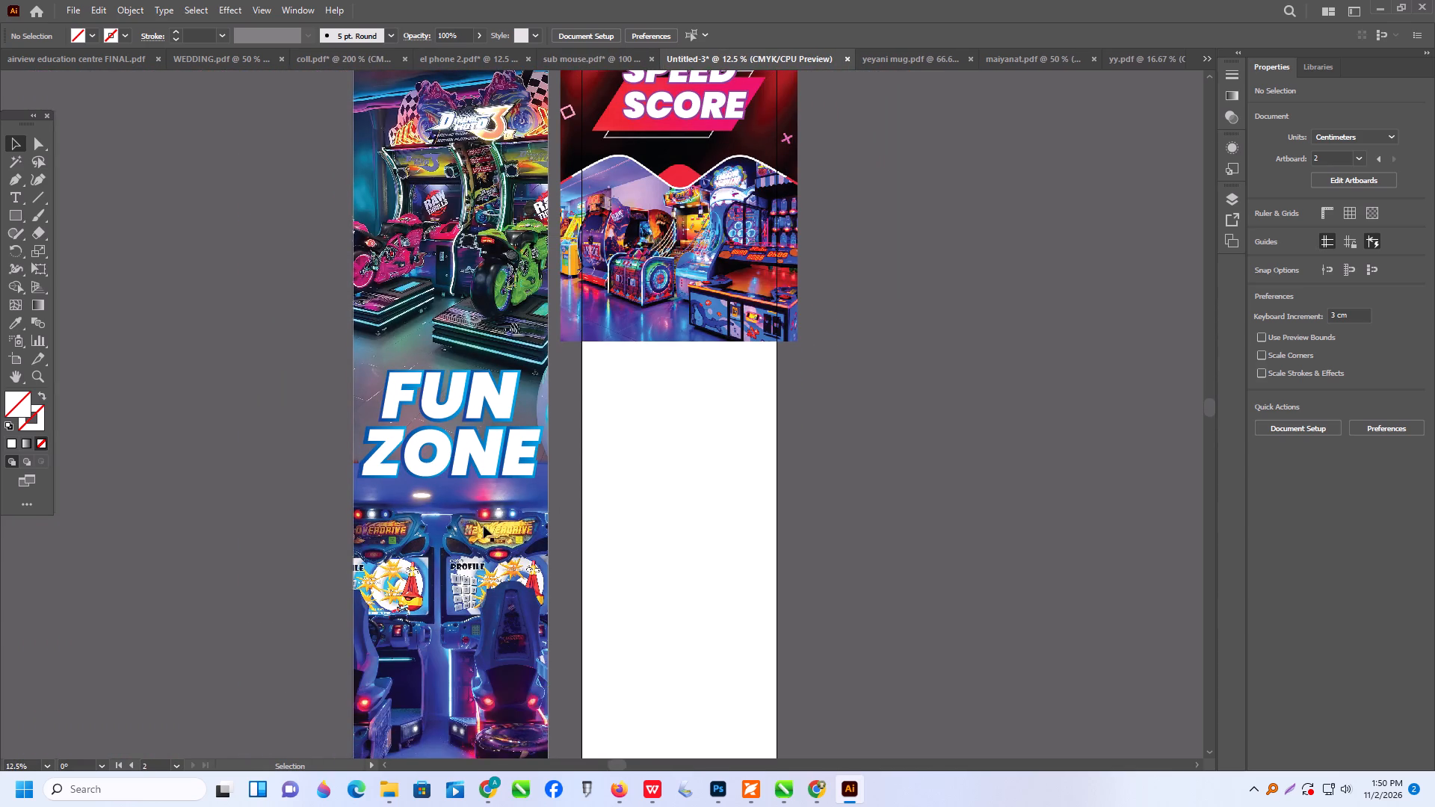
scroll(484, 526, "down", 4)
scroll(642, 513, "up", 1)
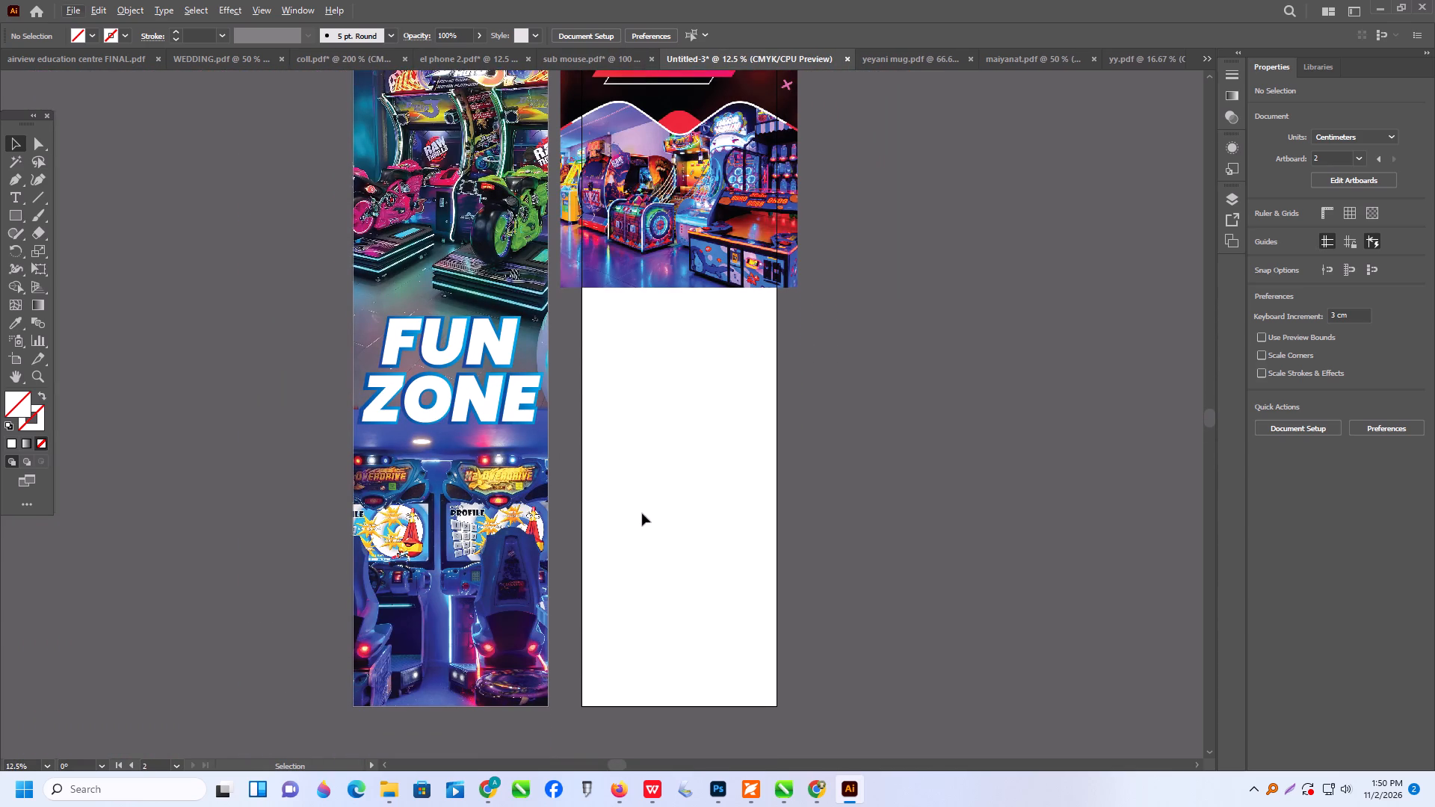
scroll(642, 513, "up", 12)
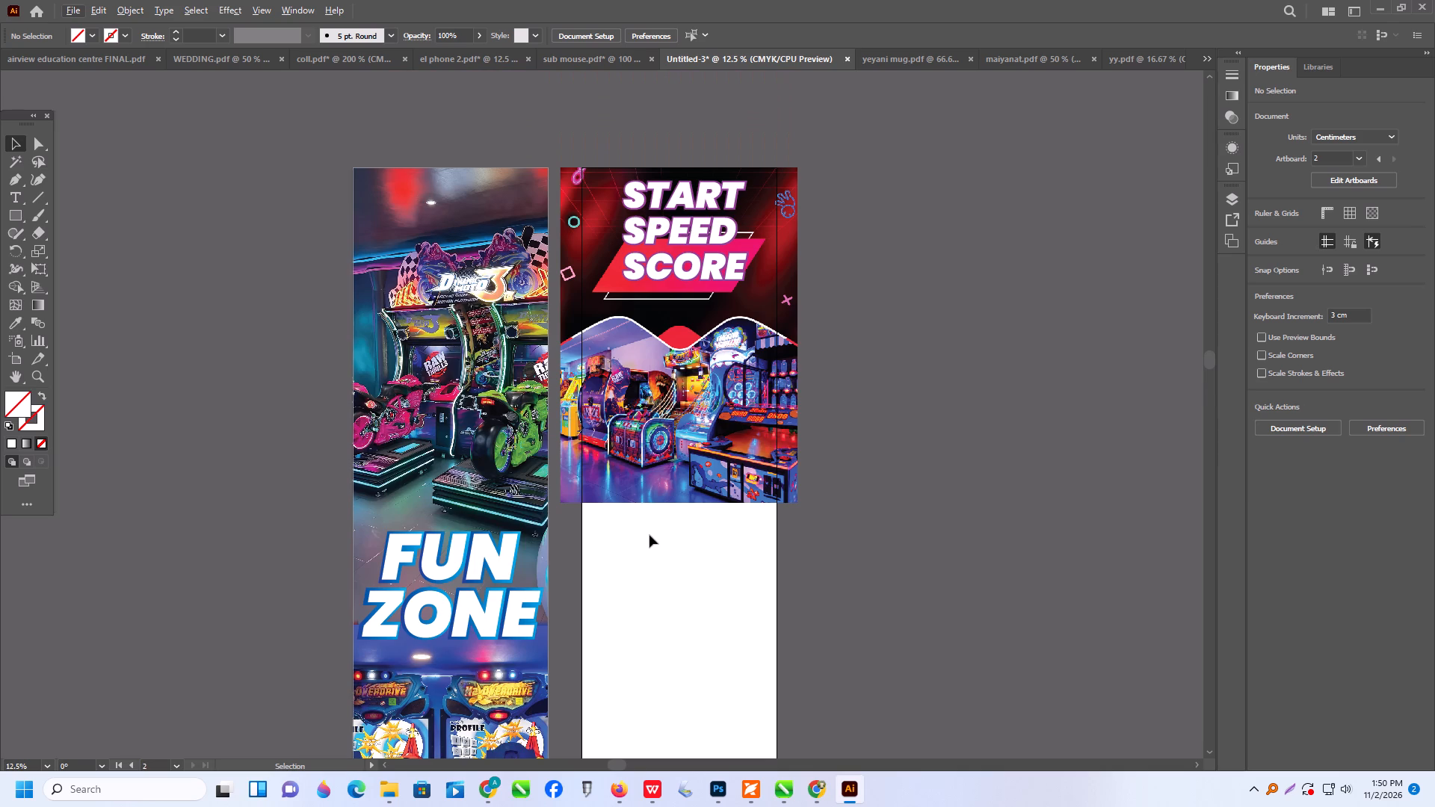
Examine the arcade machines in the second banner's background image up close, across to its outer edge.
scroll(649, 435, "up", 2, "alt")
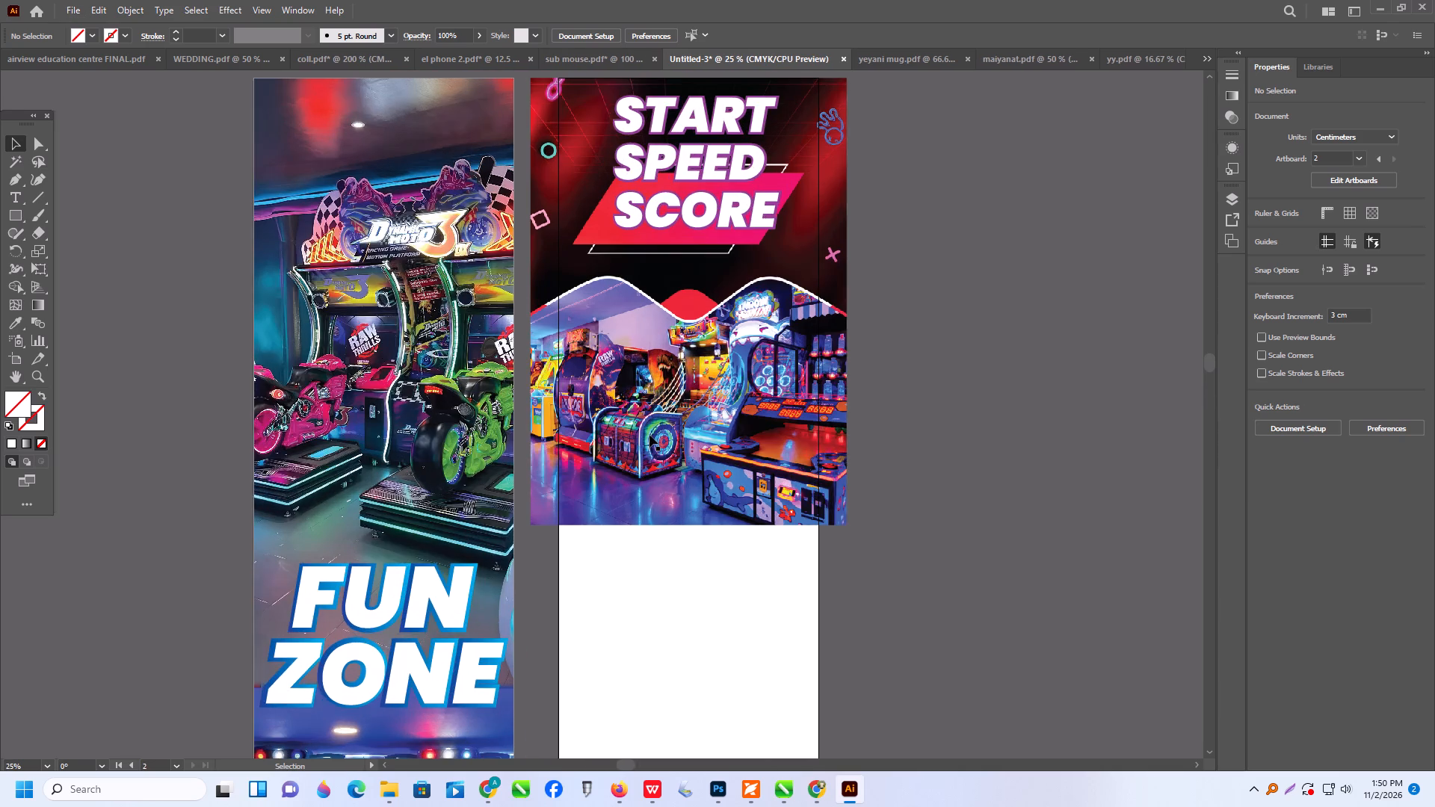
scroll(649, 435, "up", 8, "alt")
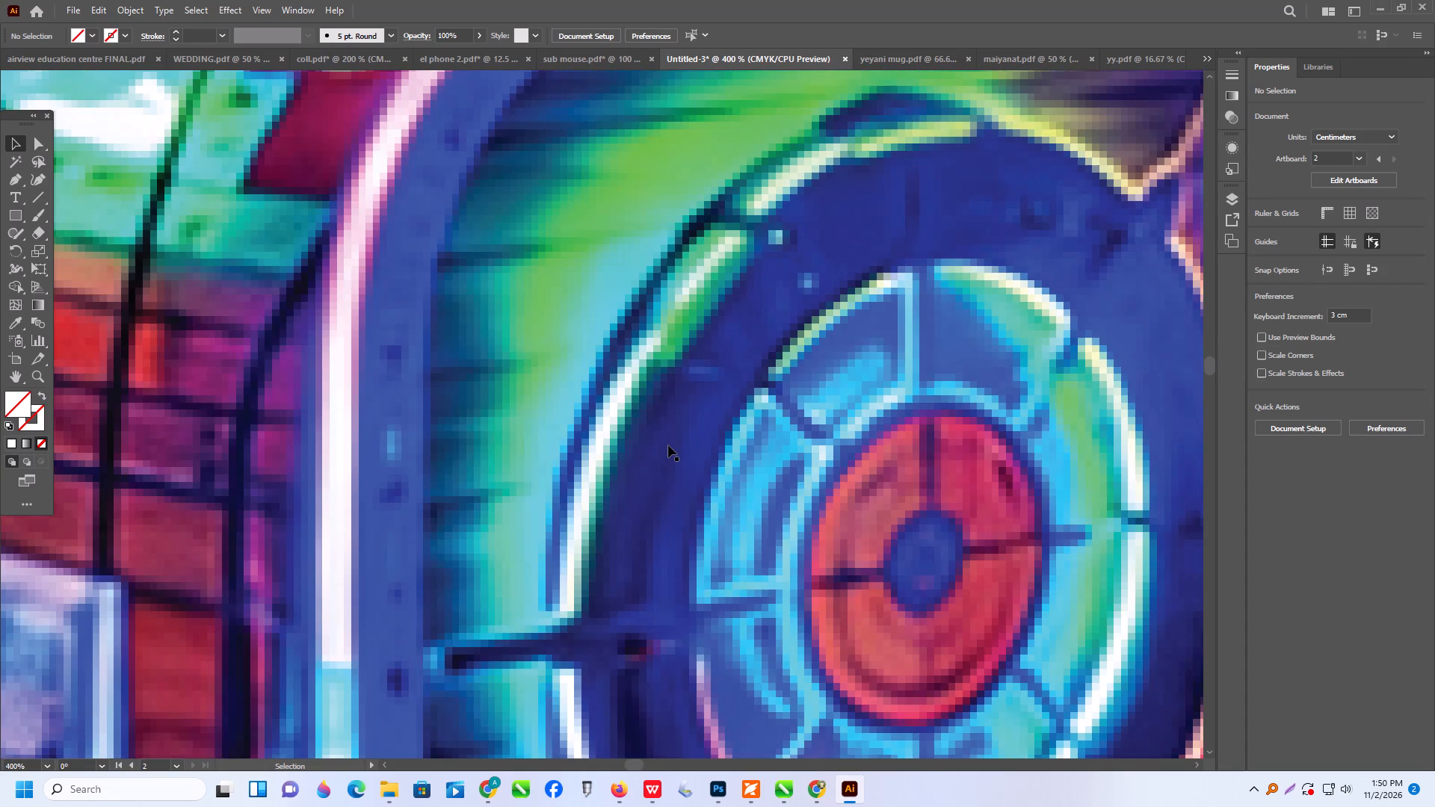
scroll(668, 445, "down", 5, "alt")
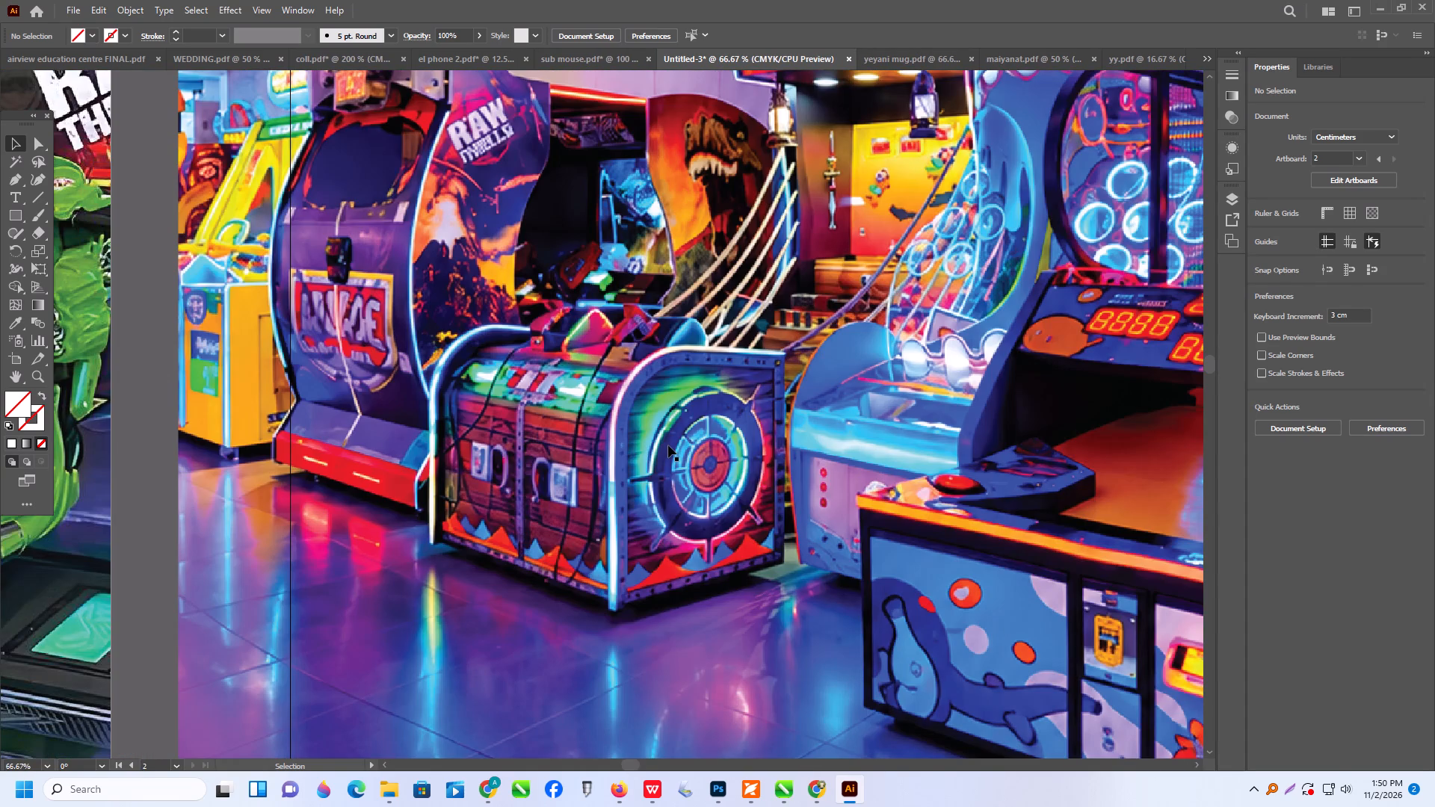
scroll(668, 445, "up", 1, "alt")
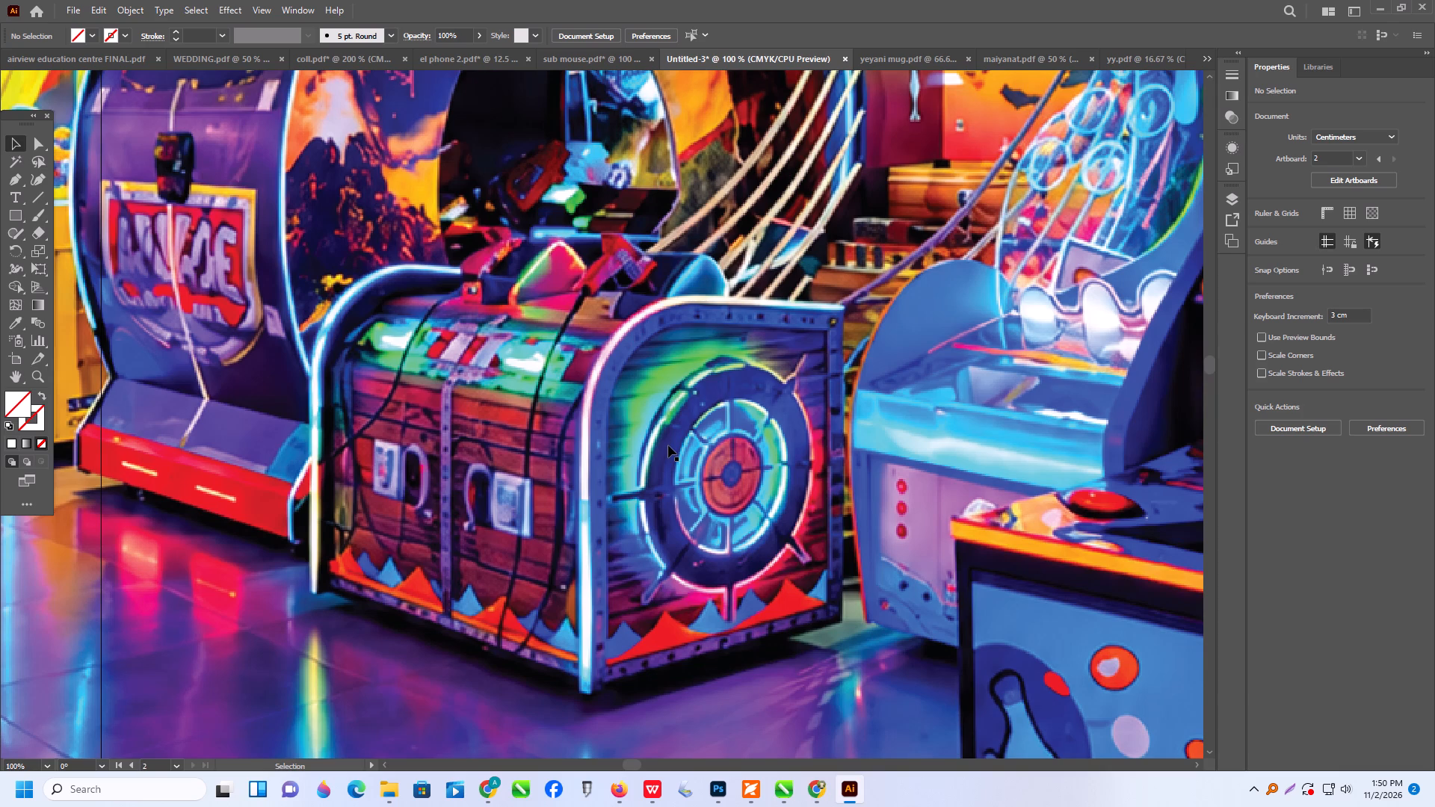
scroll(789, 489, "up", 14)
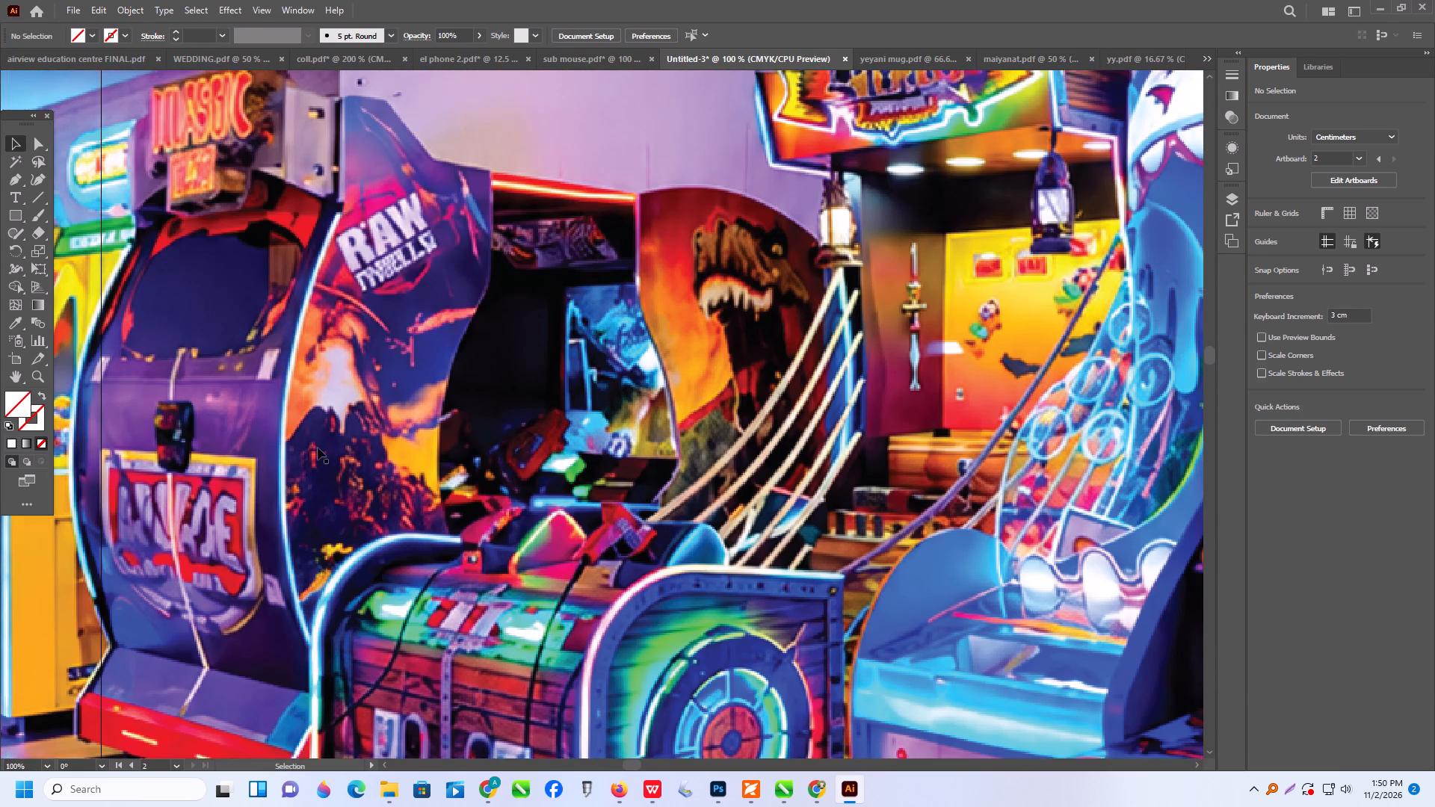
scroll(318, 448, "up", 4)
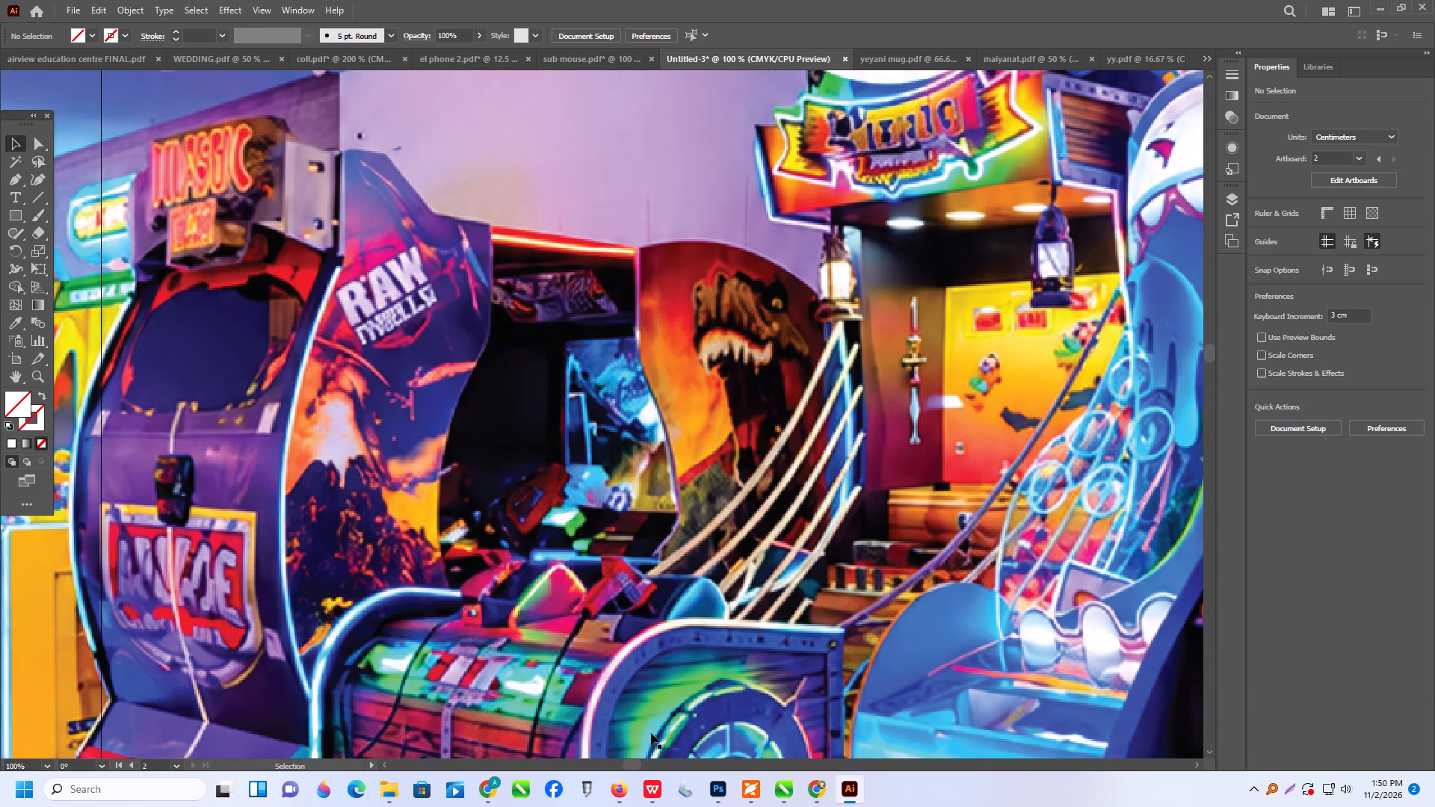
left_click_drag(634, 765, 636, 777)
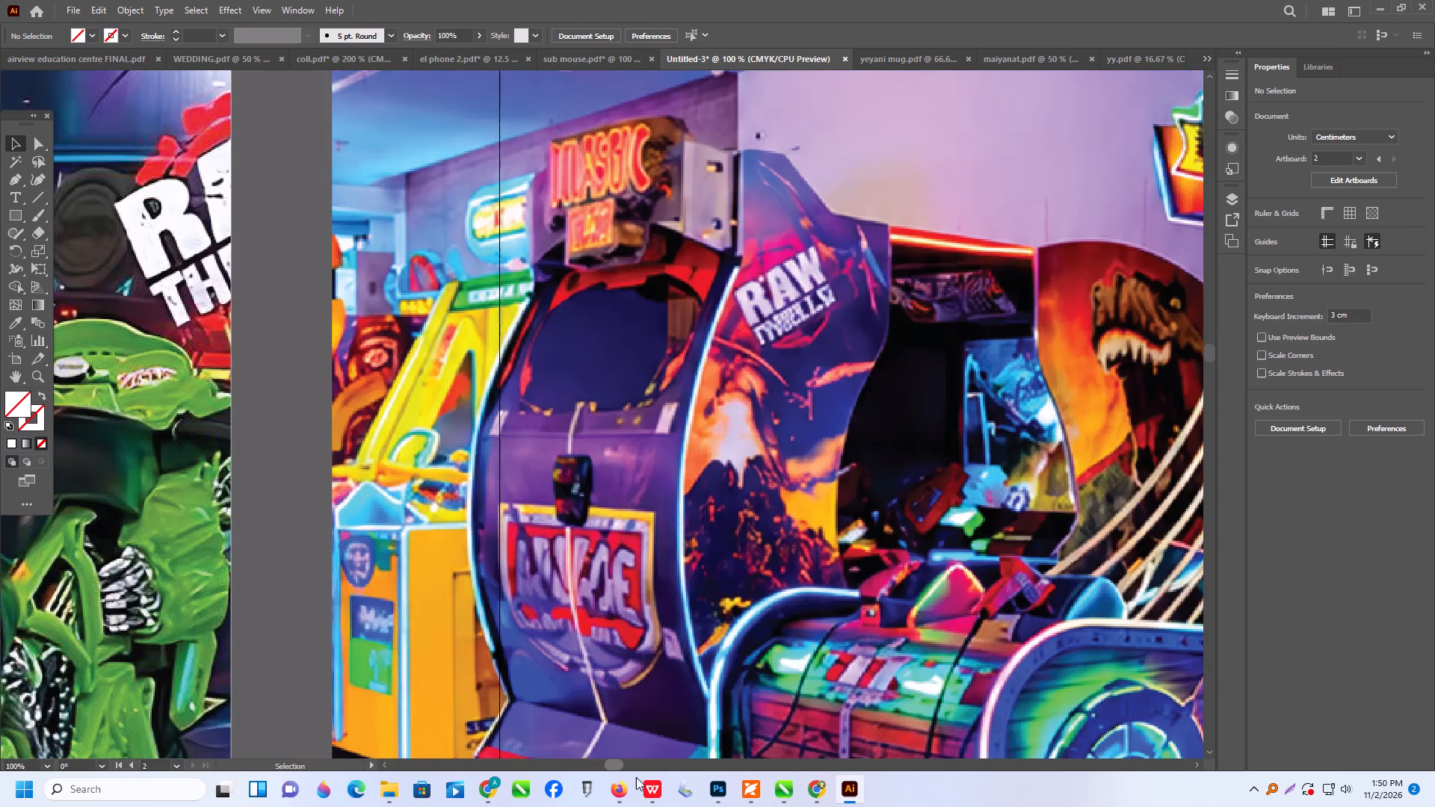
left_click_drag(636, 777, 703, 773)
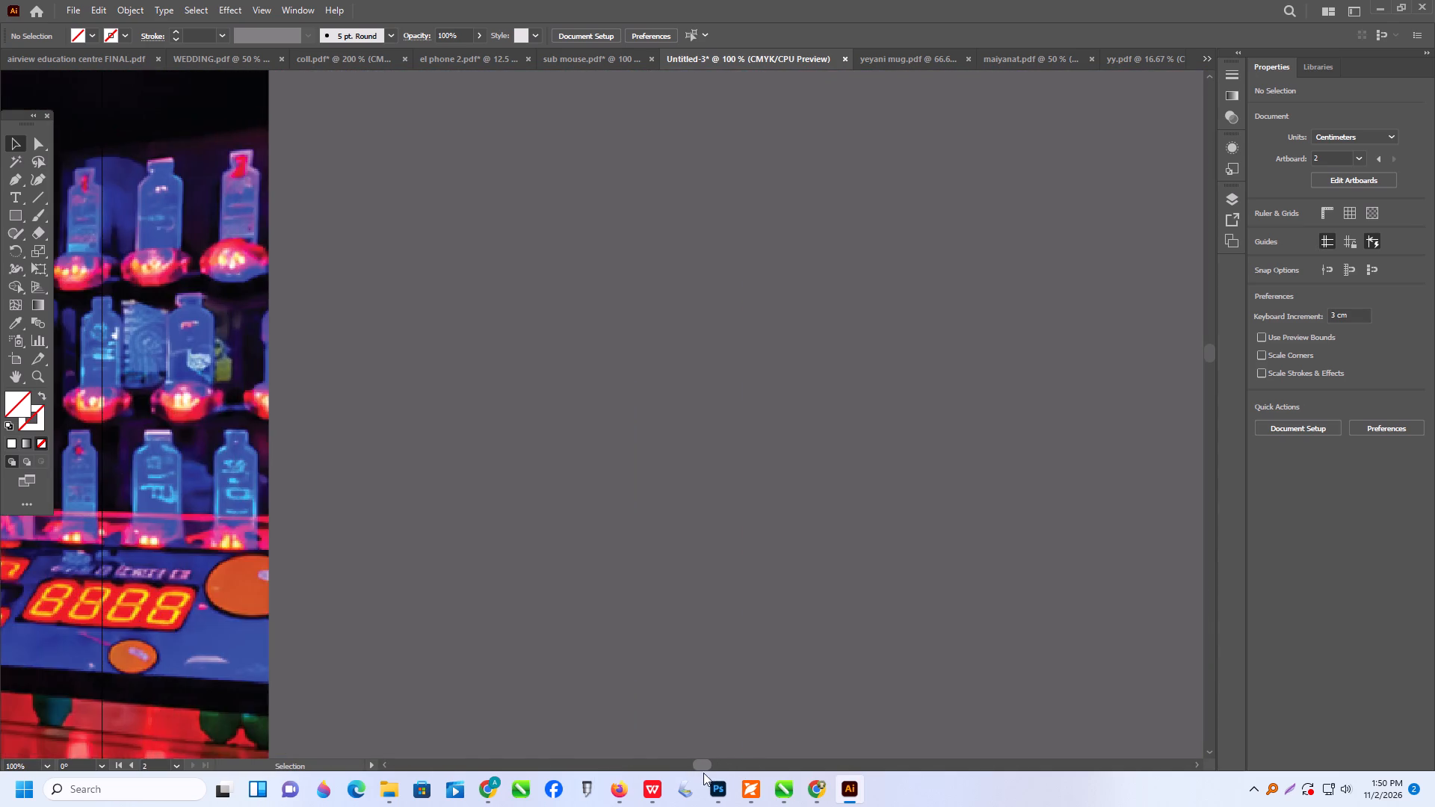
left_click_drag(703, 773, 692, 757)
scroll(637, 479, "down", 3)
scroll(710, 479, "down", 3, "alt")
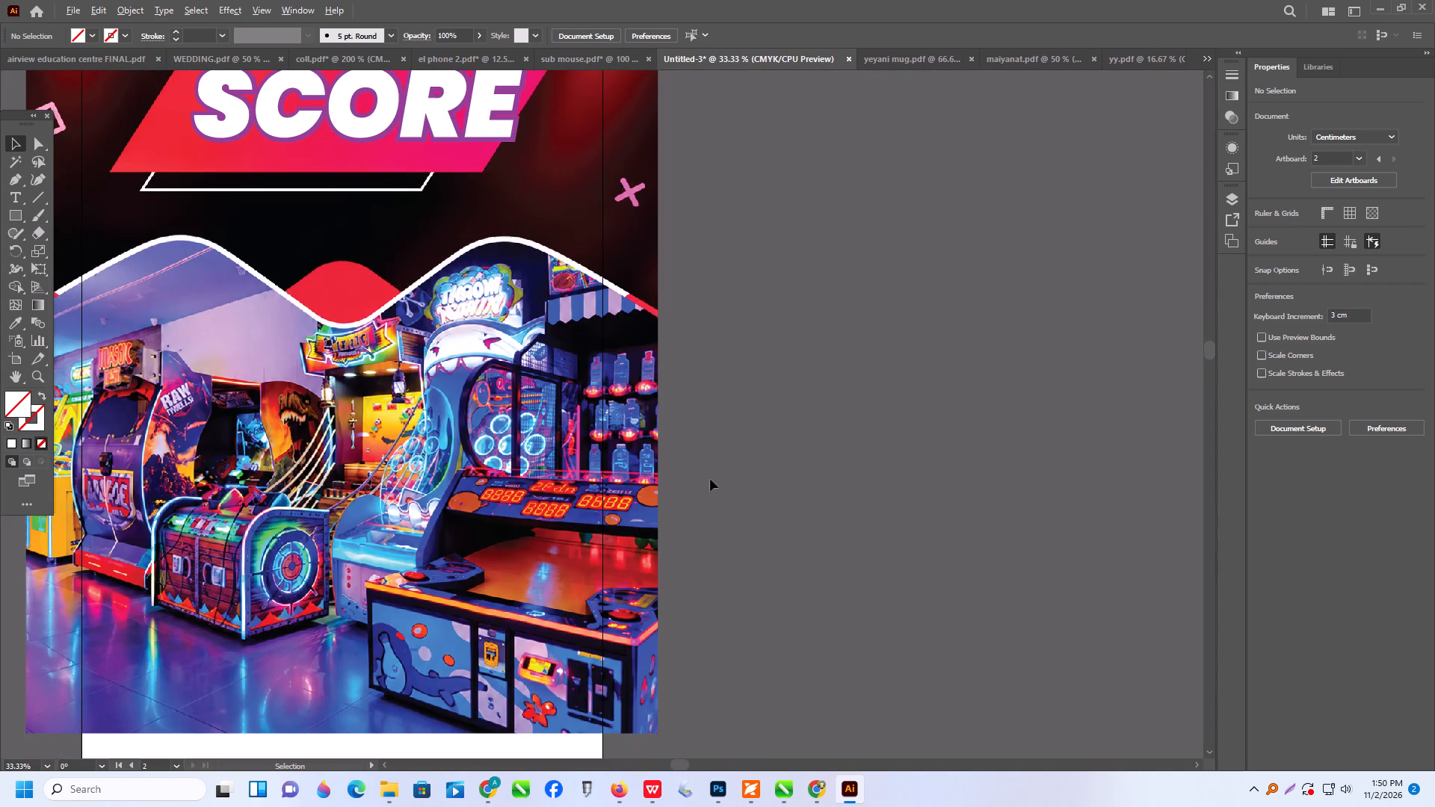
scroll(710, 479, "down", 4)
scroll(675, 513, "down", 1, "alt")
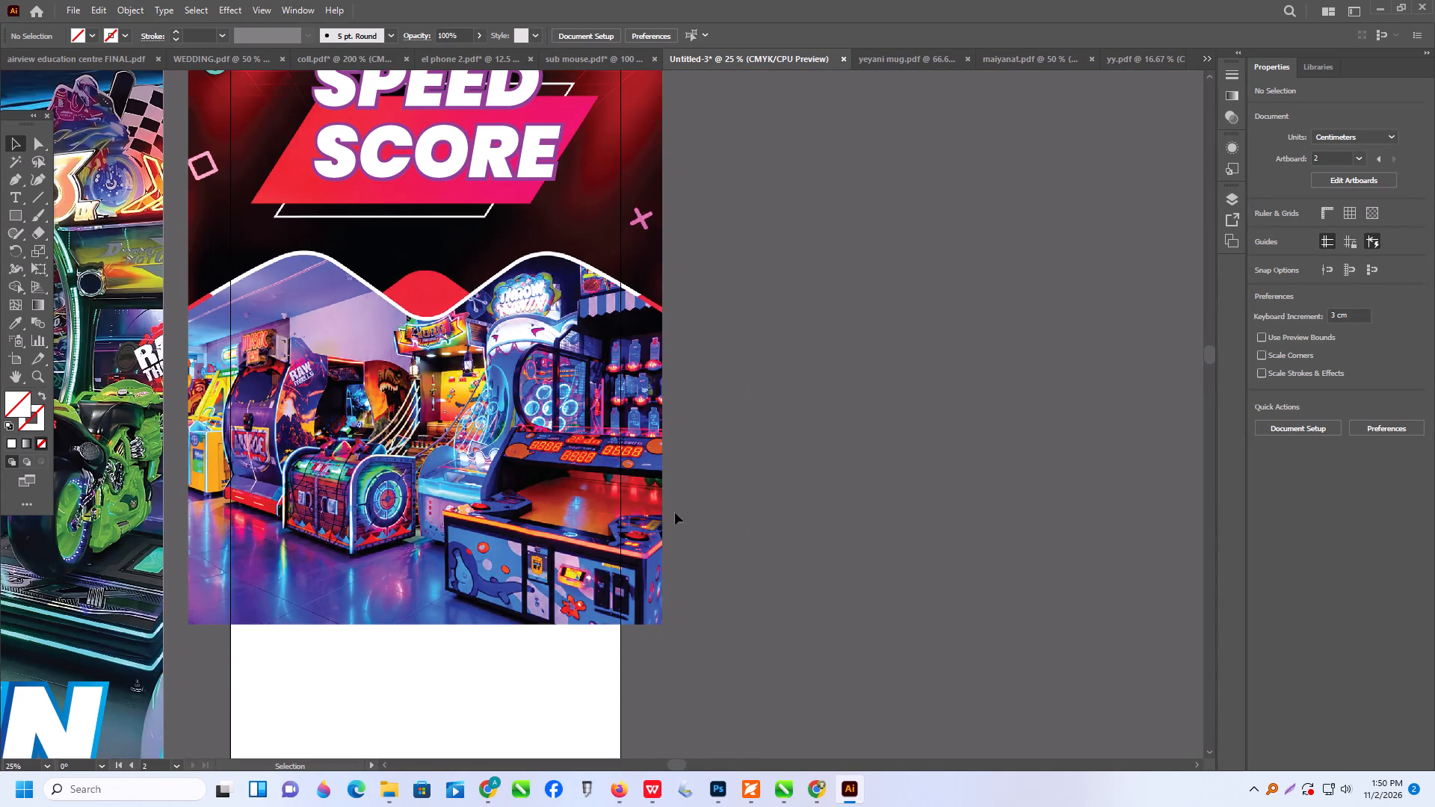
Select the arcade background image and examine the FUN ZONE lettering beside the second banner's empty lower area.
left_click(576, 501)
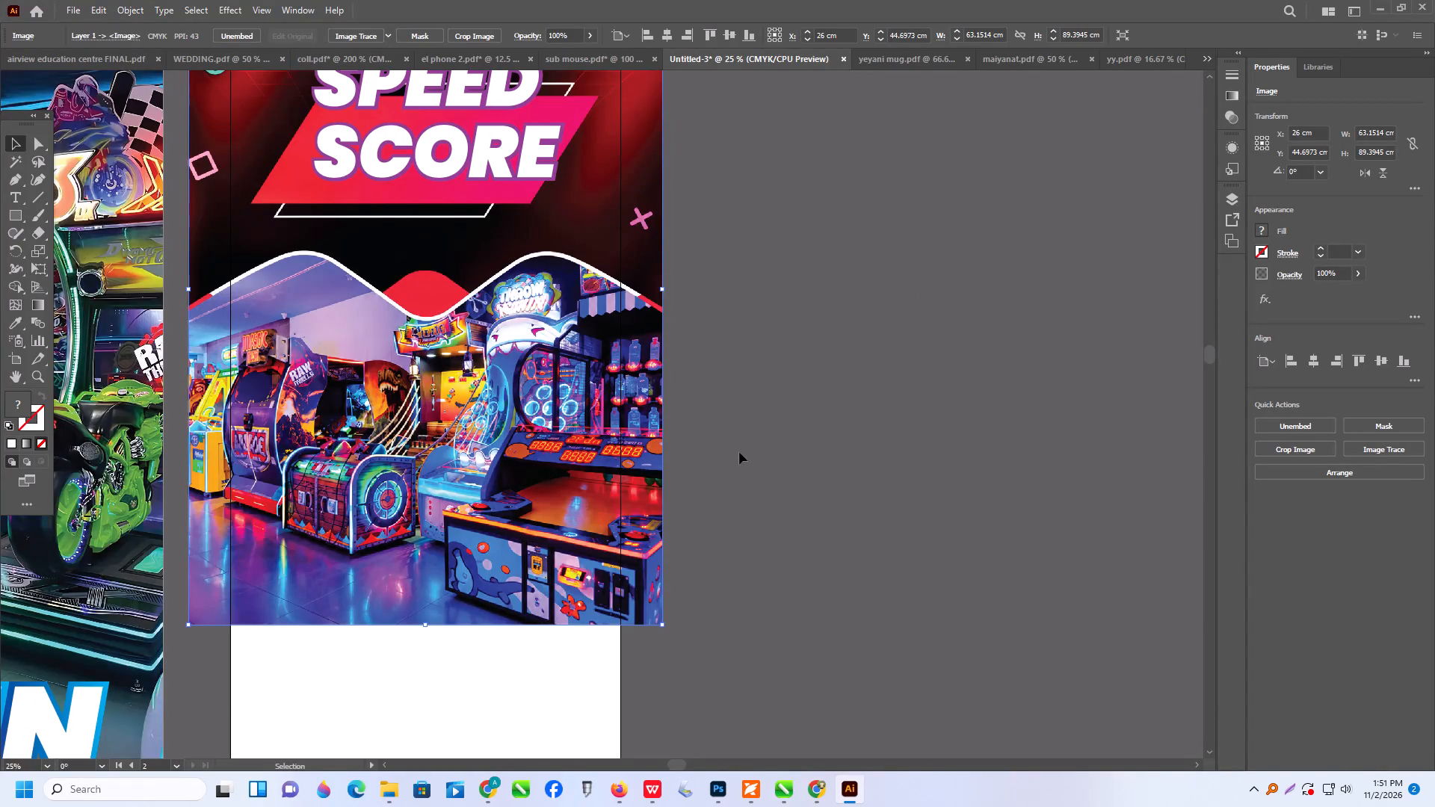
scroll(668, 544, "down", 3)
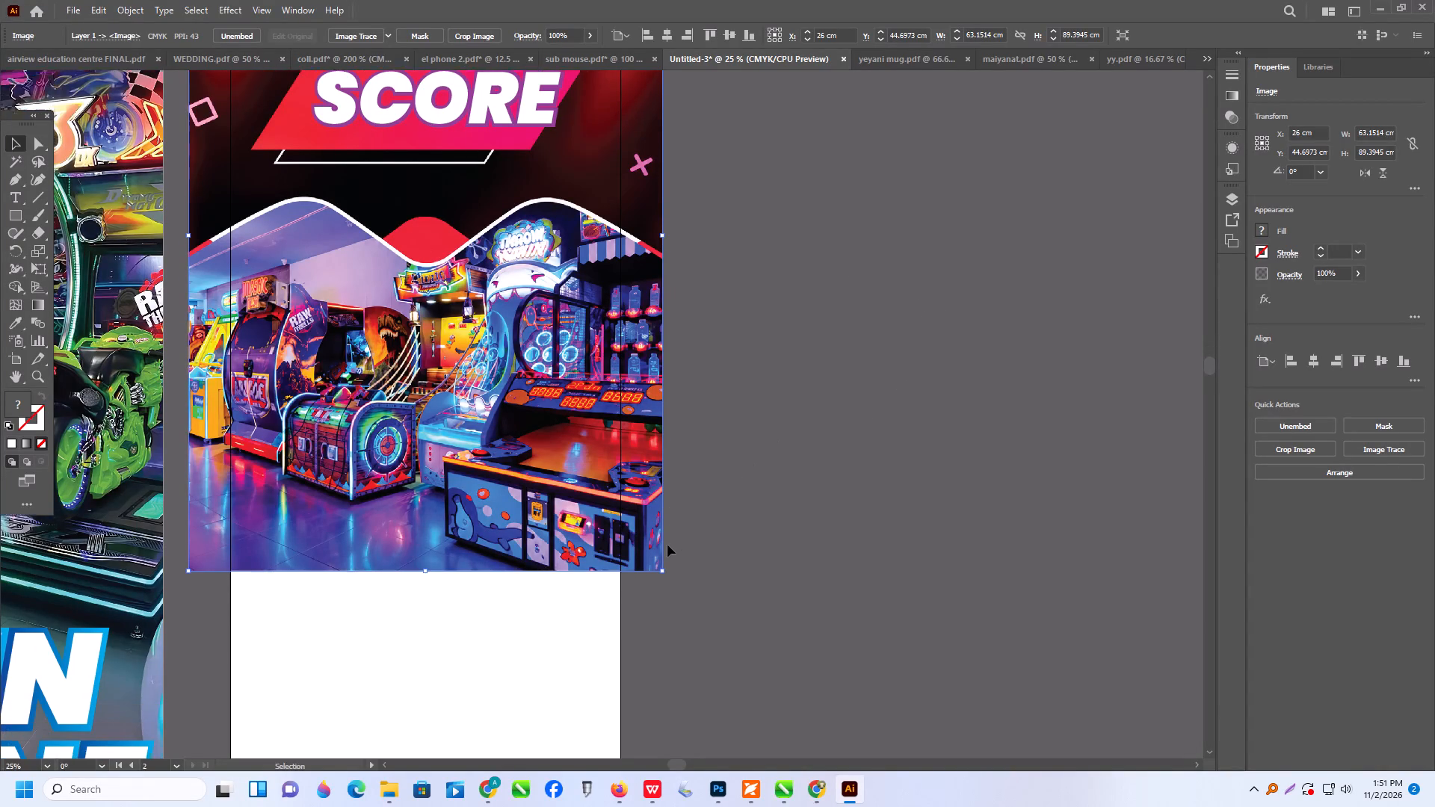
scroll(667, 545, "down", 4)
scroll(860, 572, "down", 2, "alt")
scroll(710, 544, "down", 3)
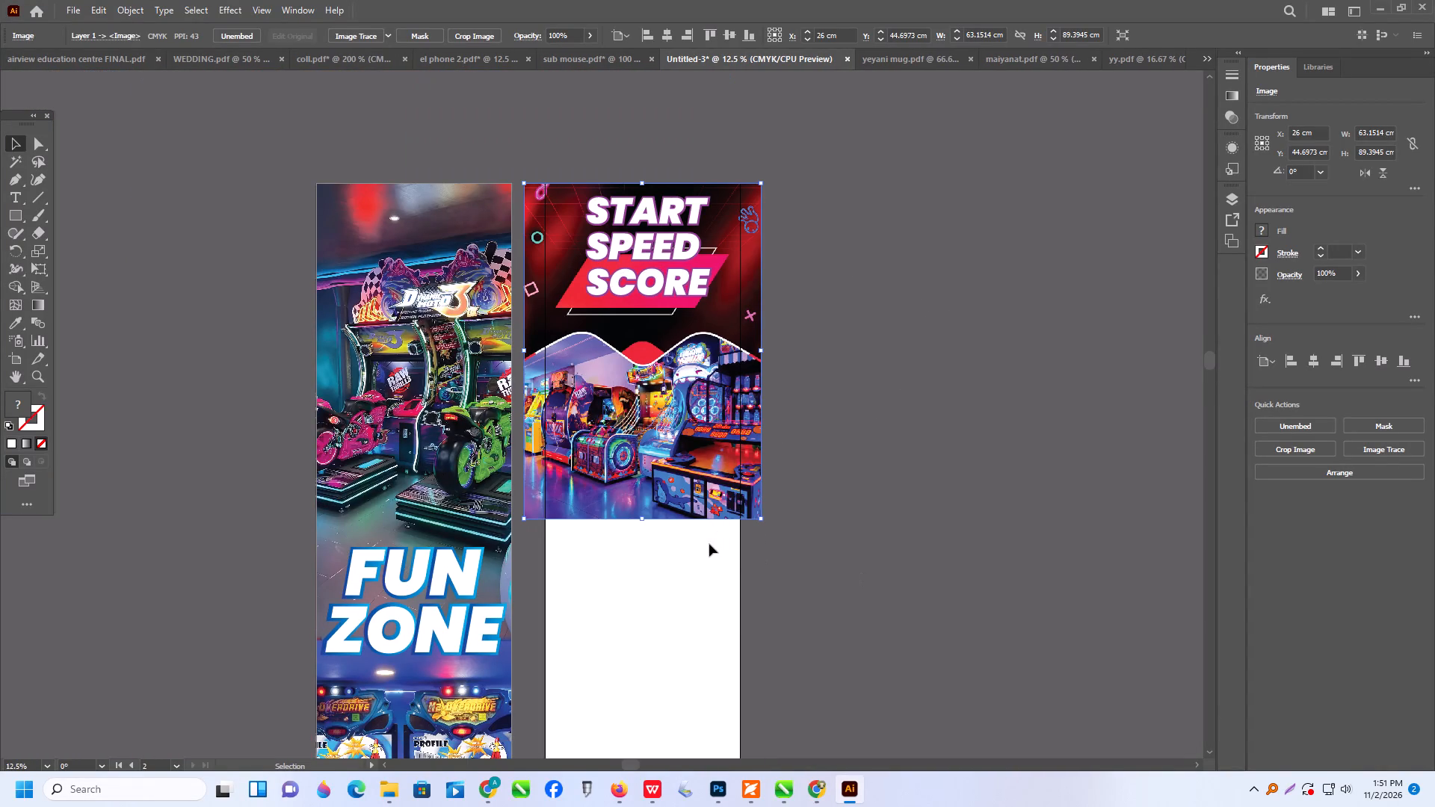
scroll(510, 507, "down", 5)
scroll(419, 513, "up", 2, "alt")
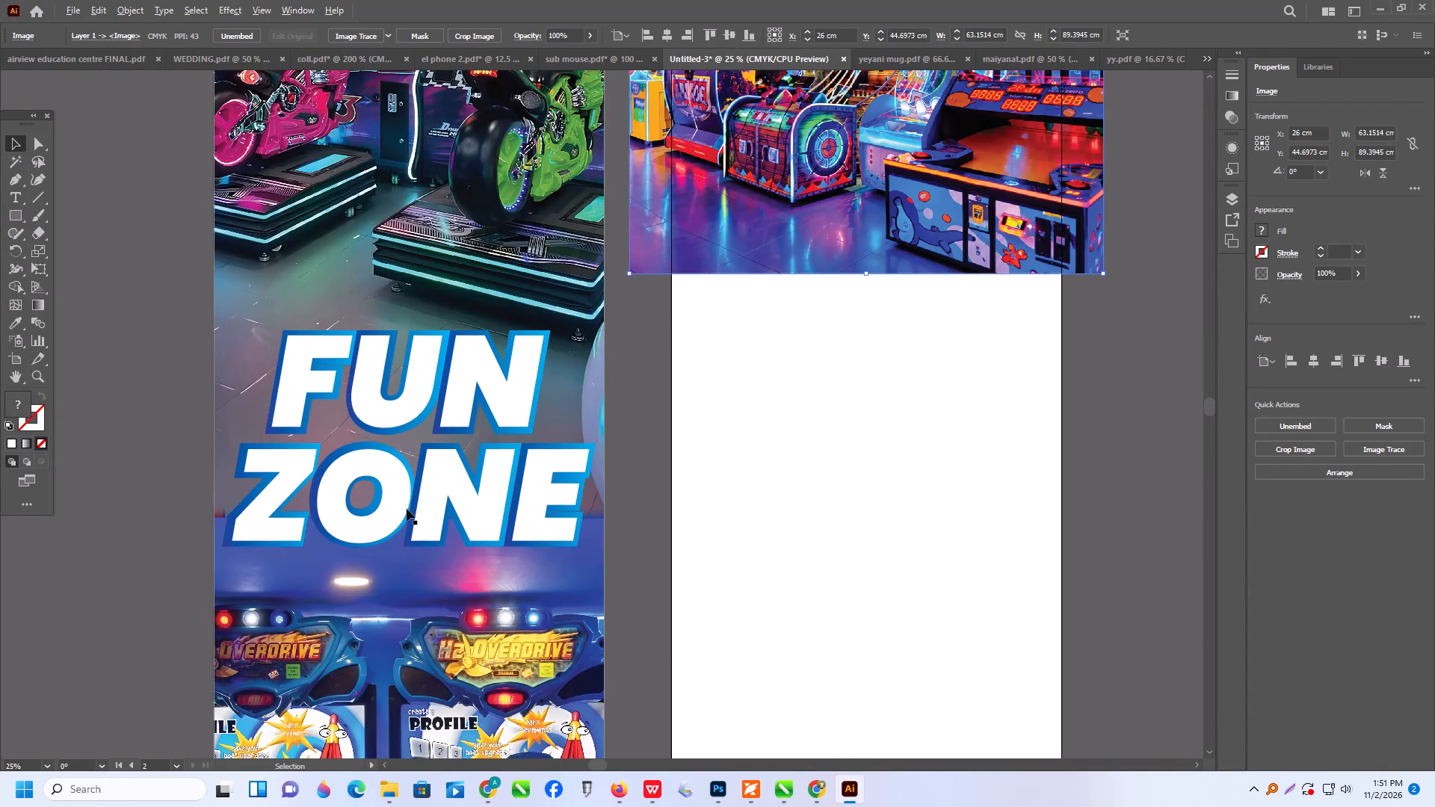
scroll(406, 509, "up", 3, "alt")
scroll(417, 497, "down", 3)
scroll(423, 495, "down", 3, "alt")
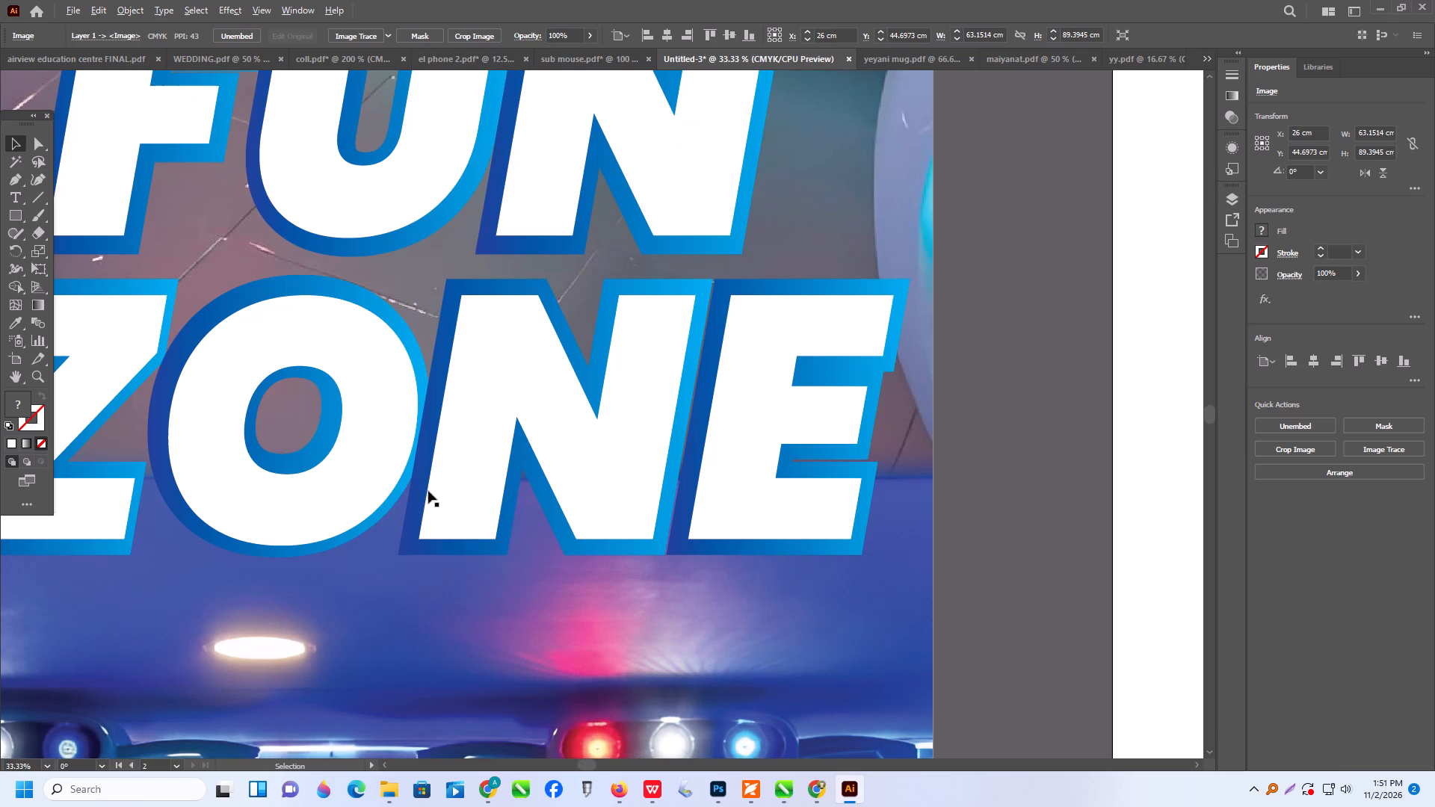
scroll(525, 486, "down", 2)
scroll(698, 510, "down", 2, "alt")
scroll(699, 510, "down", 2)
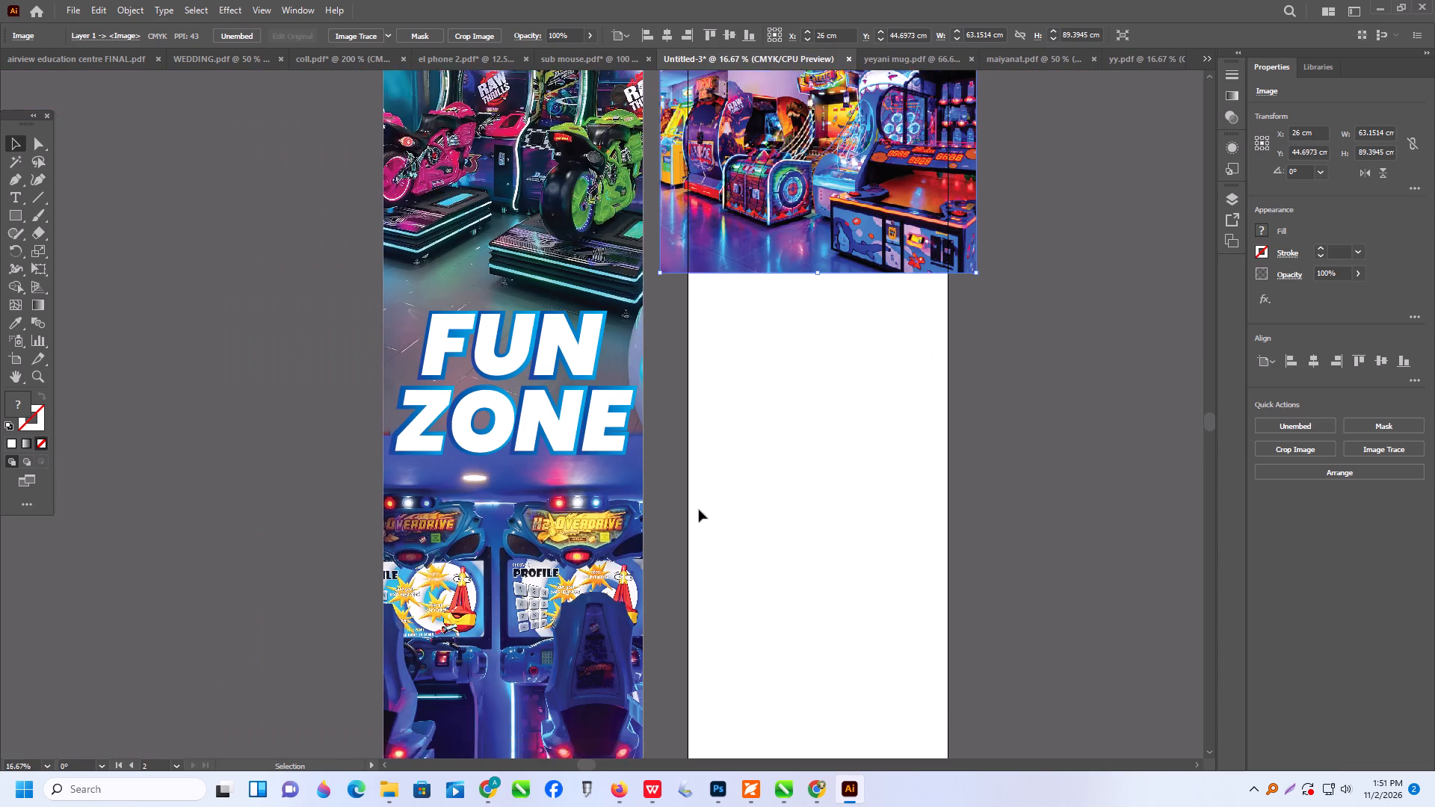
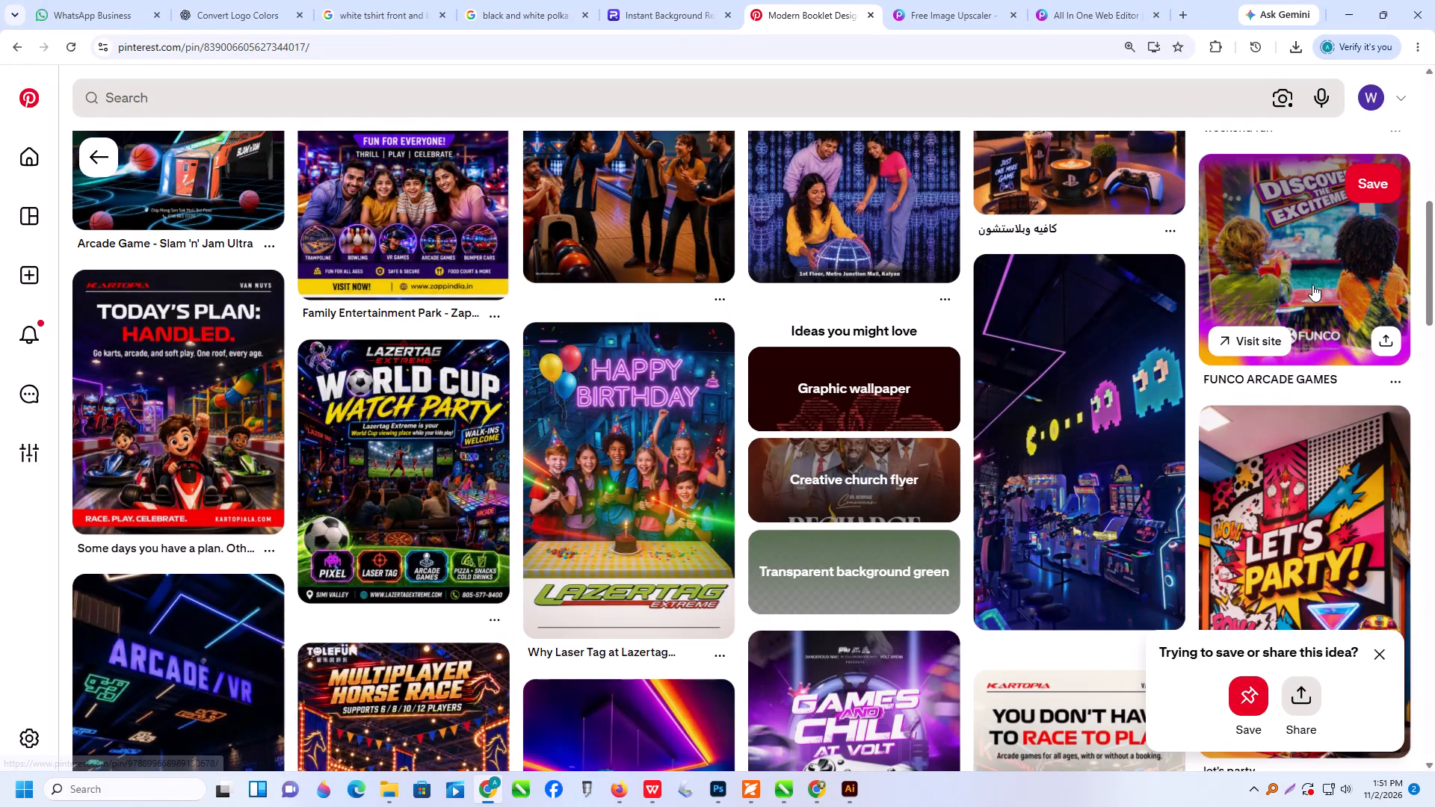
Browse the Pinterest arcade images for a second banner picture and view the neon arcade pin "other room".
scroll(225, 441, "down", 1)
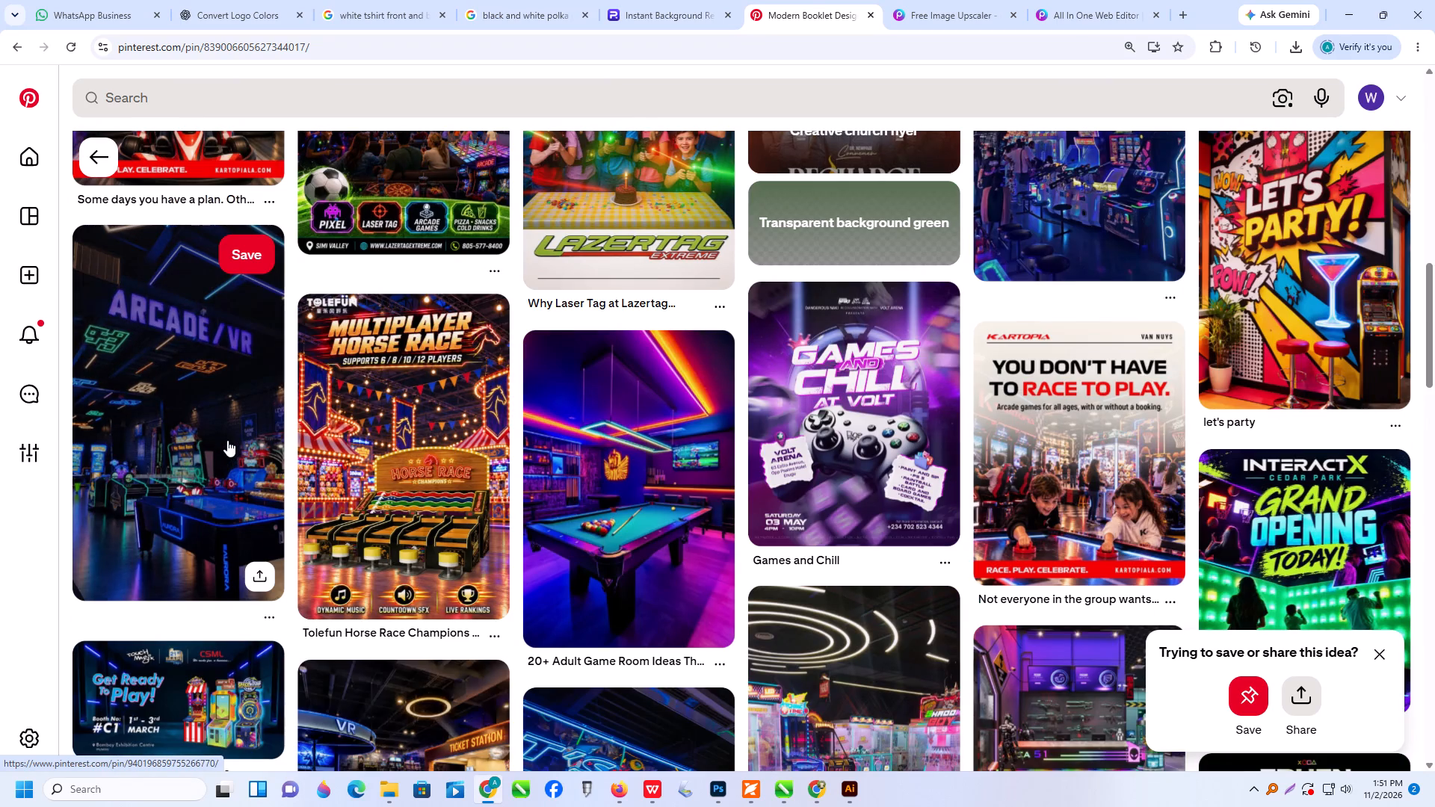
scroll(227, 440, "down", 1)
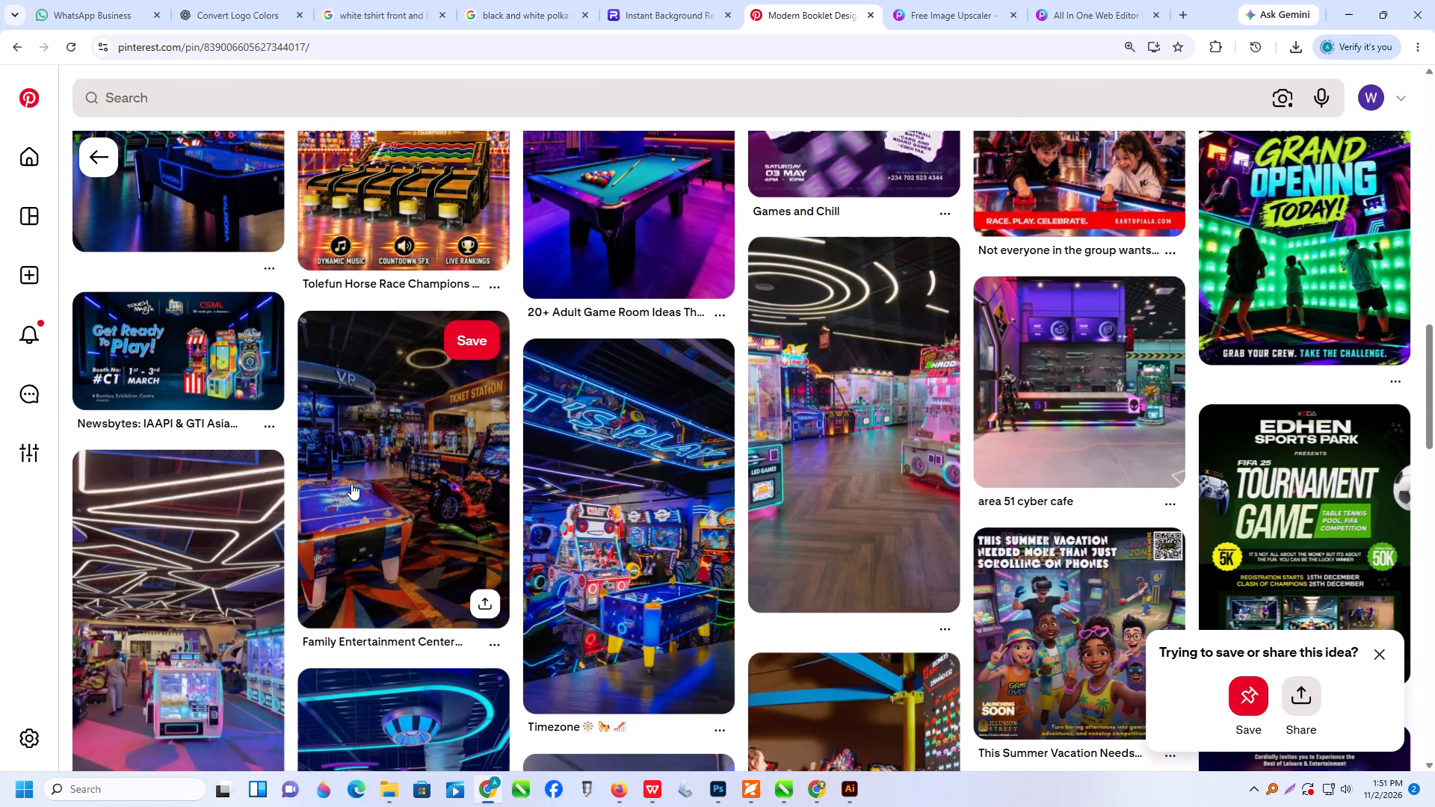
scroll(351, 483, "down", 1)
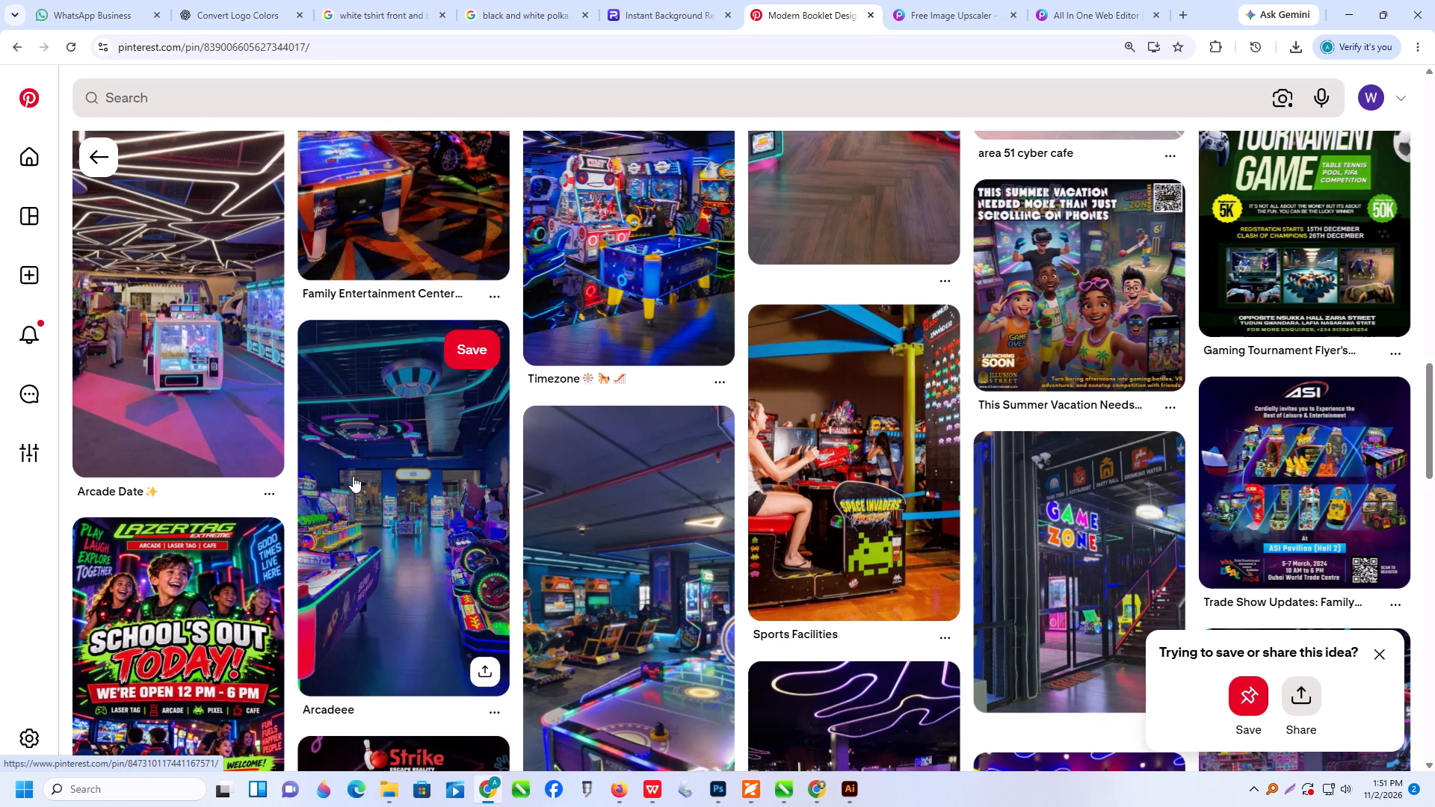
scroll(353, 476, "down", 1)
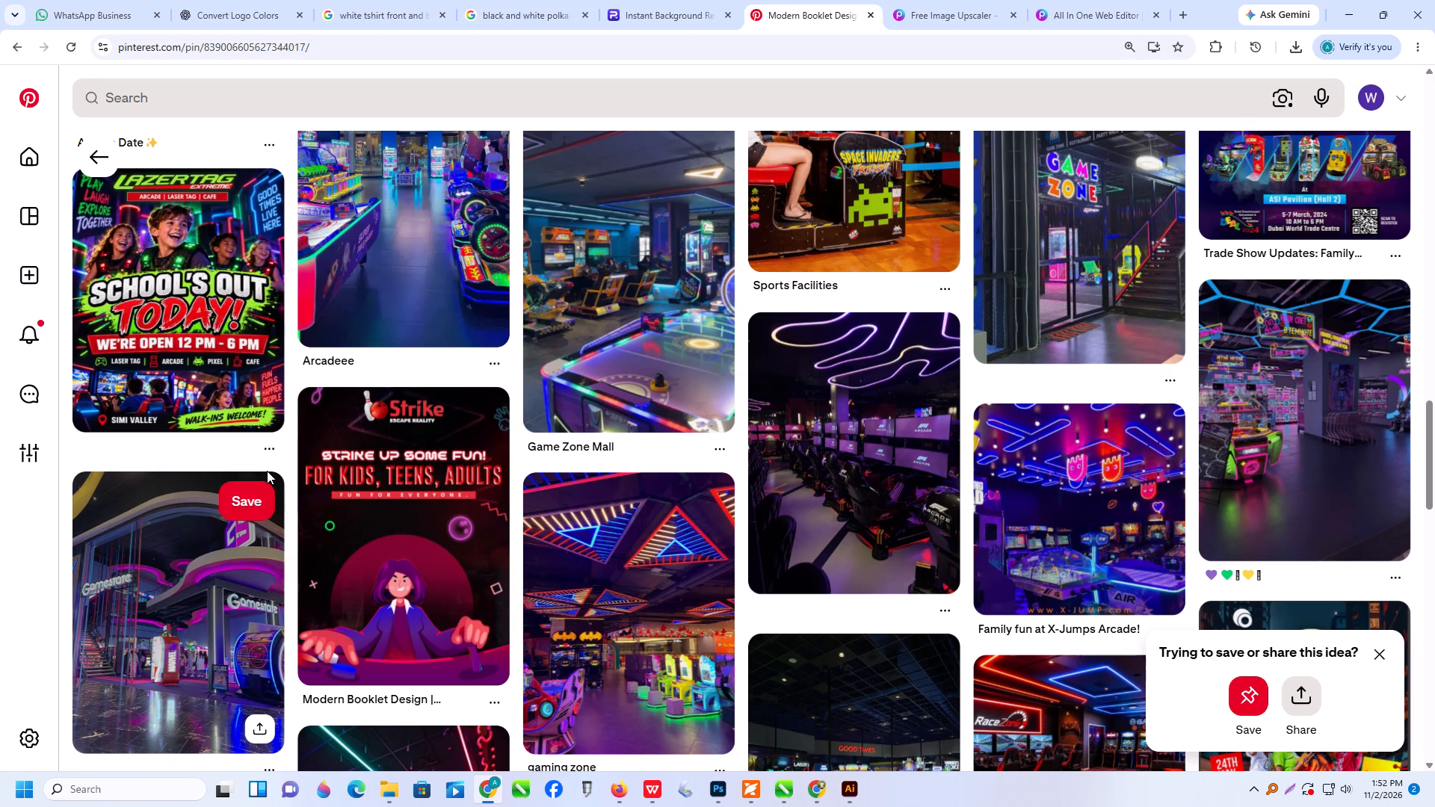
scroll(267, 471, "down", 1)
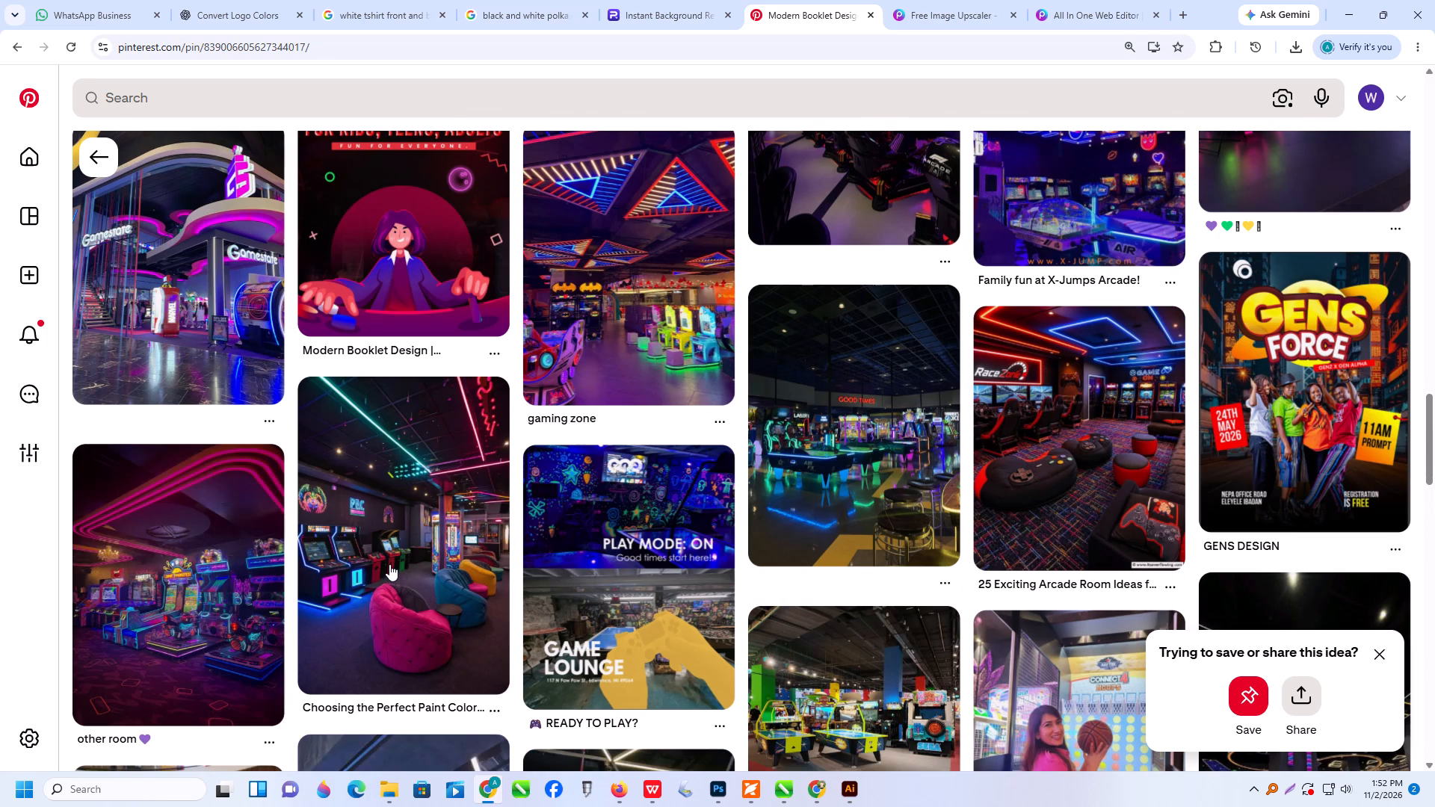
left_click(215, 614)
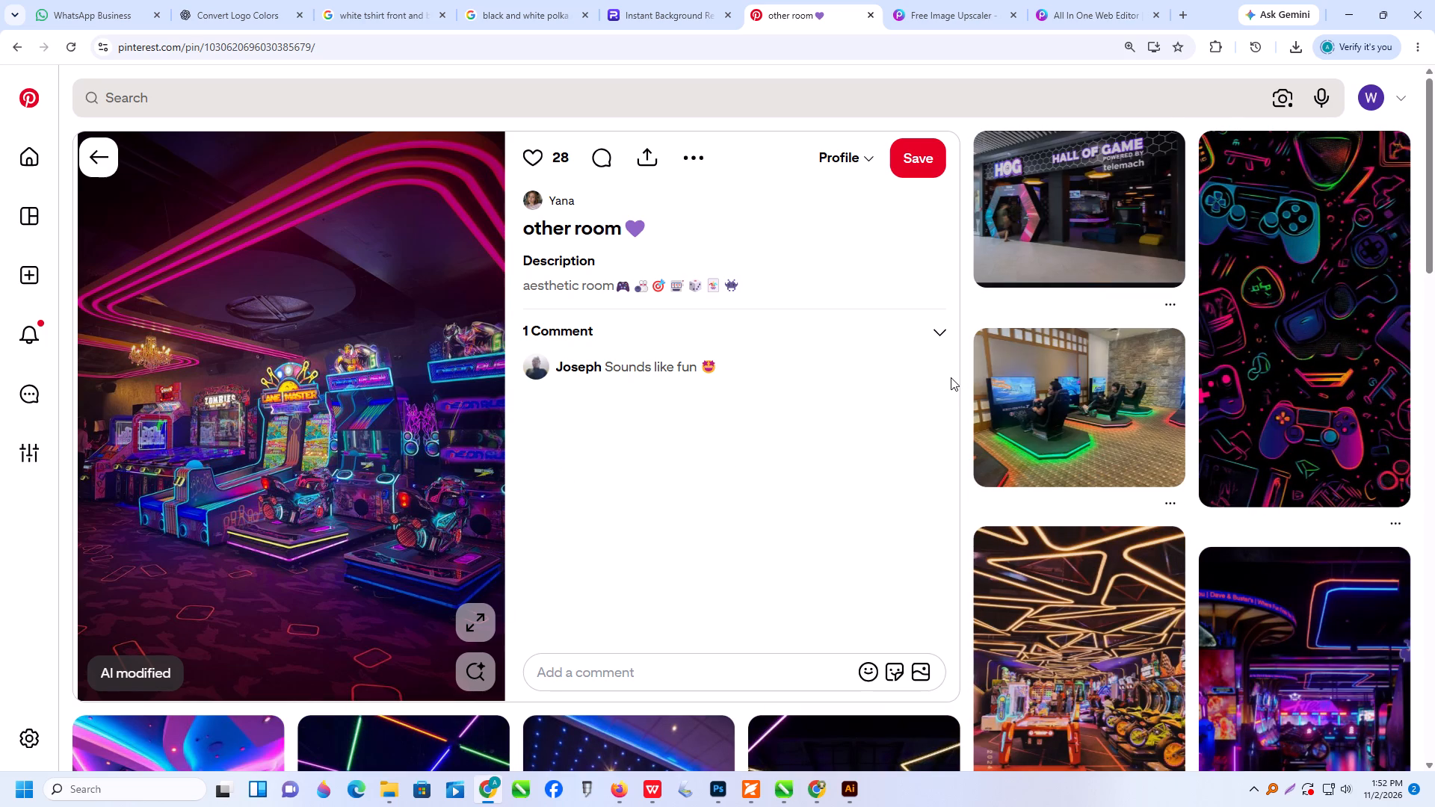
scroll(578, 547, "down", 1)
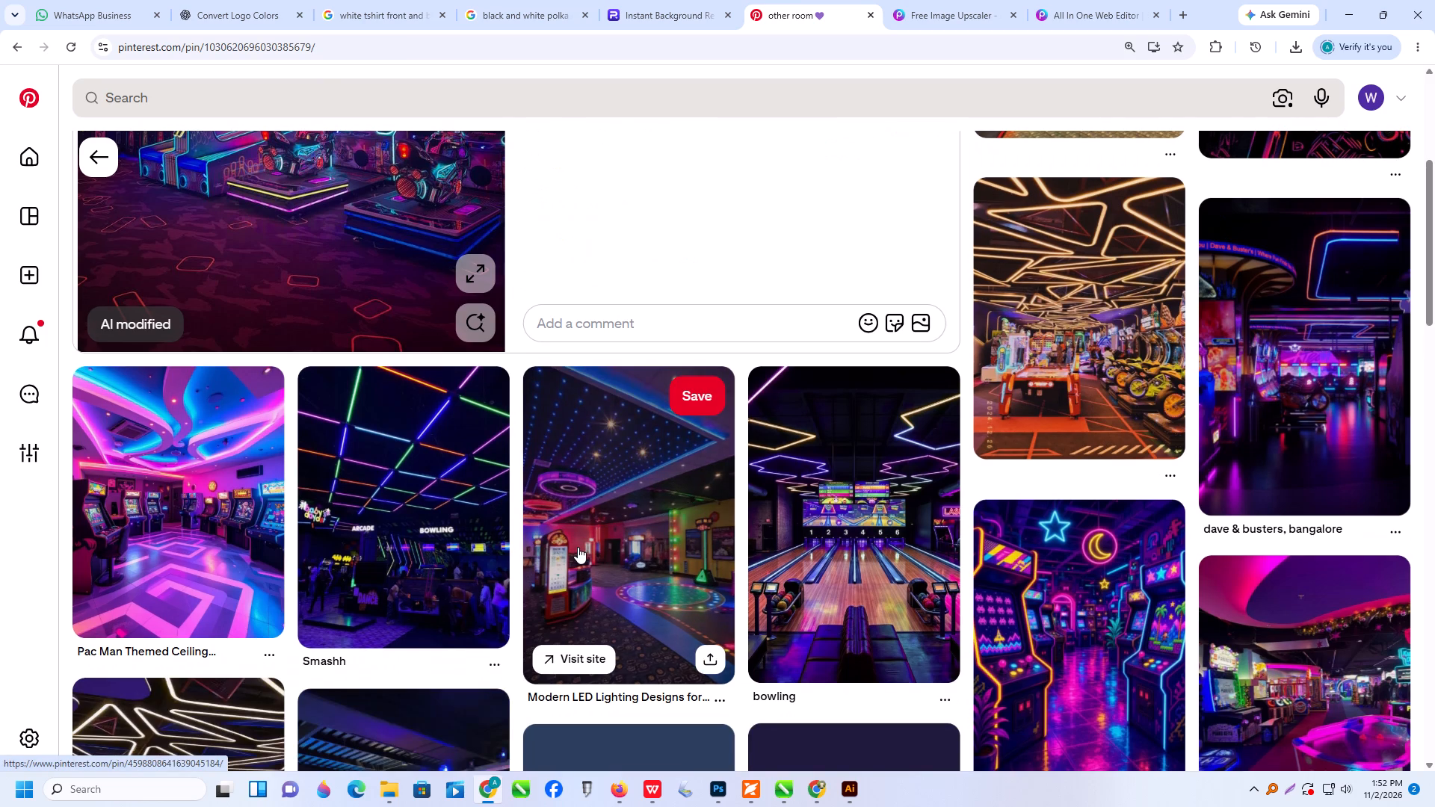
scroll(578, 547, "up", 2)
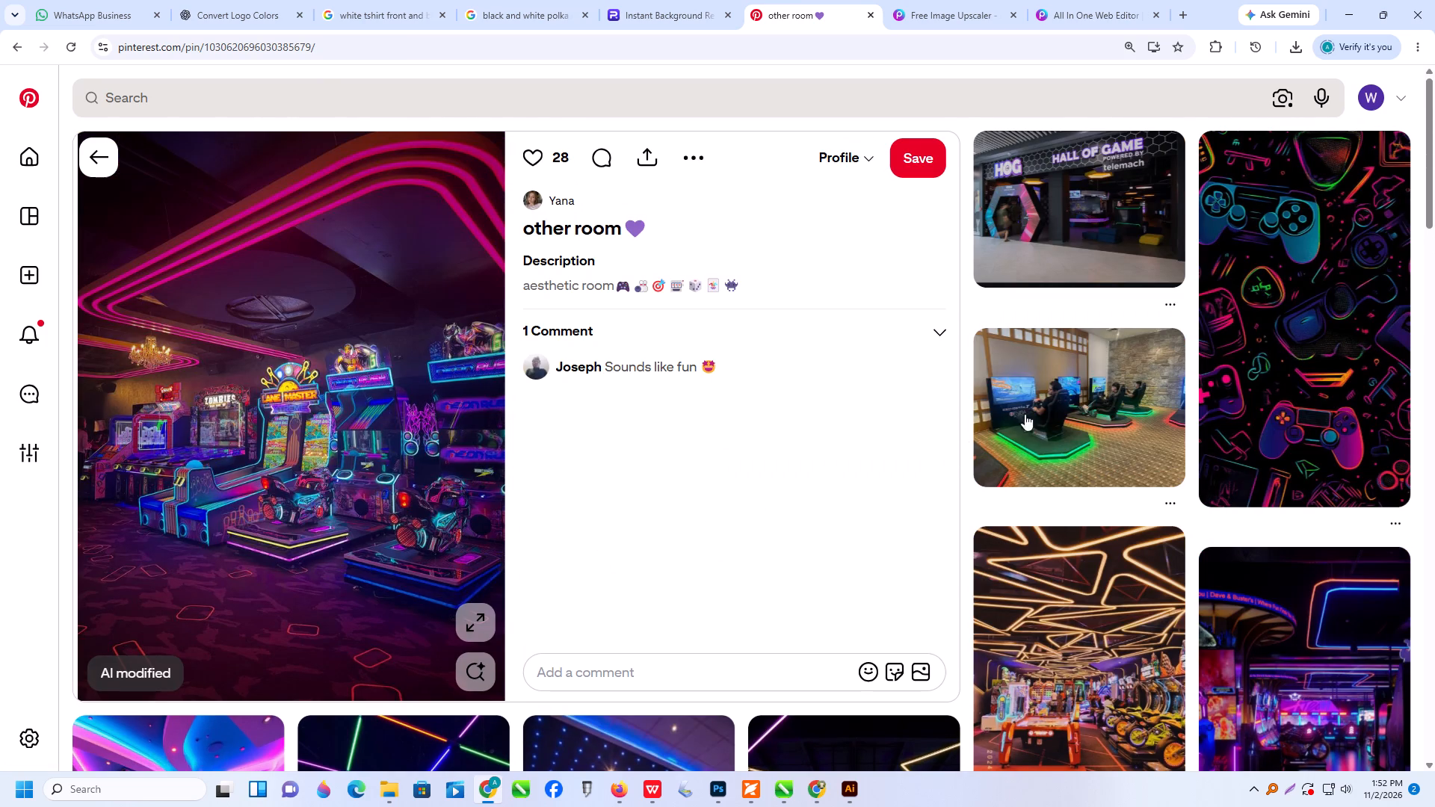
Open the racing simulator pin with green-lit platforms and look through its related gaming room images.
left_click(1053, 414)
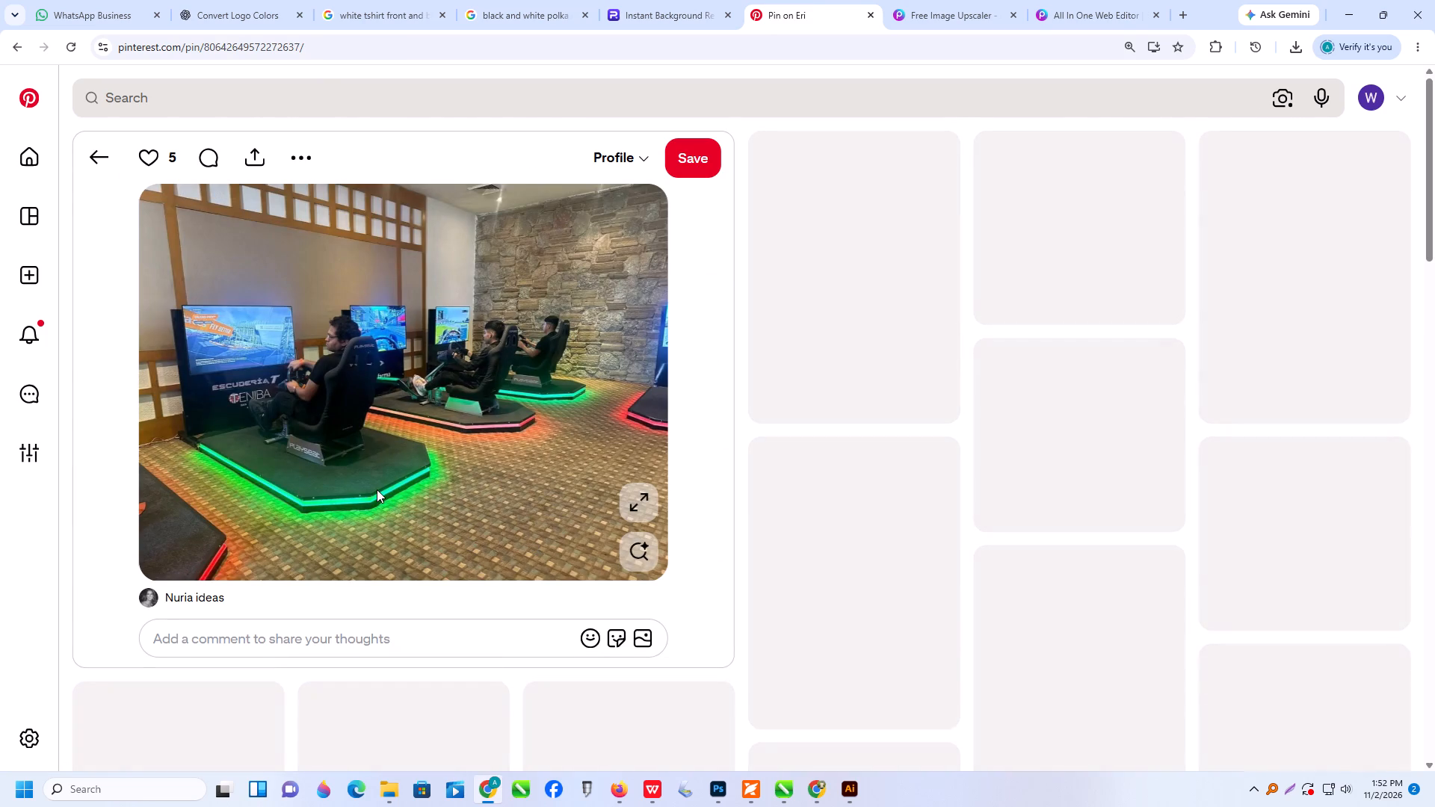
scroll(517, 492, "down", 1)
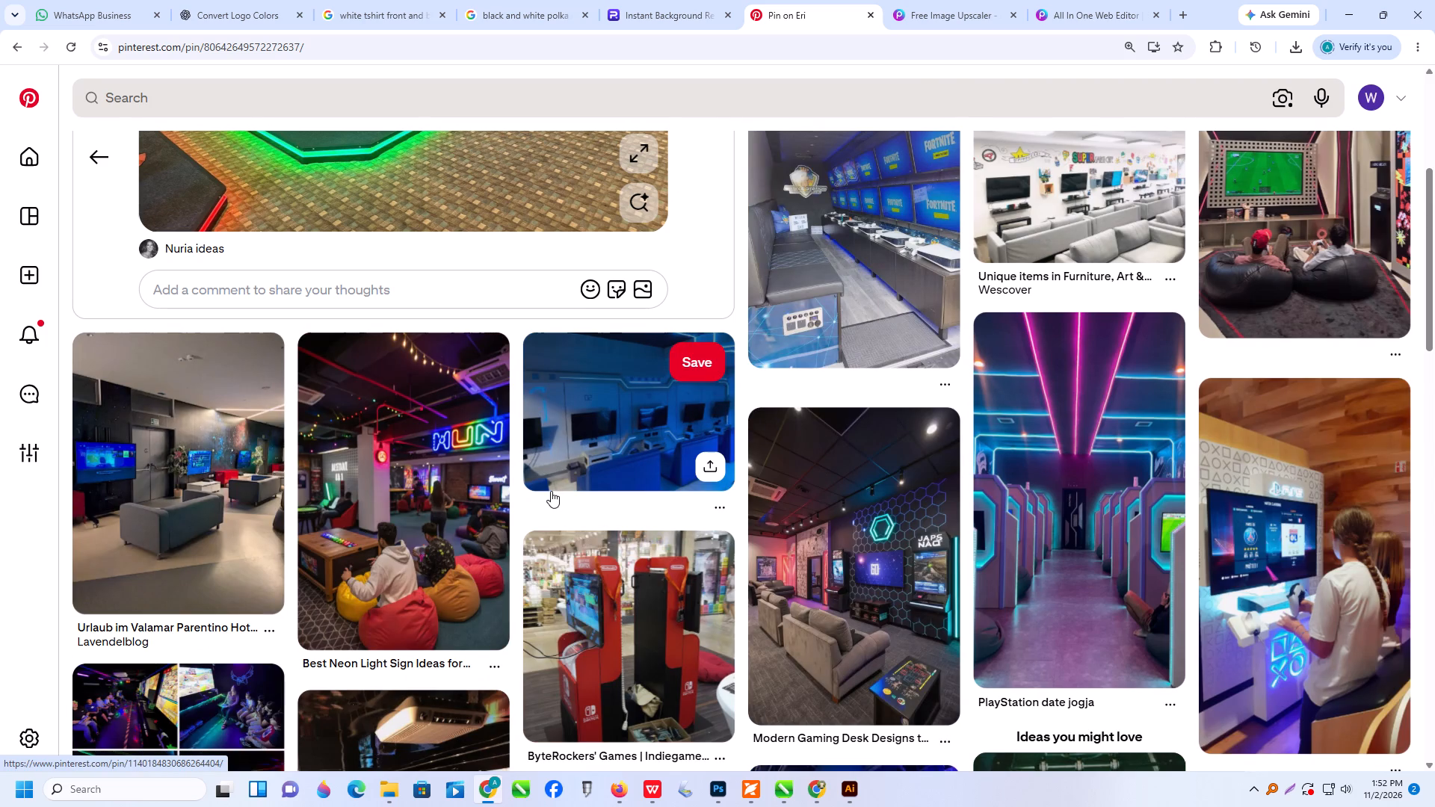
scroll(551, 491, "down", 1)
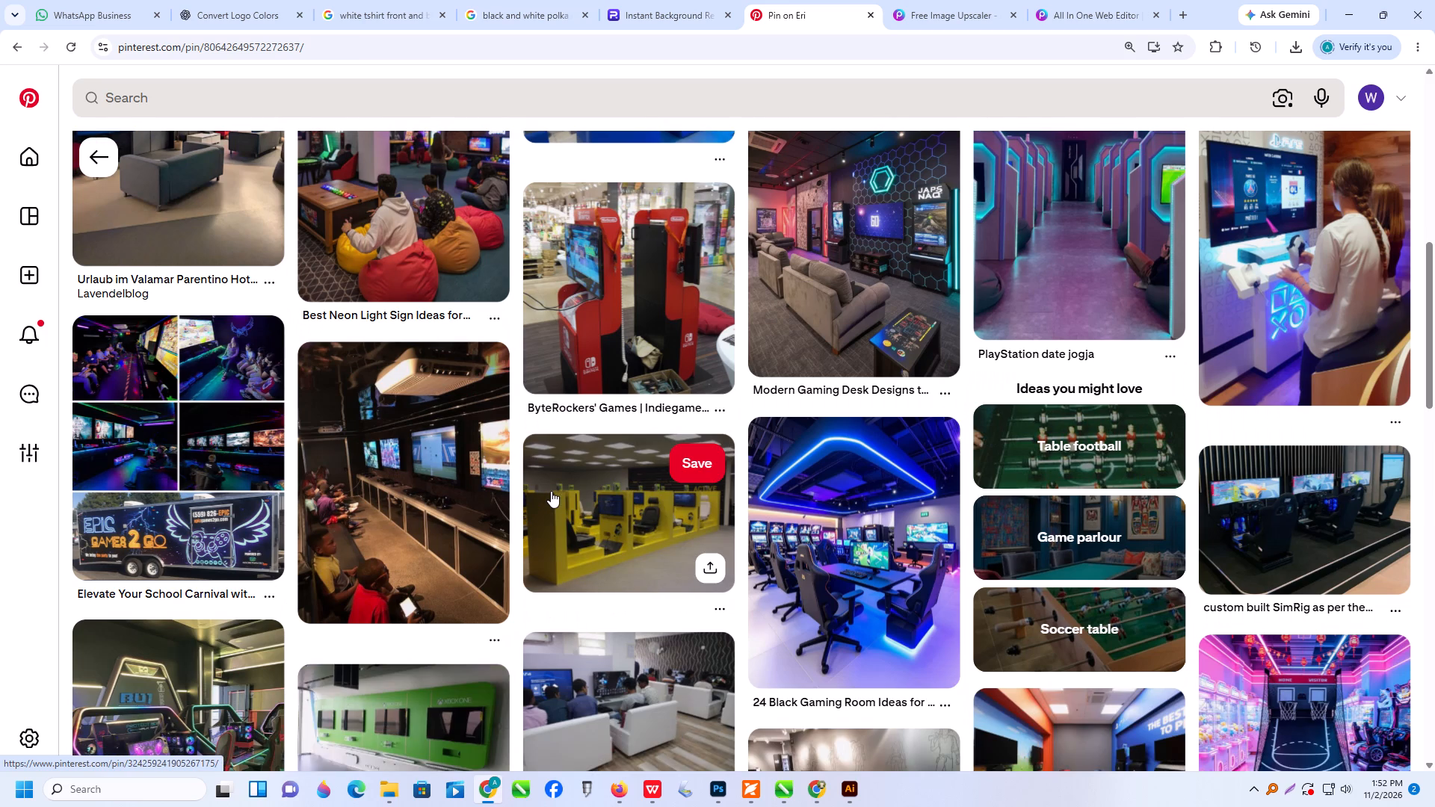
scroll(551, 491, "down", 3)
scroll(551, 491, "up", 1)
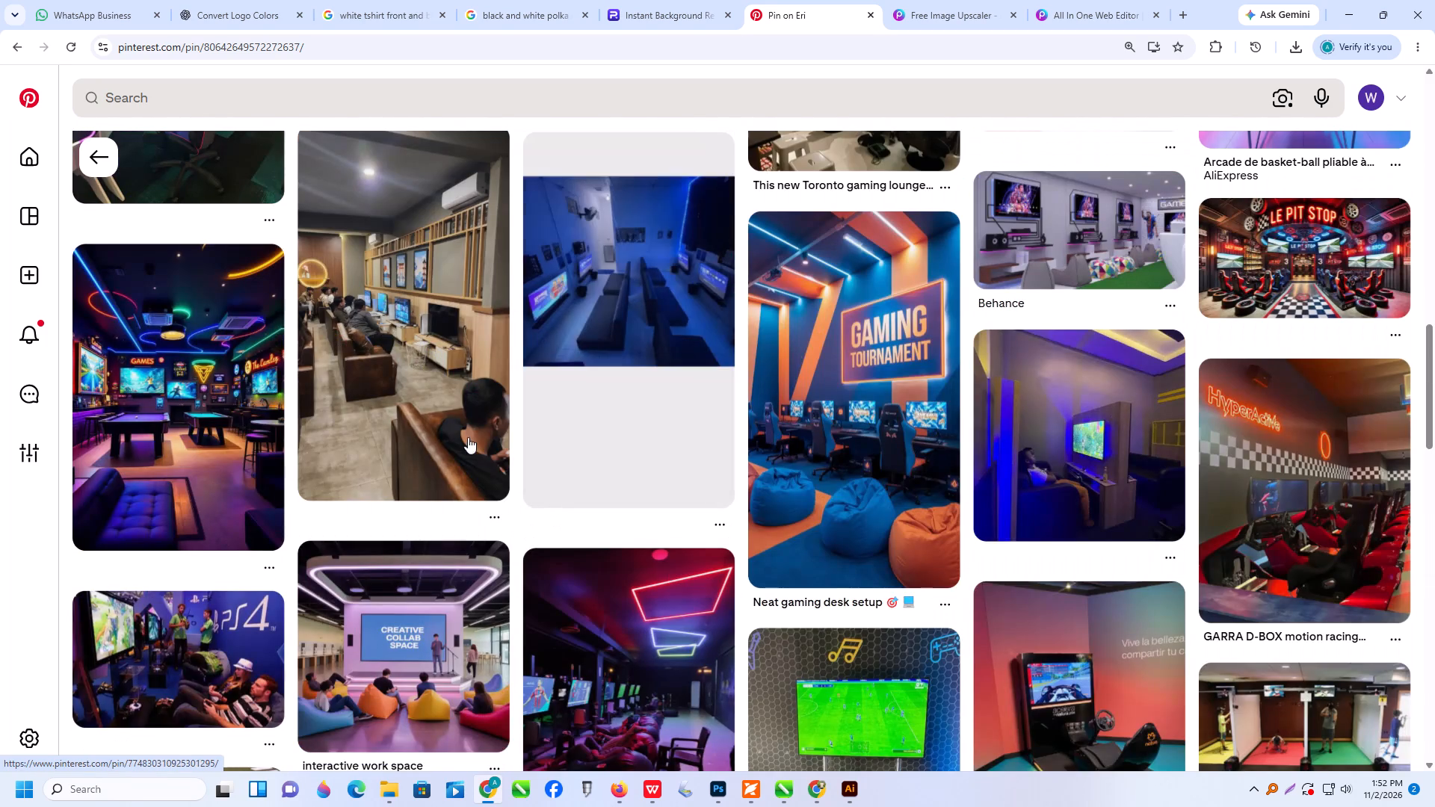
Open the neon games room pin with pool tables and look through its related arcade images.
left_click(200, 473)
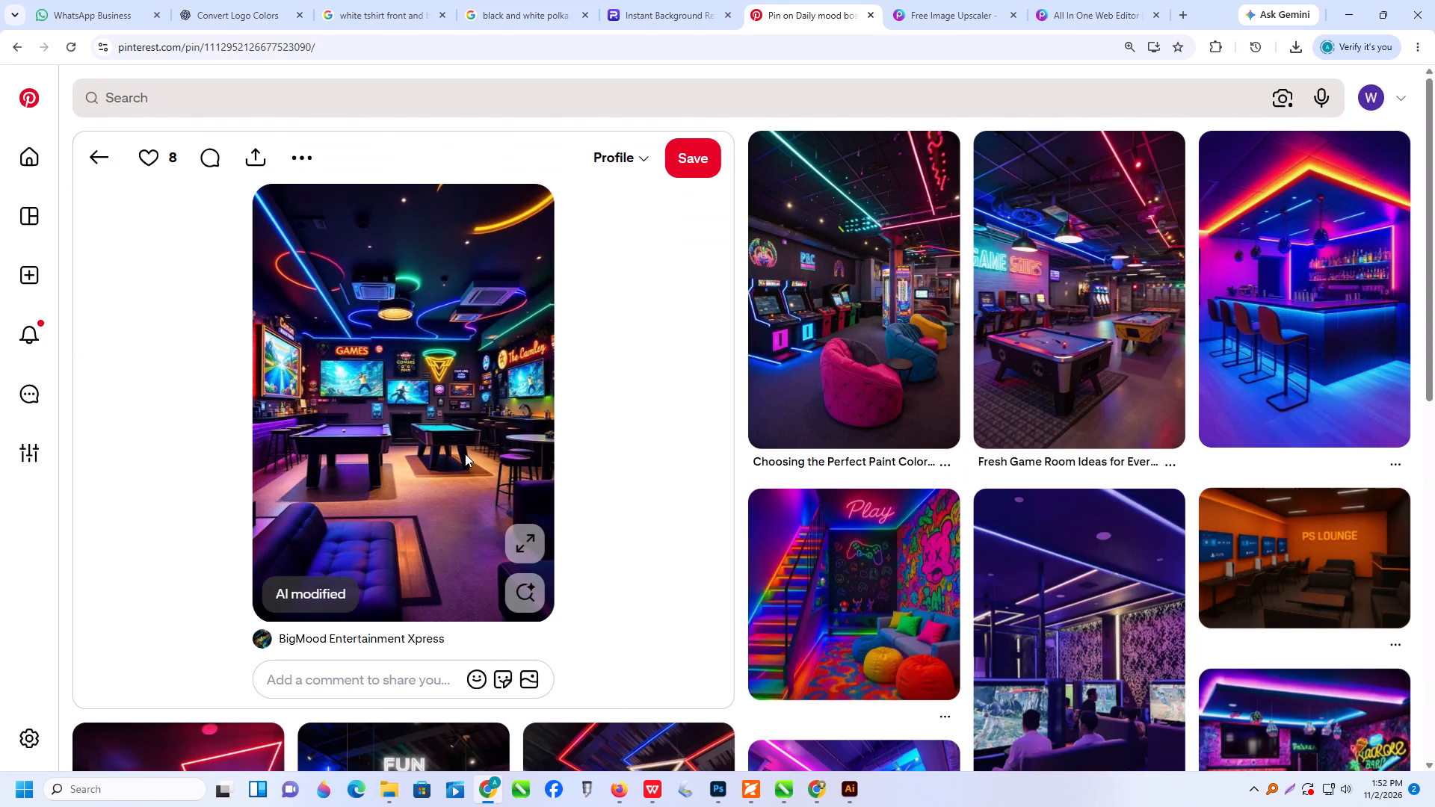
scroll(465, 454, "down", 1)
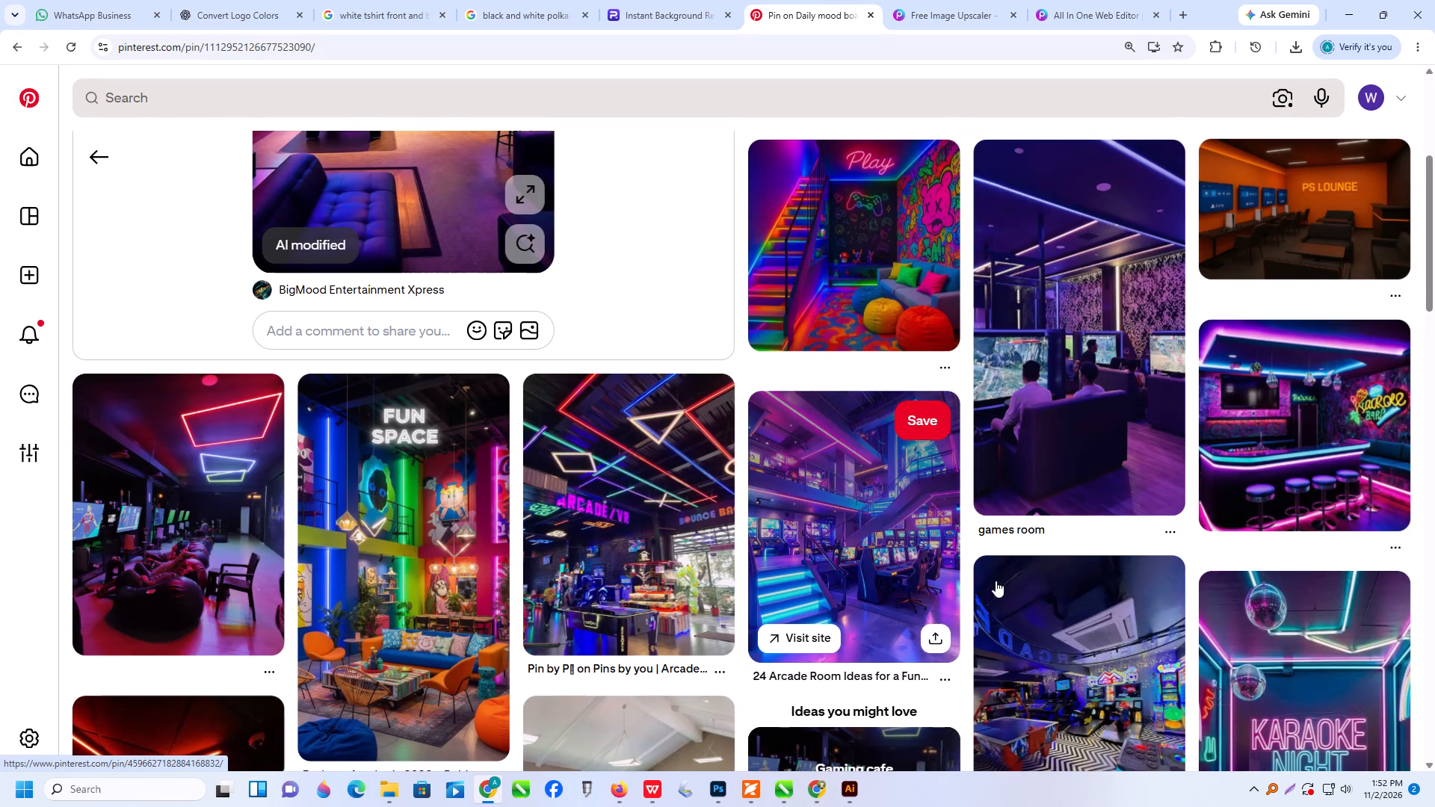
scroll(1031, 584, "down", 1)
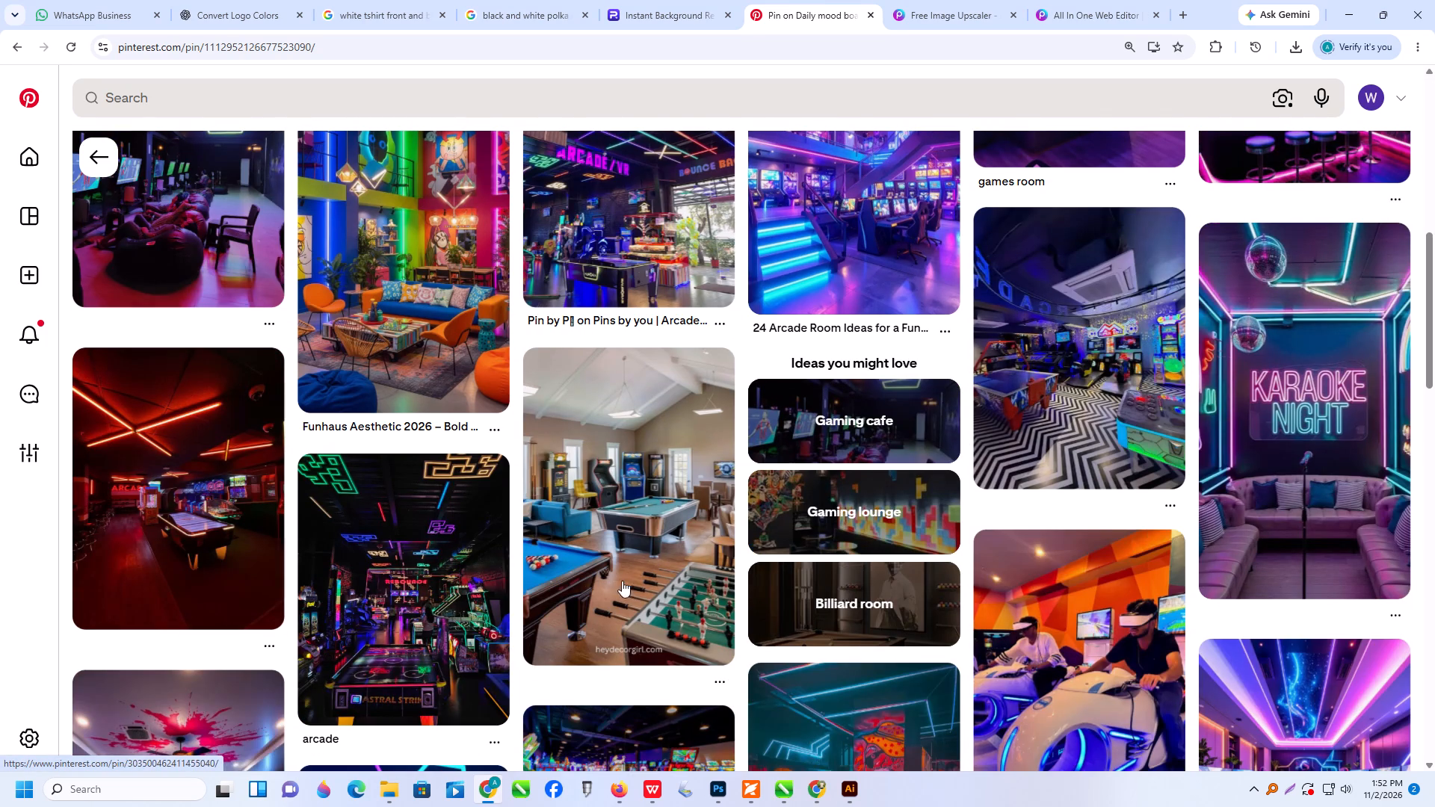
scroll(565, 569, "down", 1)
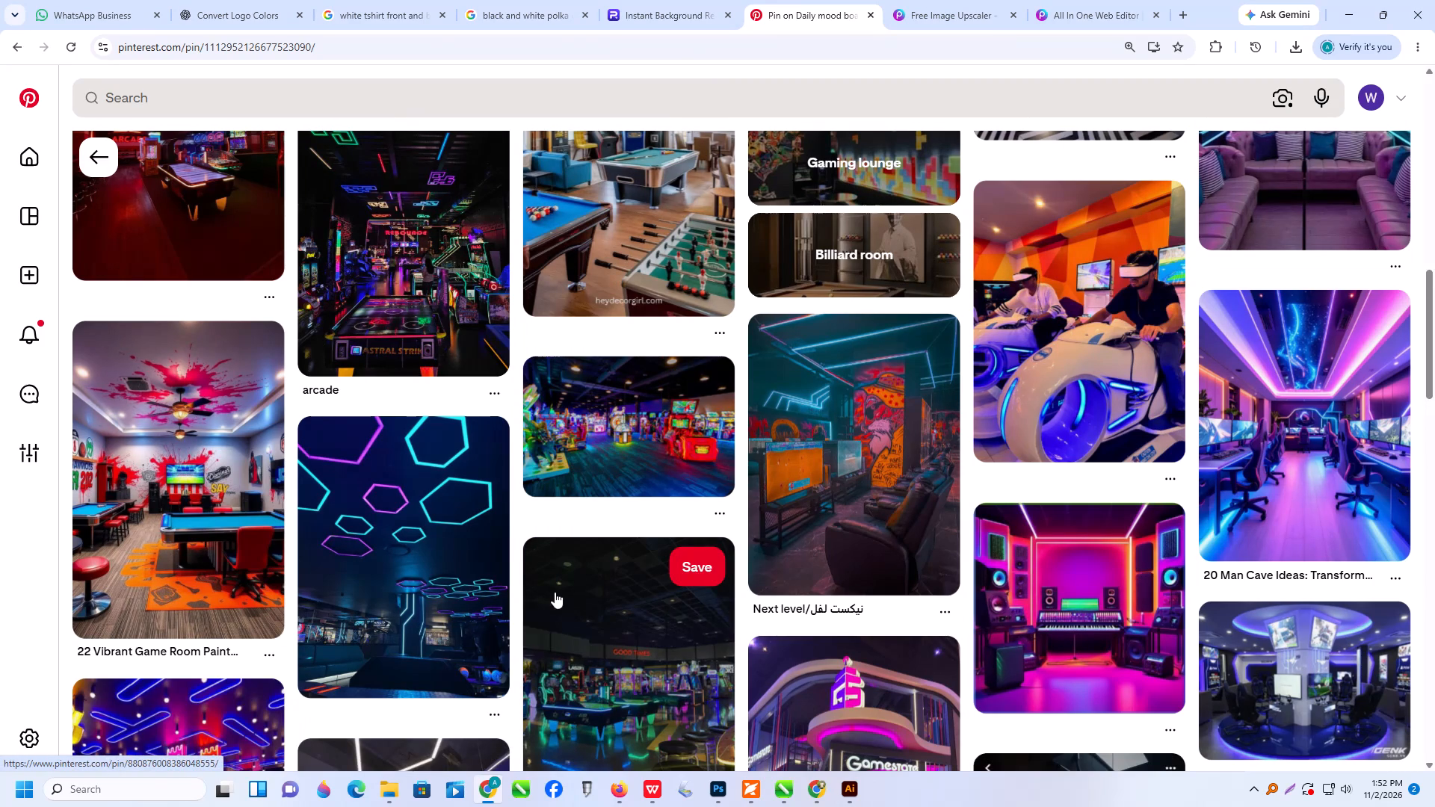
scroll(544, 351, "down", 1)
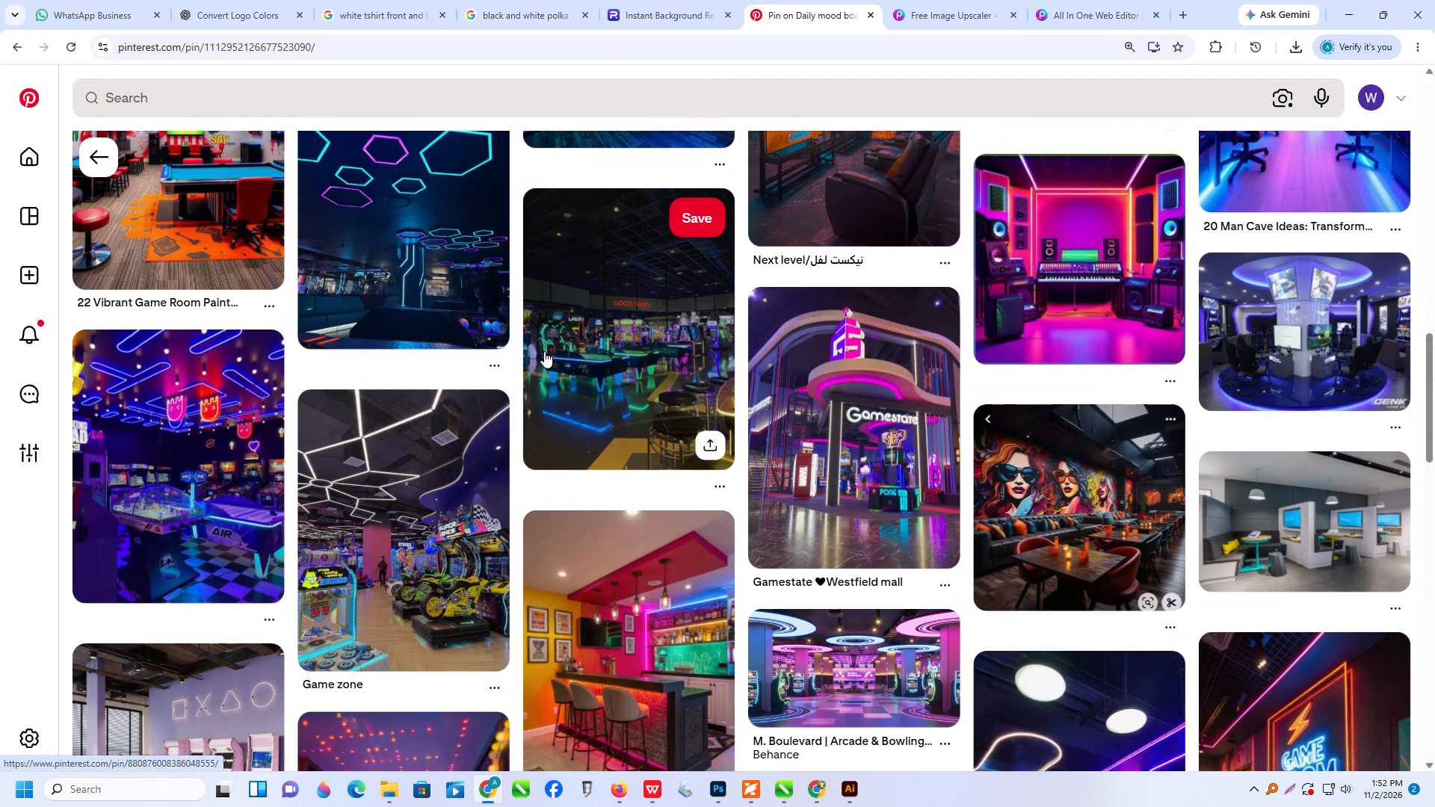
Return to the racing simulator pin's related images, open the arcade basketball pin and copy its image.
left_click(102, 155)
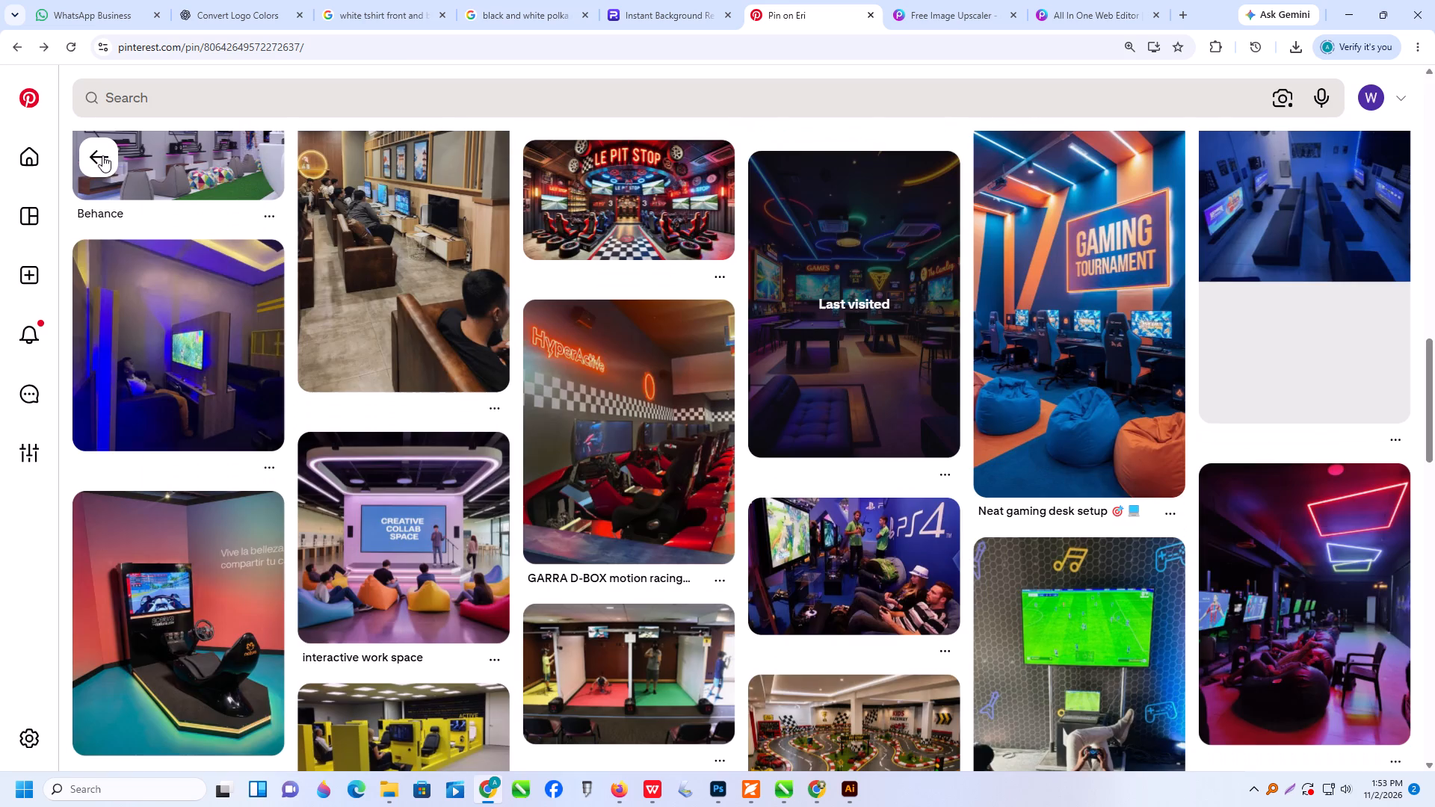
scroll(167, 311, "up", 1)
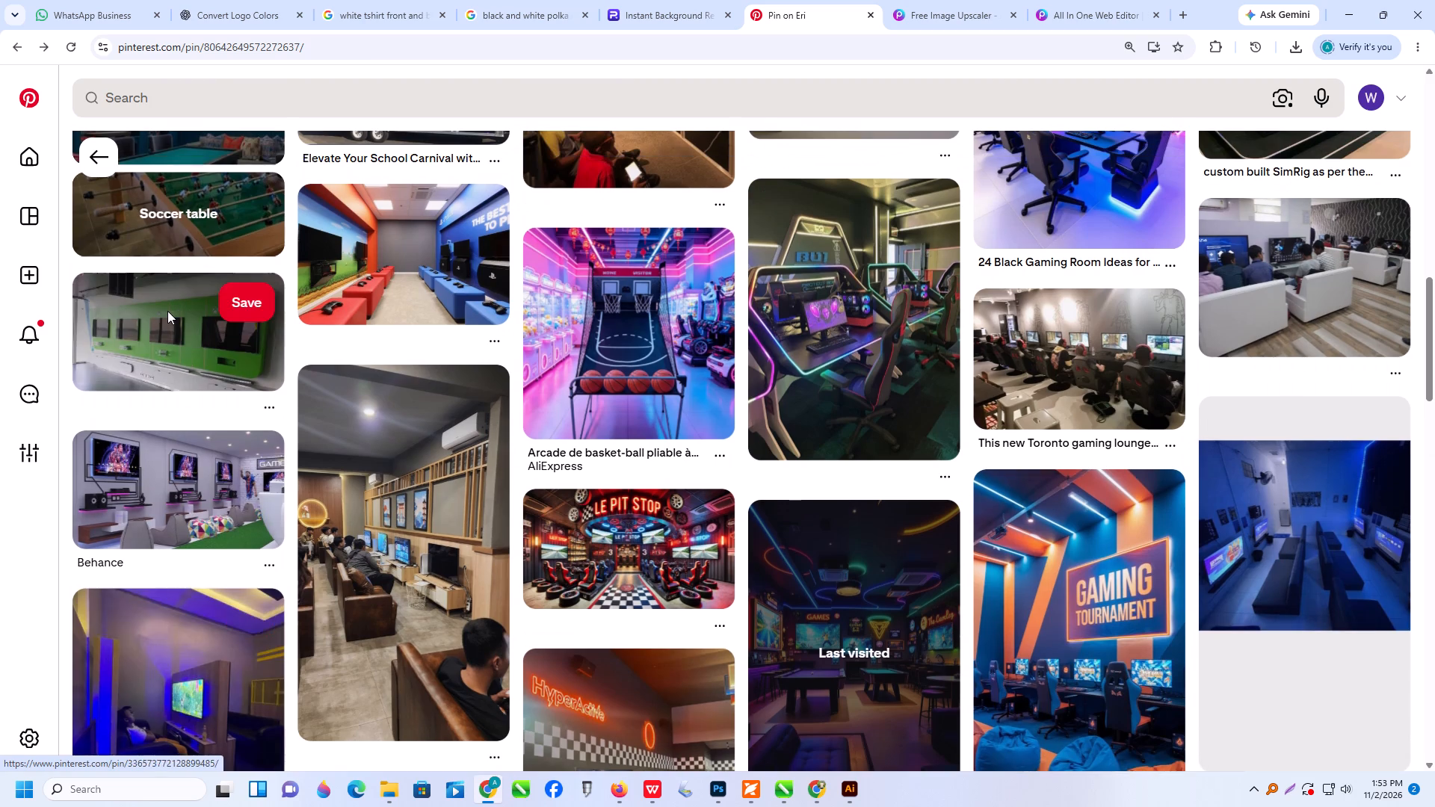
scroll(167, 311, "up", 1)
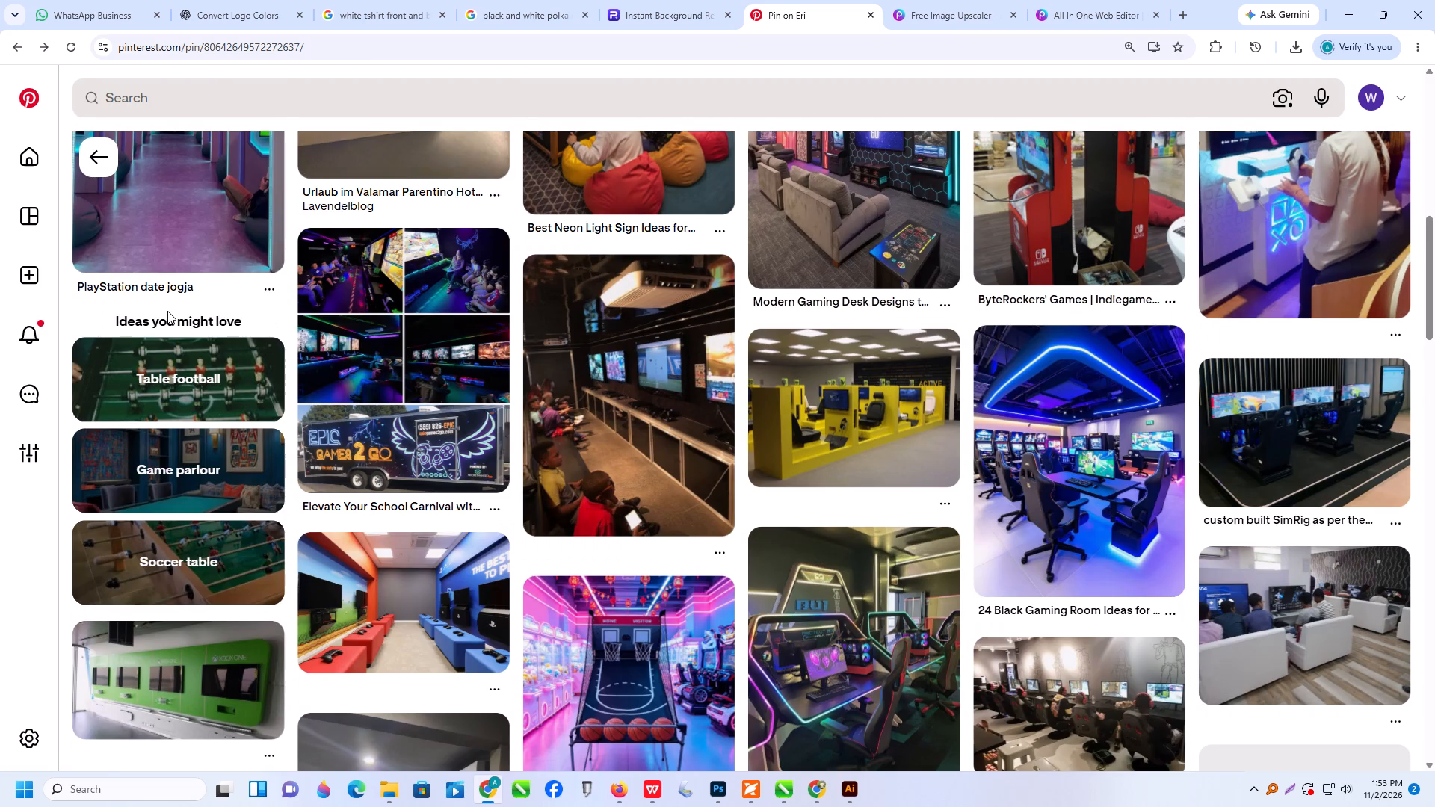
scroll(355, 445, "down", 1)
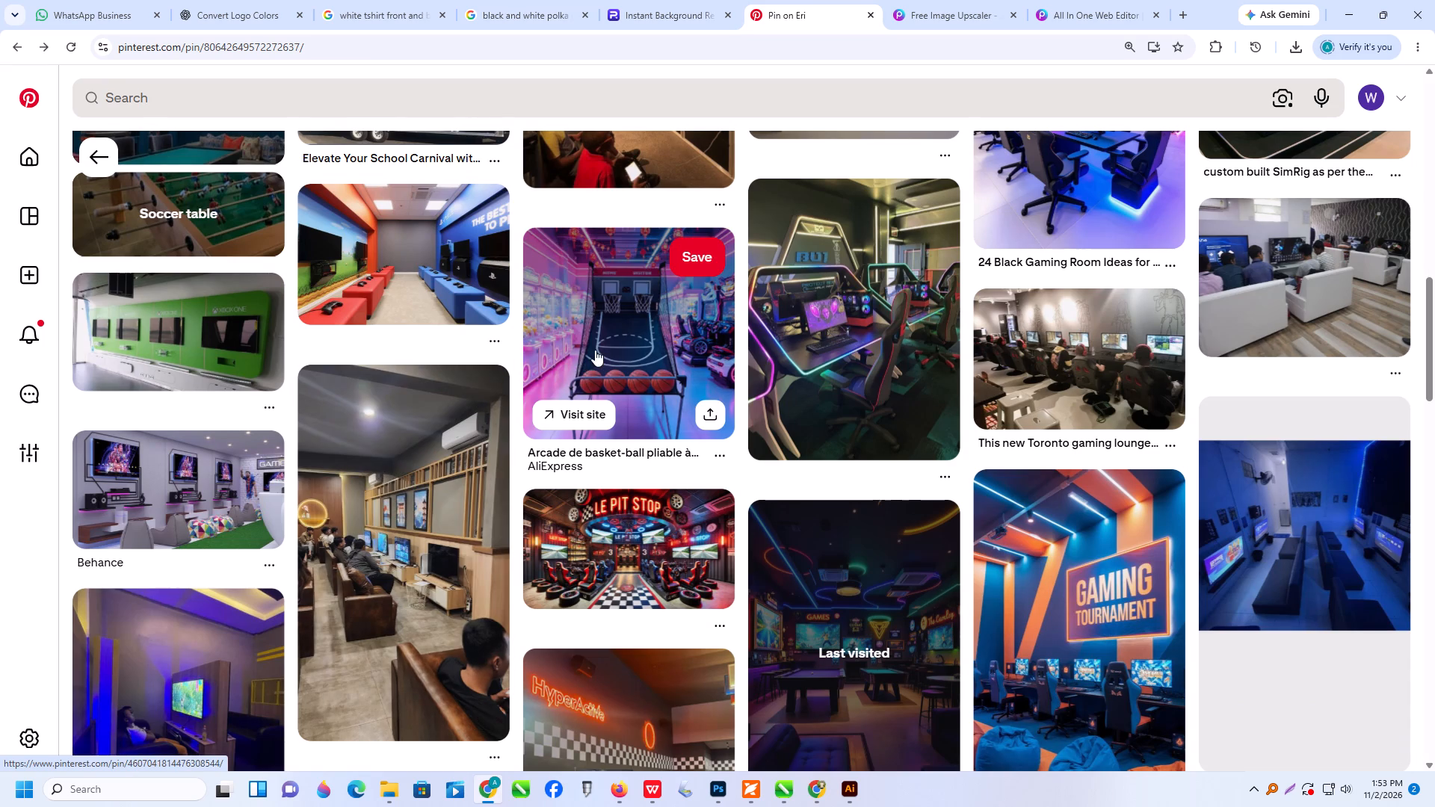
left_click(595, 350)
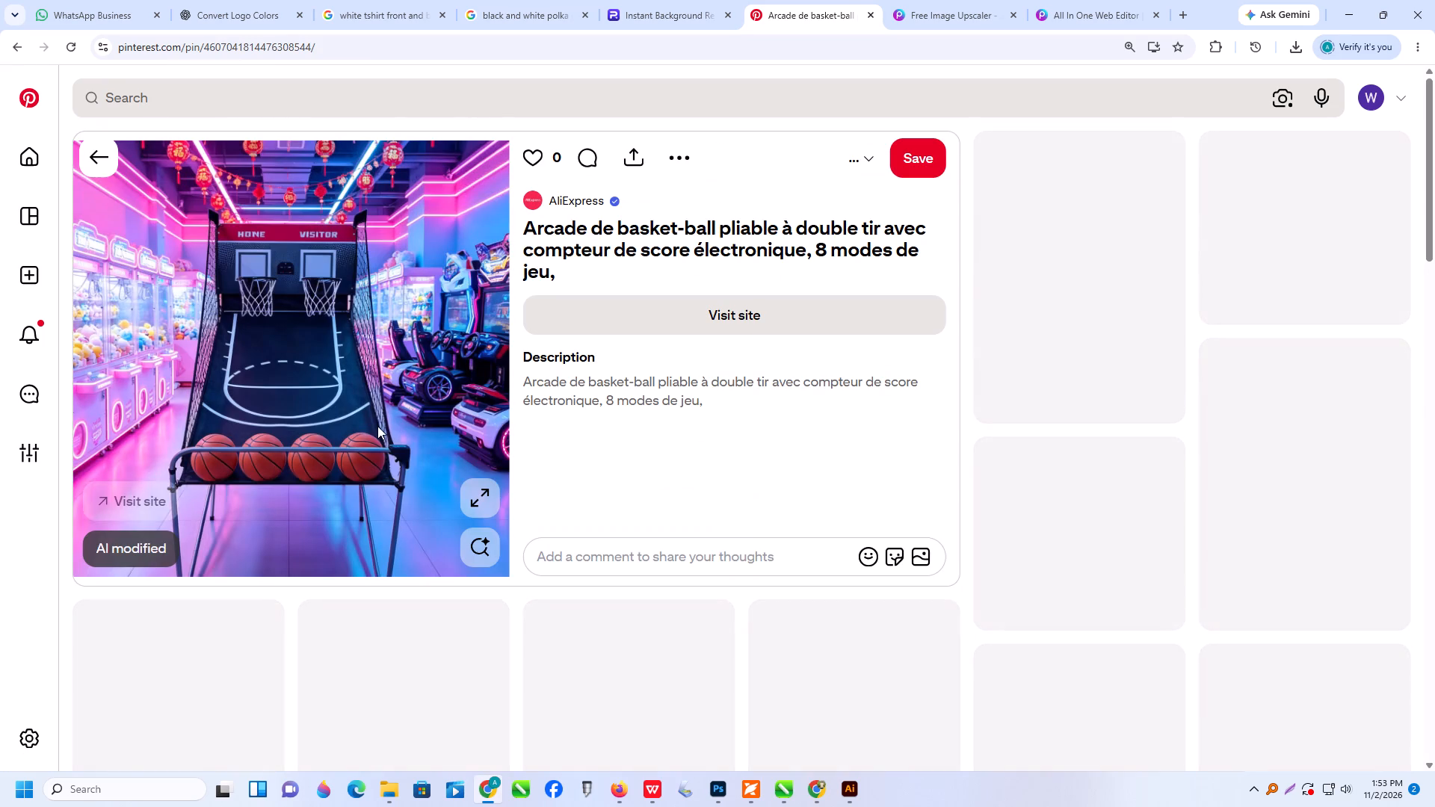
right_click(262, 317)
left_click(393, 381)
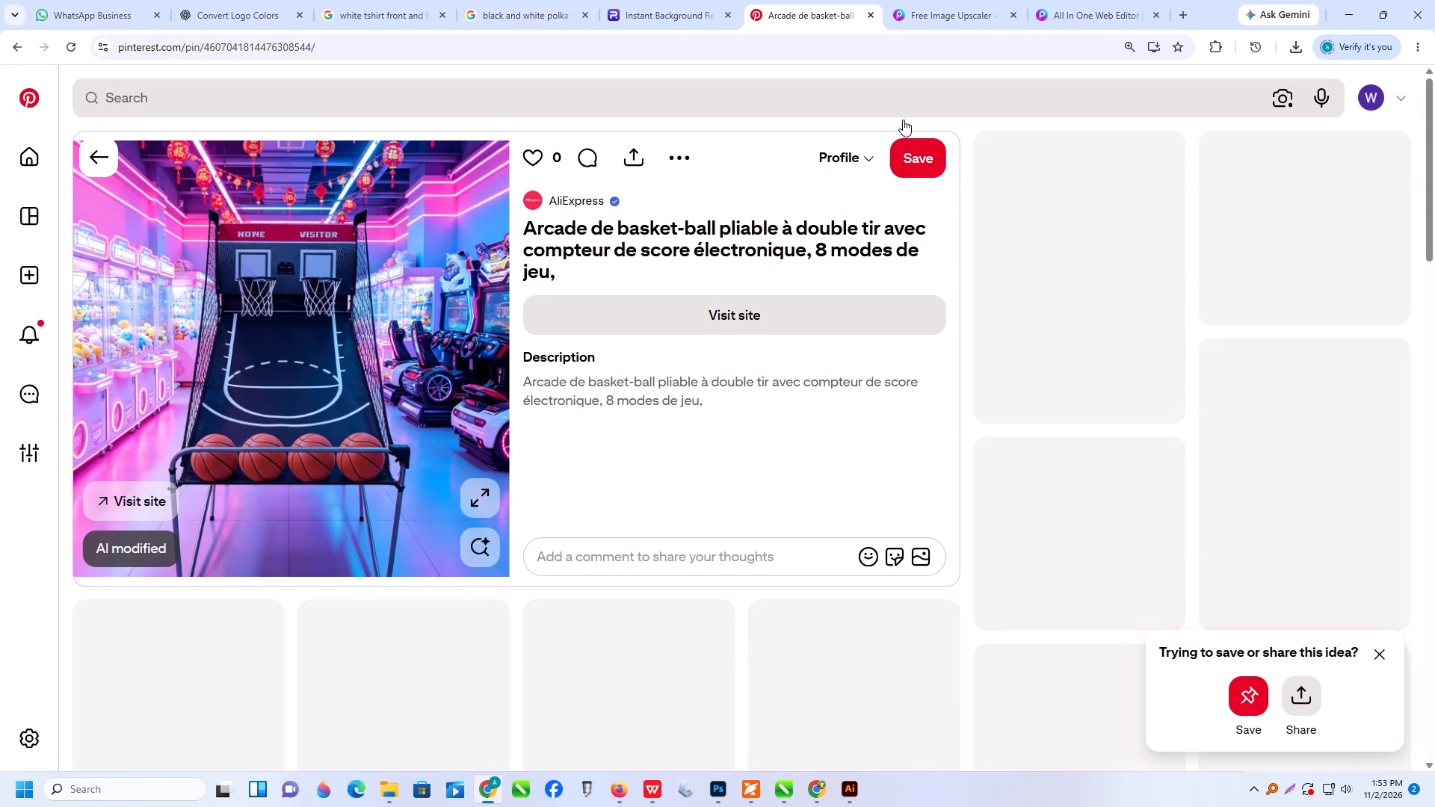
Switch to Illustrator, paste the arcade basketball image and place it directly below the arcade background image on the second artboard.
left_click(1338, 16)
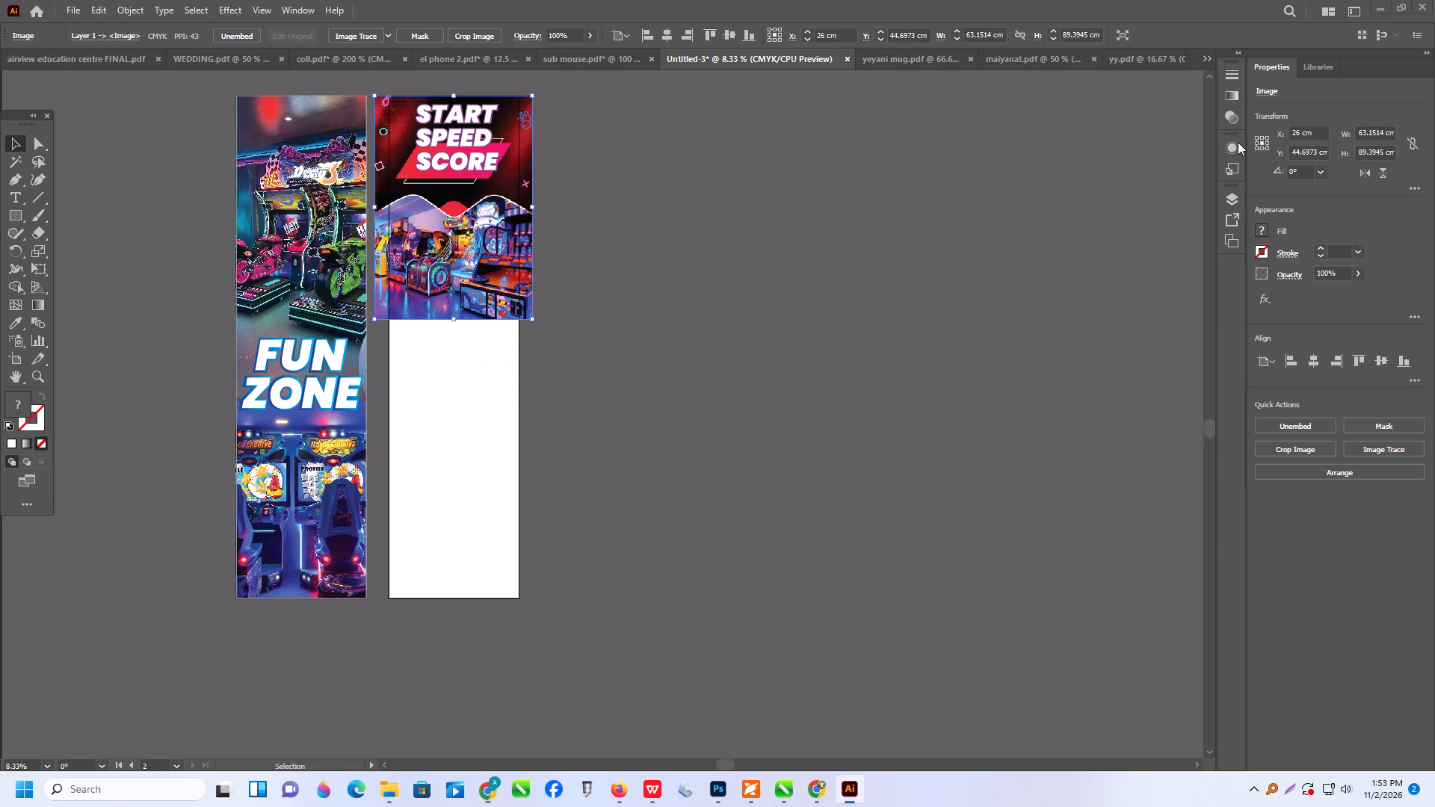
left_click(868, 386)
key("ctrl+v")
left_click_drag(613, 439, 452, 405)
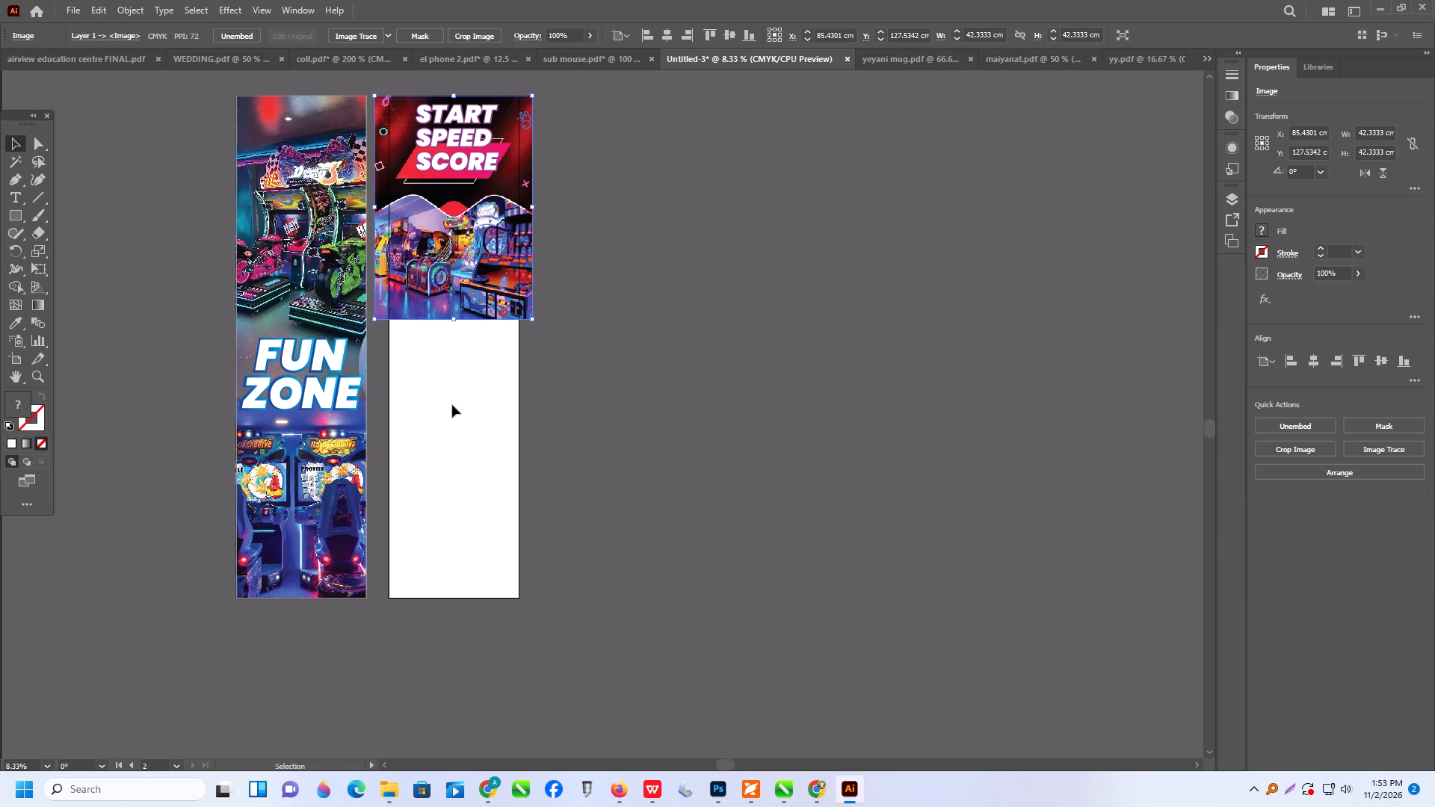
left_click_drag(452, 405, 420, 395)
left_click_drag(638, 422, 546, 395)
left_click_drag(549, 410, 507, 401)
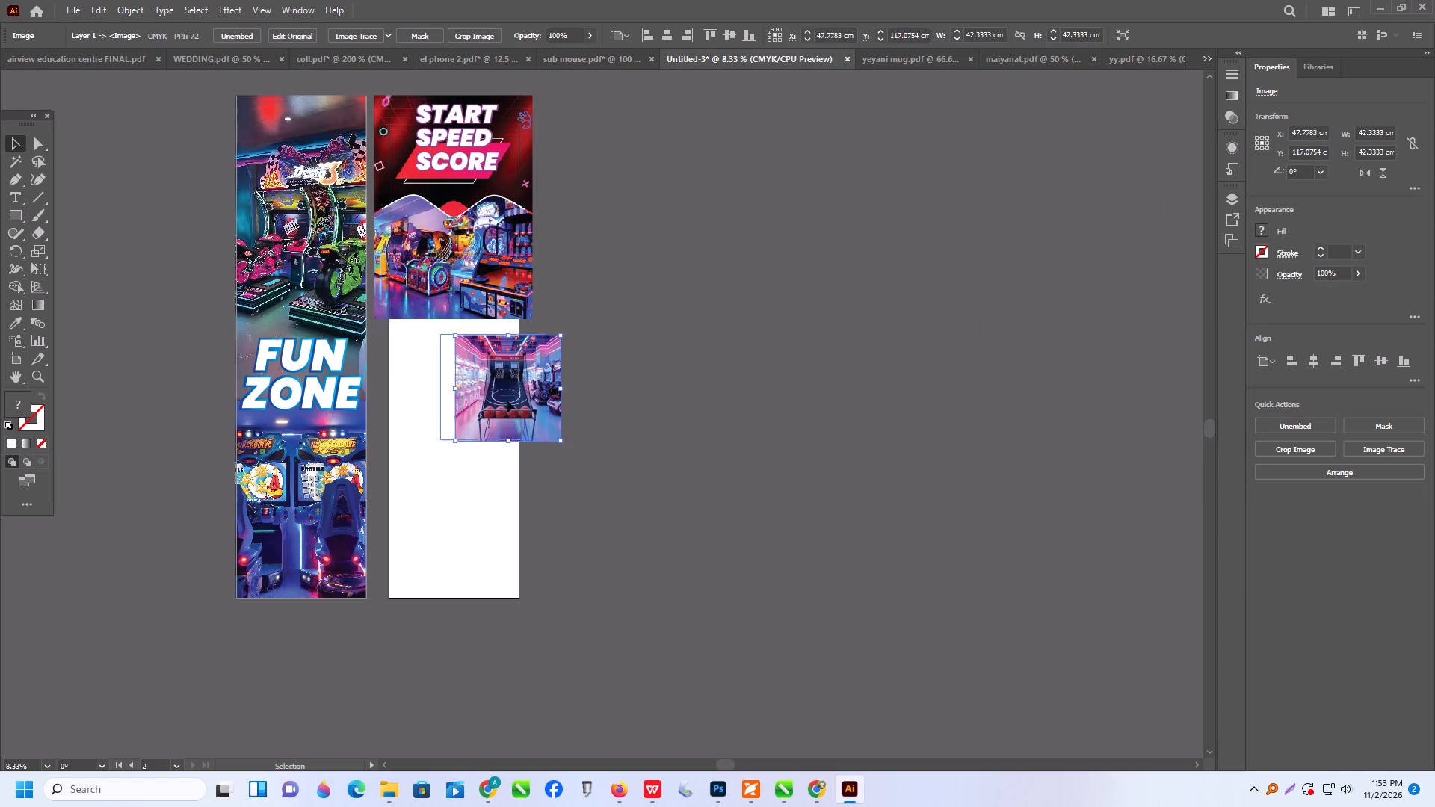
left_click_drag(507, 401, 479, 389)
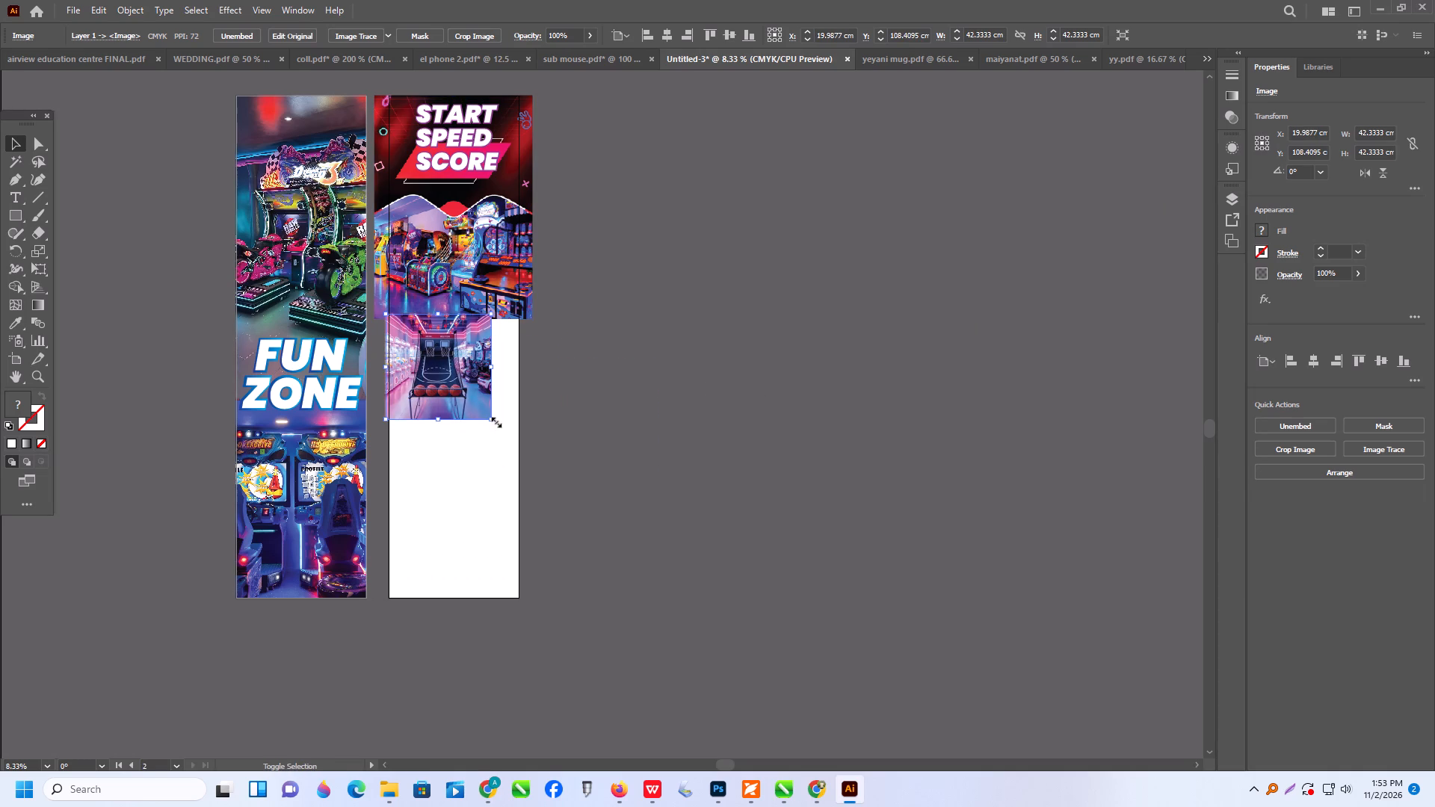
Enlarge the basketball image proportionally to about 58.7 cm square, extending past both sides of the second artboard.
left_click_drag(494, 421, 527, 489, "shift")
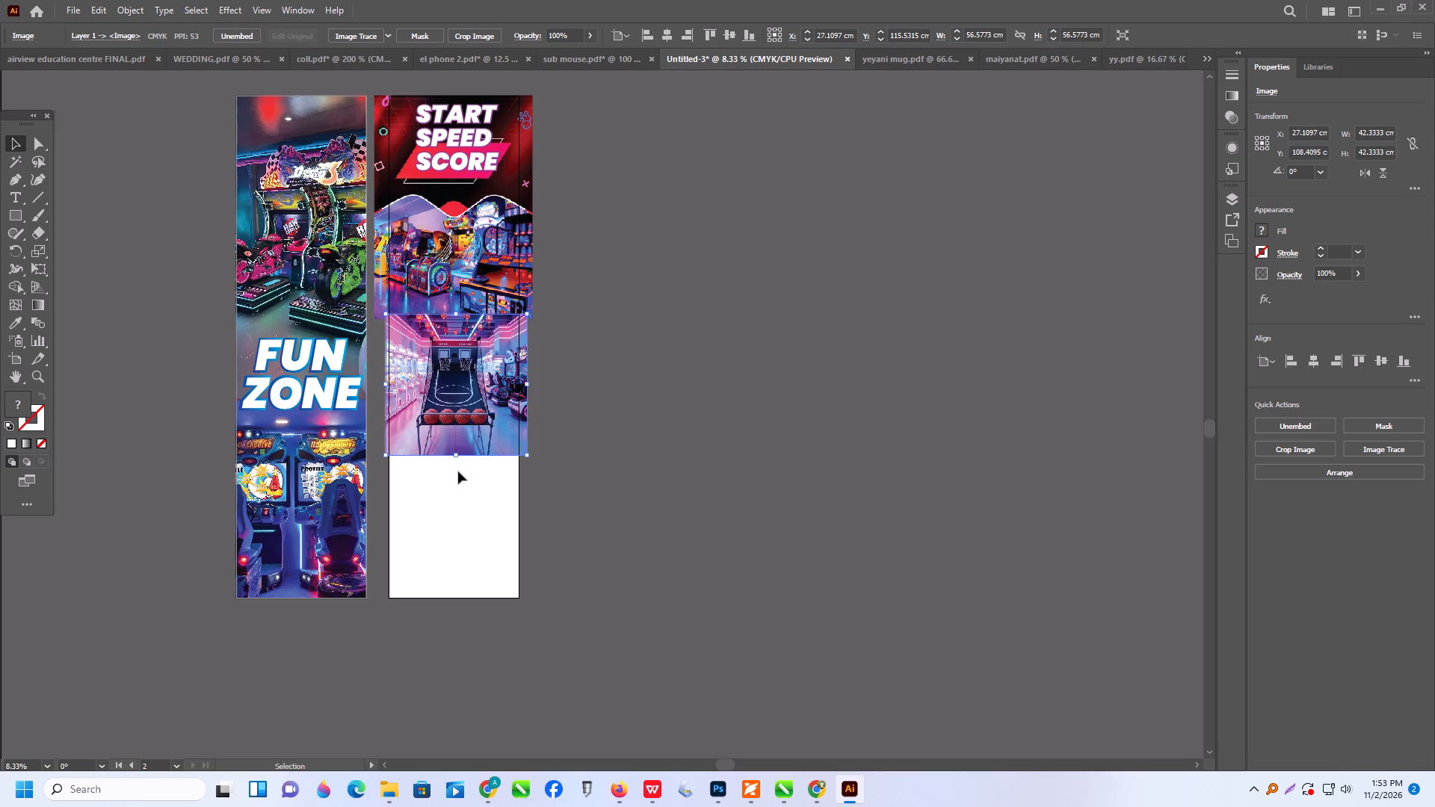
scroll(411, 458, "up", 2, "alt")
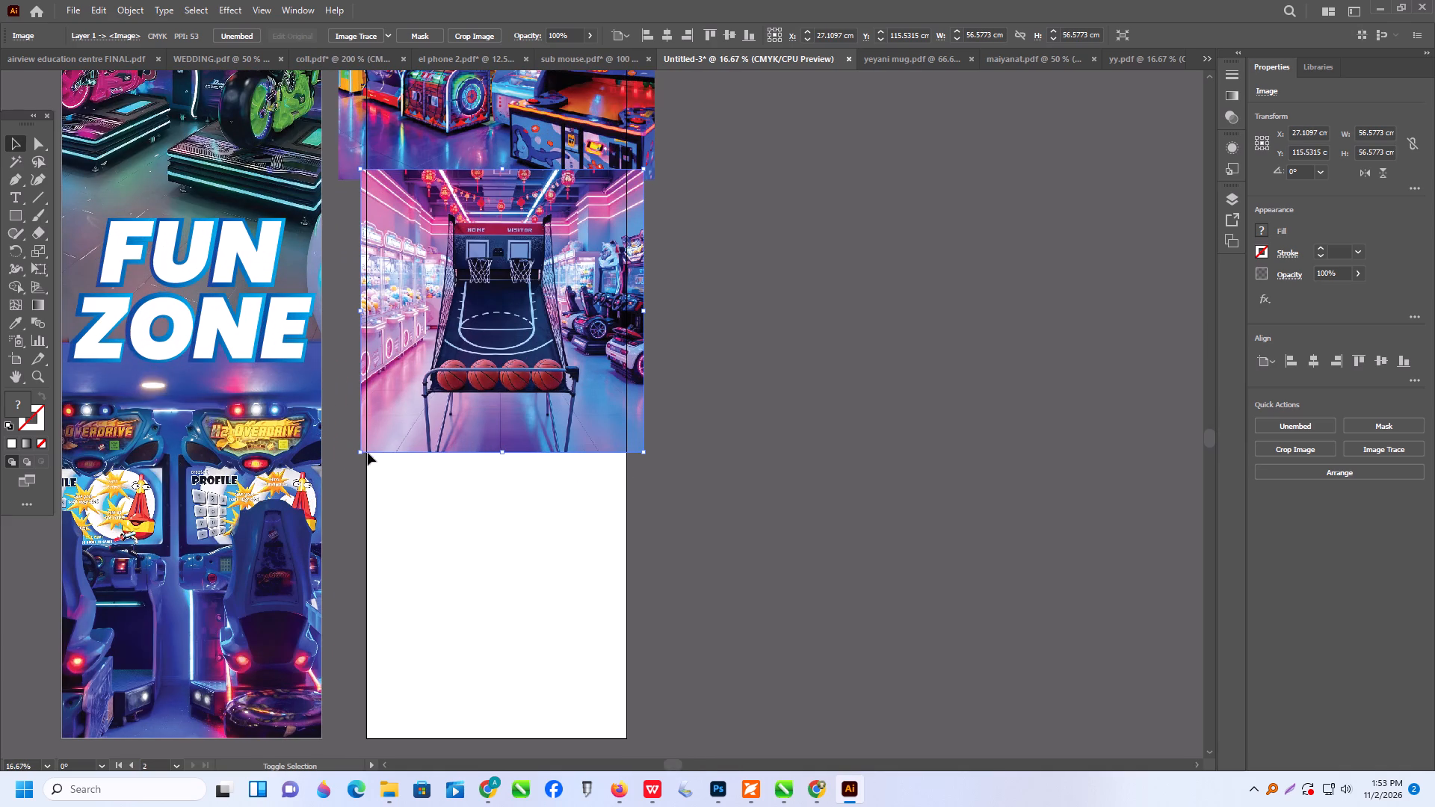
left_click_drag(362, 454, 350, 491, "shift")
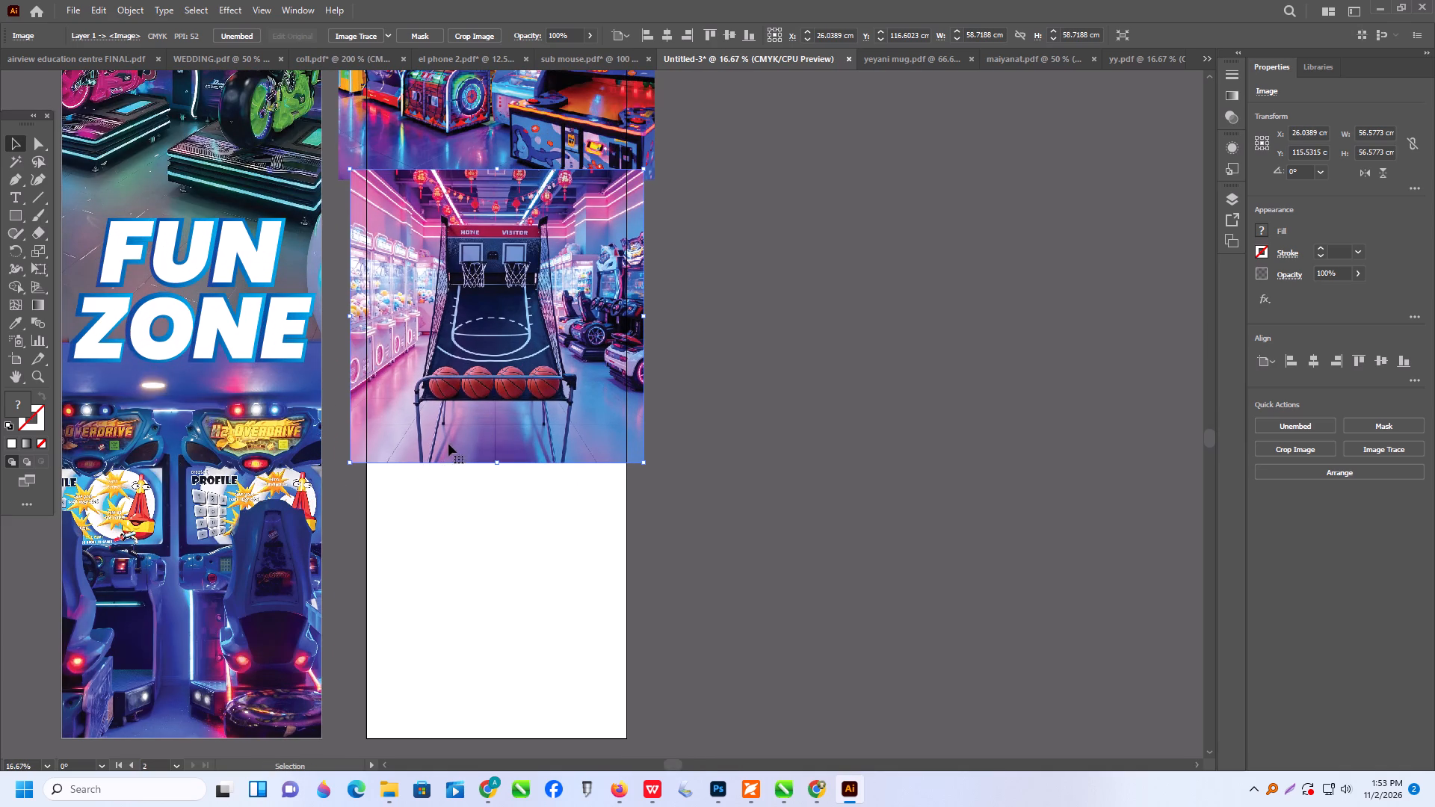
Examine the enlarged basketball image's sharpness up close and its fit across the second banner.
scroll(433, 338, "up", 3, "alt")
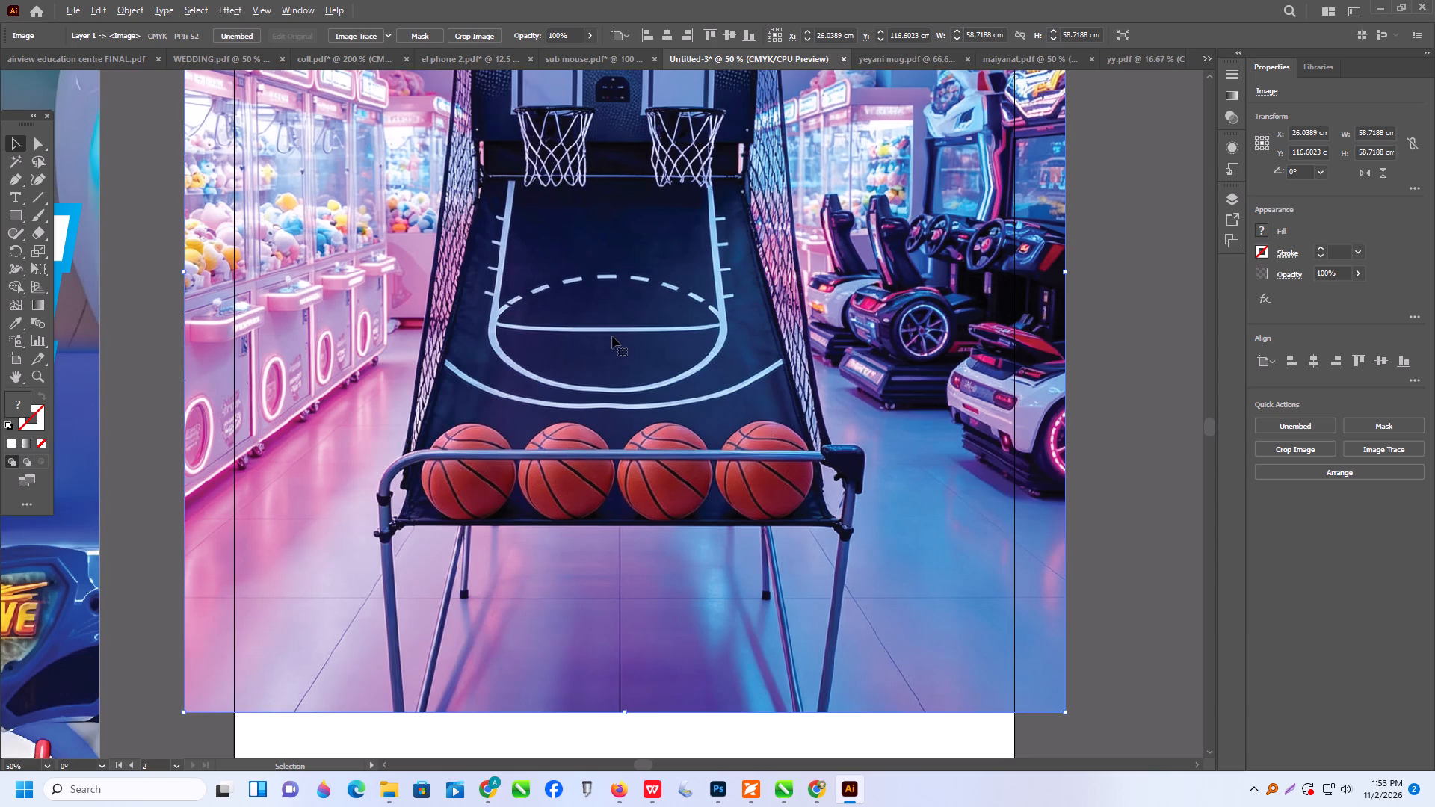
scroll(629, 332, "up", 3, "alt")
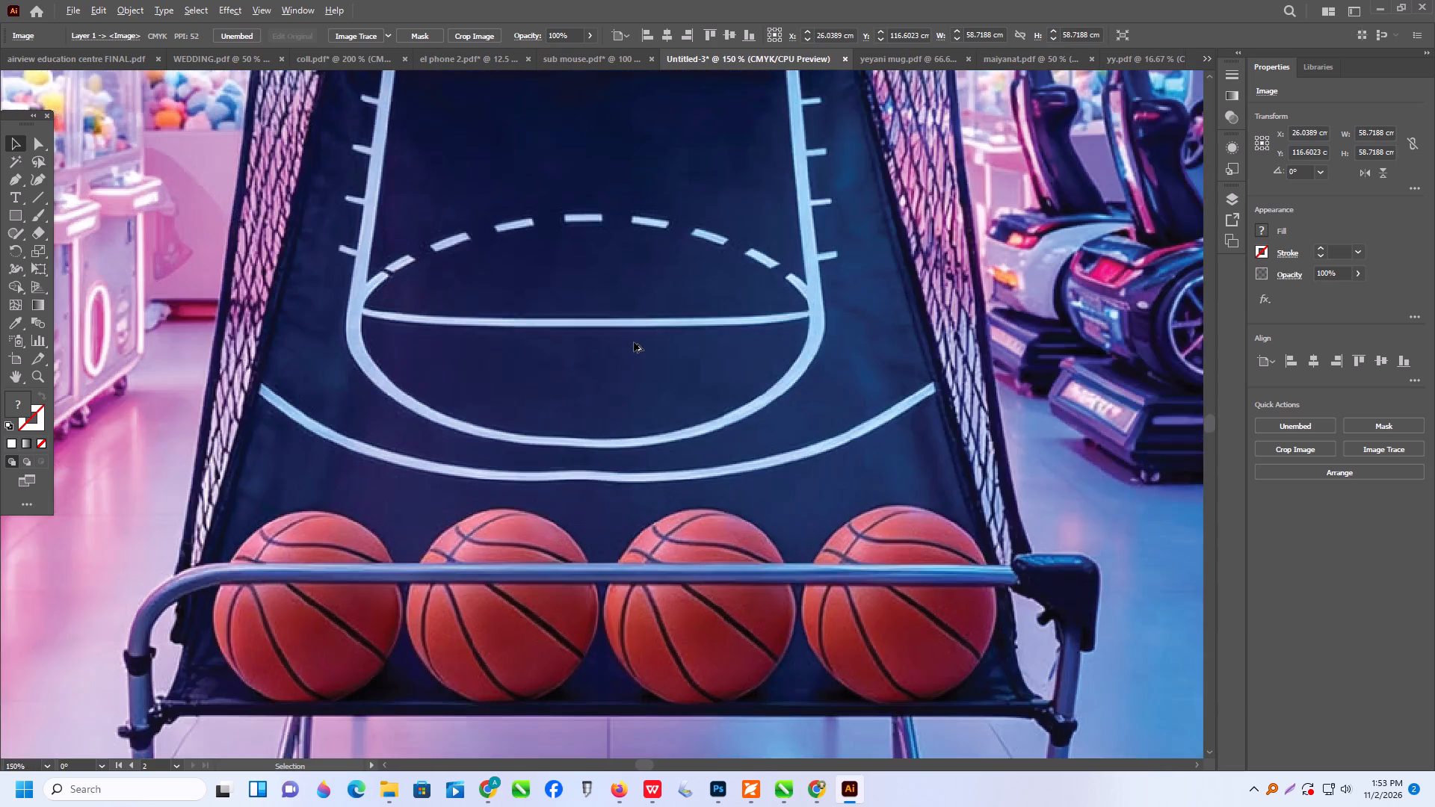
scroll(642, 372, "down", 4)
scroll(642, 372, "down", 1, "alt")
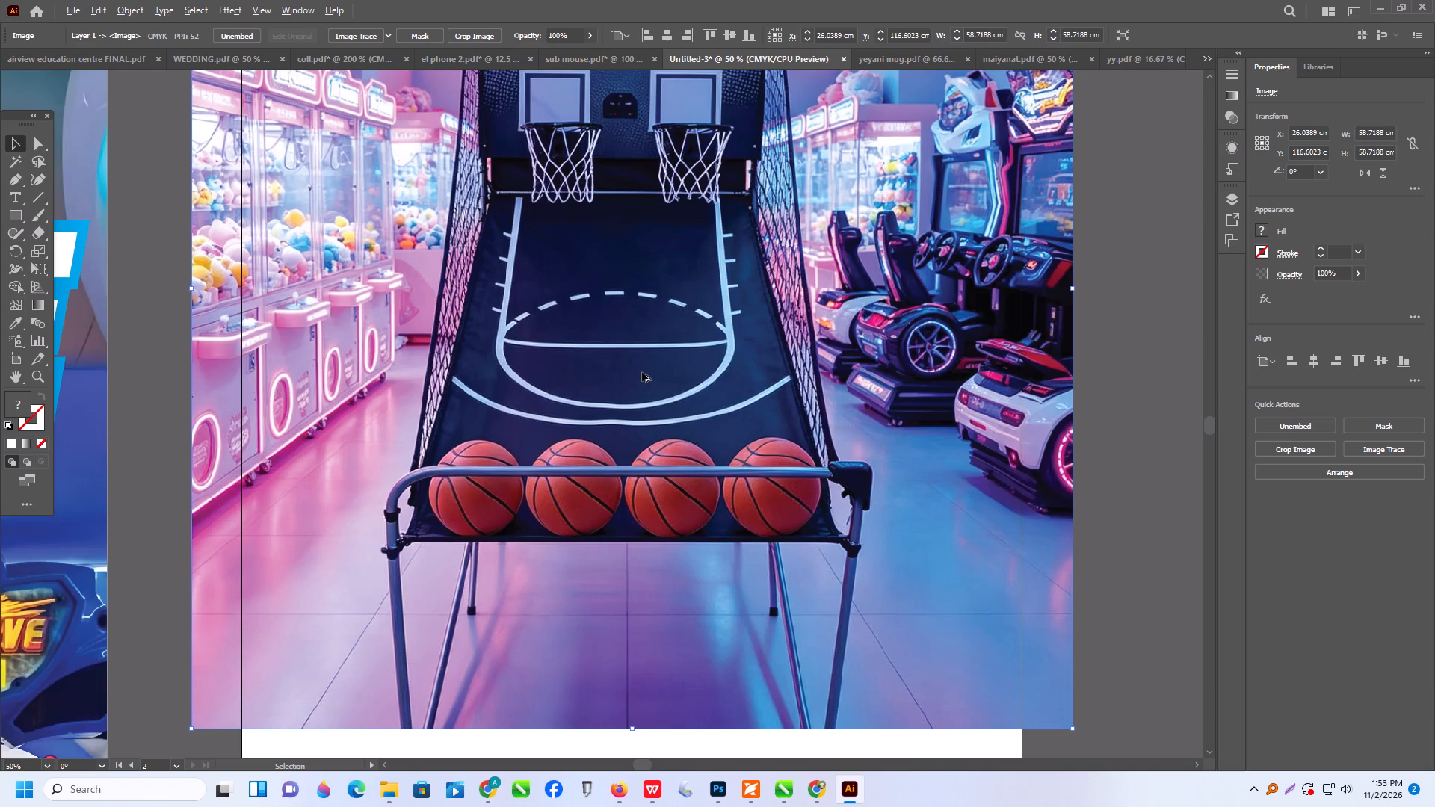
scroll(642, 372, "down", 1)
scroll(642, 372, "down", 1, "alt")
scroll(642, 372, "up", 2)
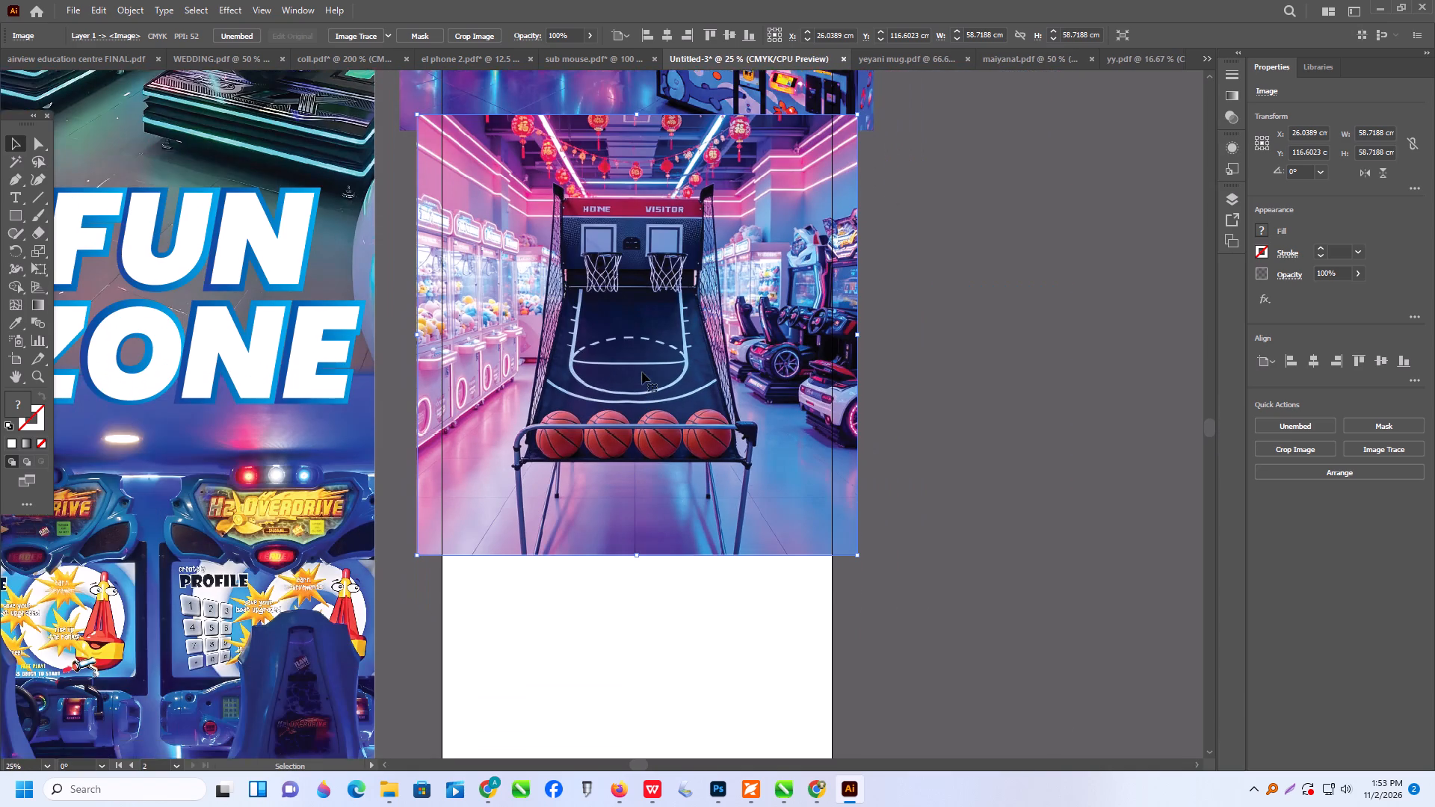
Centre the basketball image horizontally on the second artboard and deselect it.
scroll(644, 375, "up", 9)
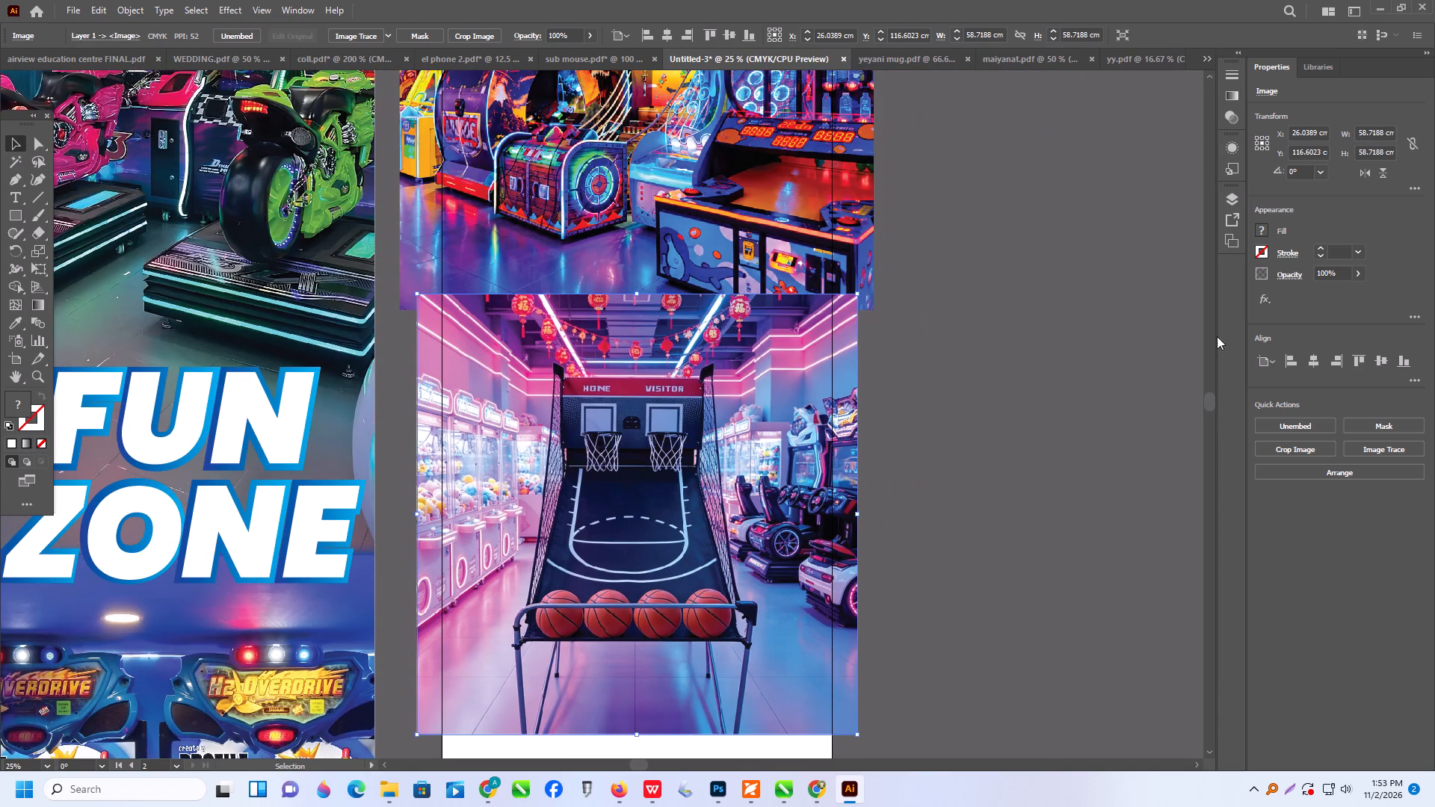
left_click(1316, 360)
left_click(1132, 365)
Move the basketball image down so its top edge meets the bottom edge of the arcade background image.
scroll(715, 367, "down", 4)
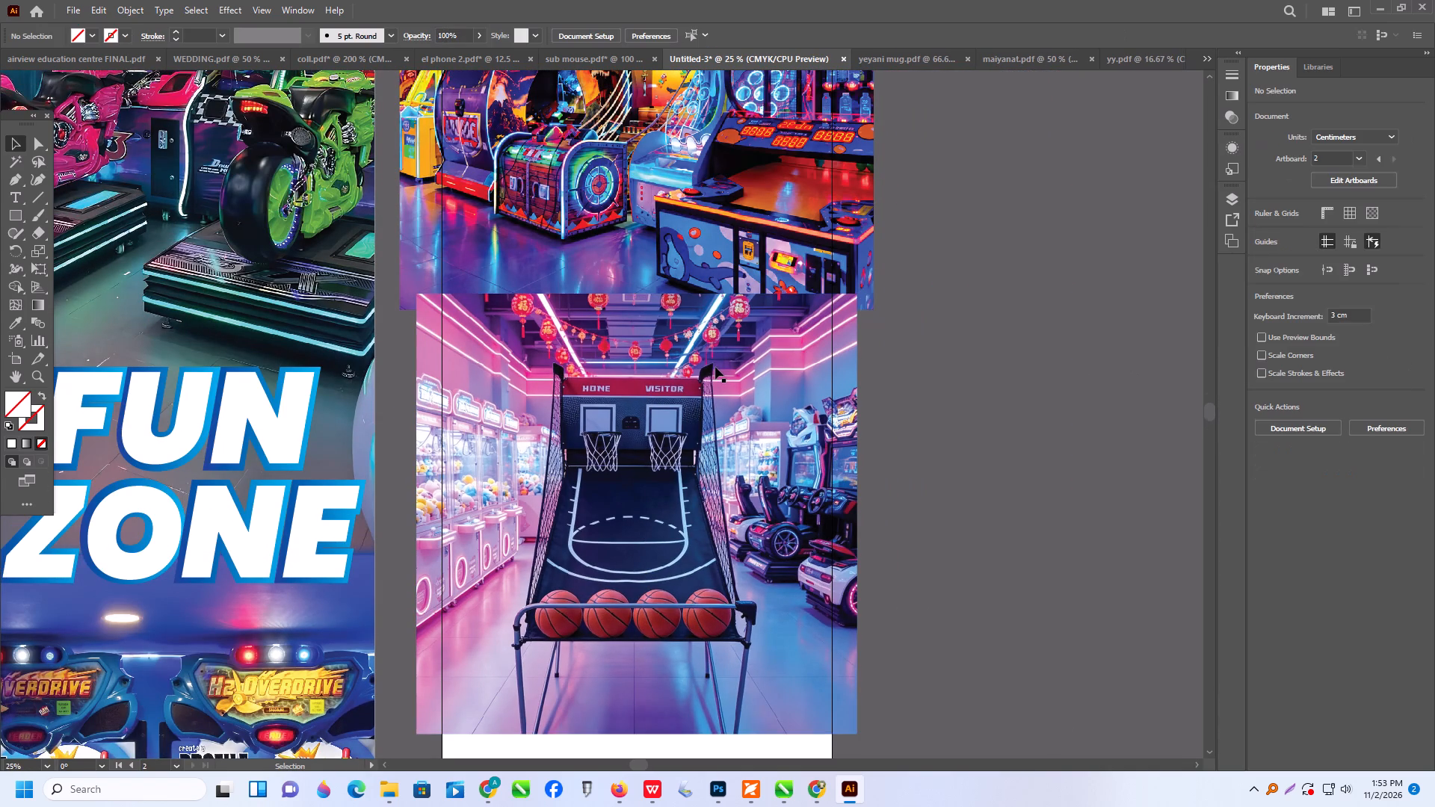
scroll(715, 367, "down", 4)
left_click_drag(726, 293, 729, 308)
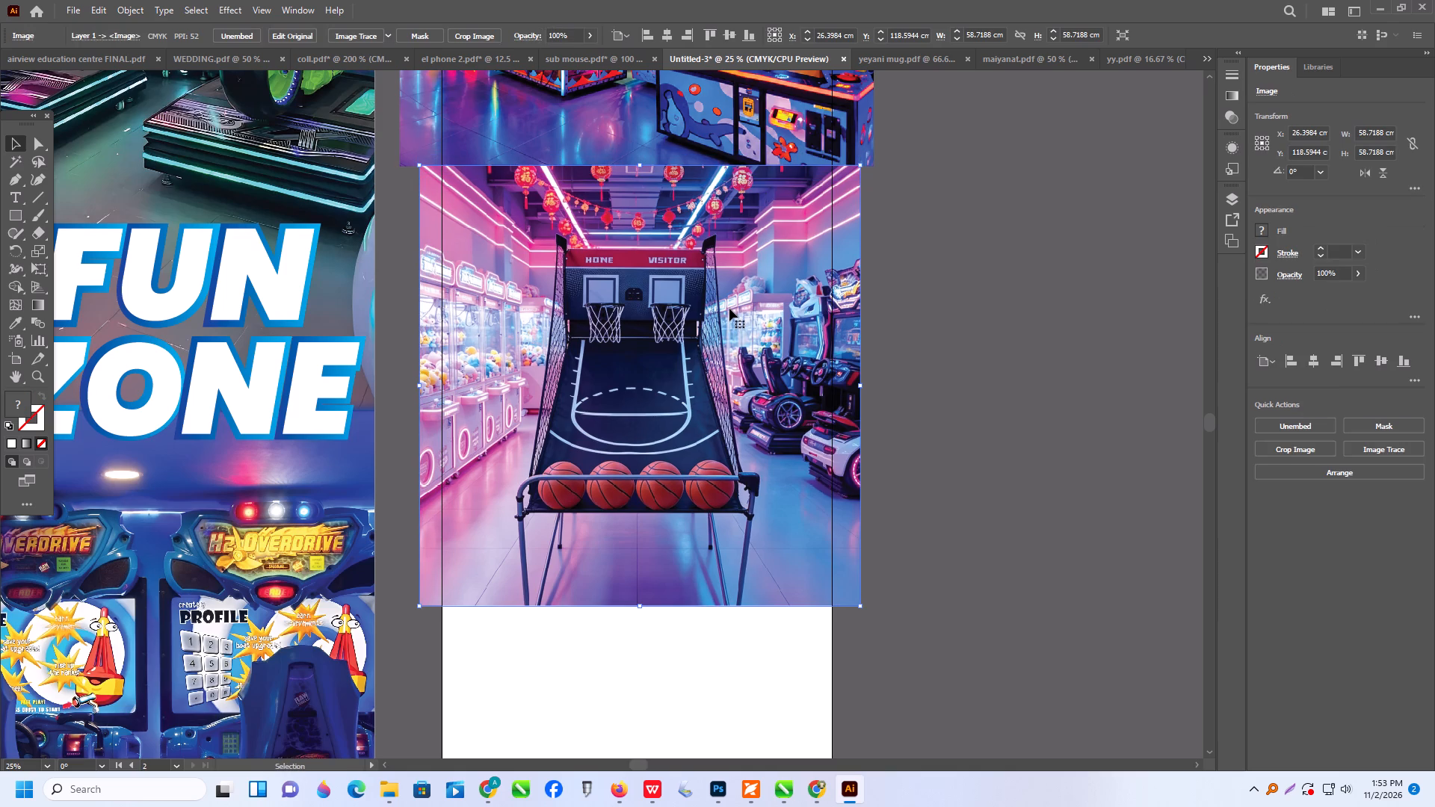
left_click_drag(732, 297, 732, 309)
left_click_drag(728, 300, 727, 290)
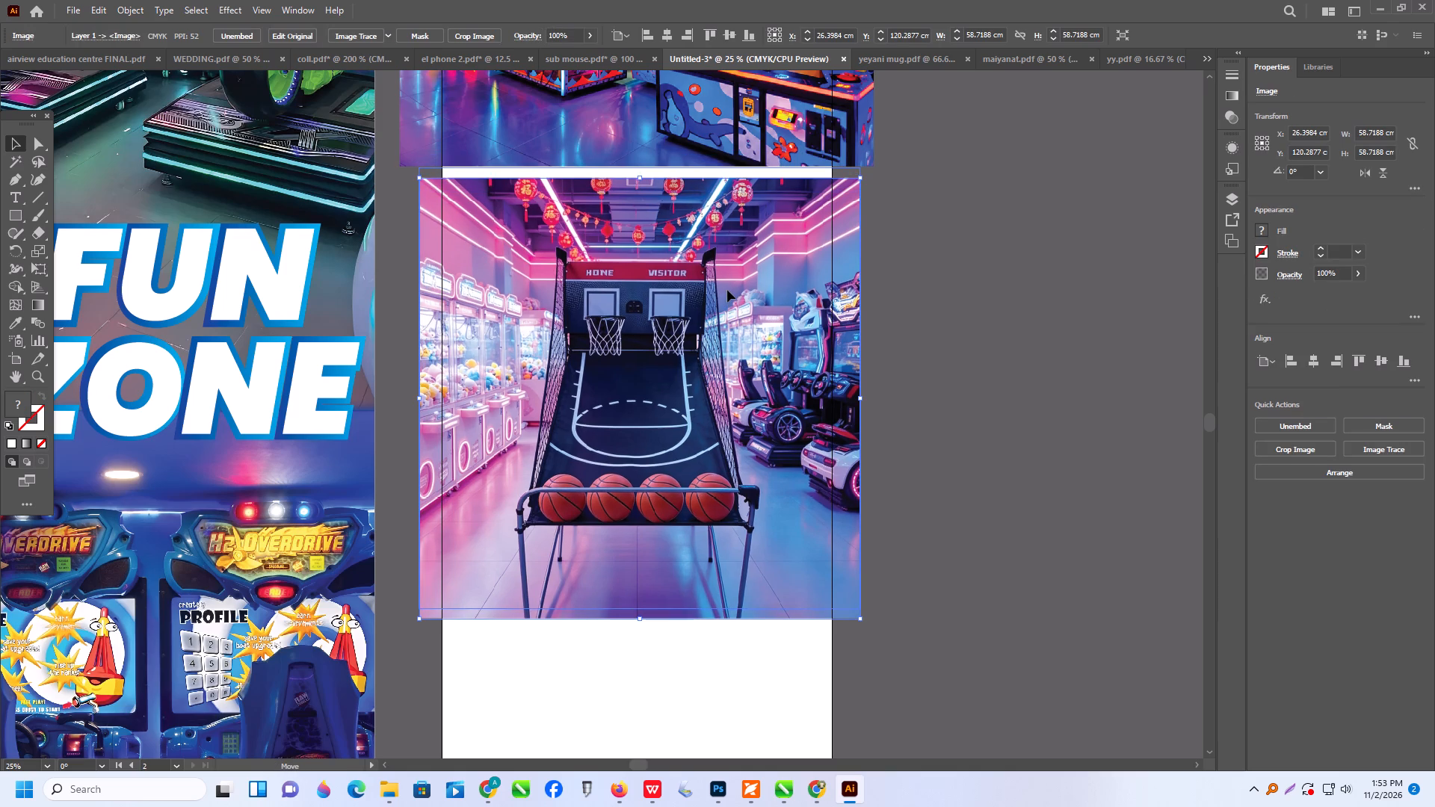
left_click_drag(727, 290, 726, 289)
left_click(922, 281)
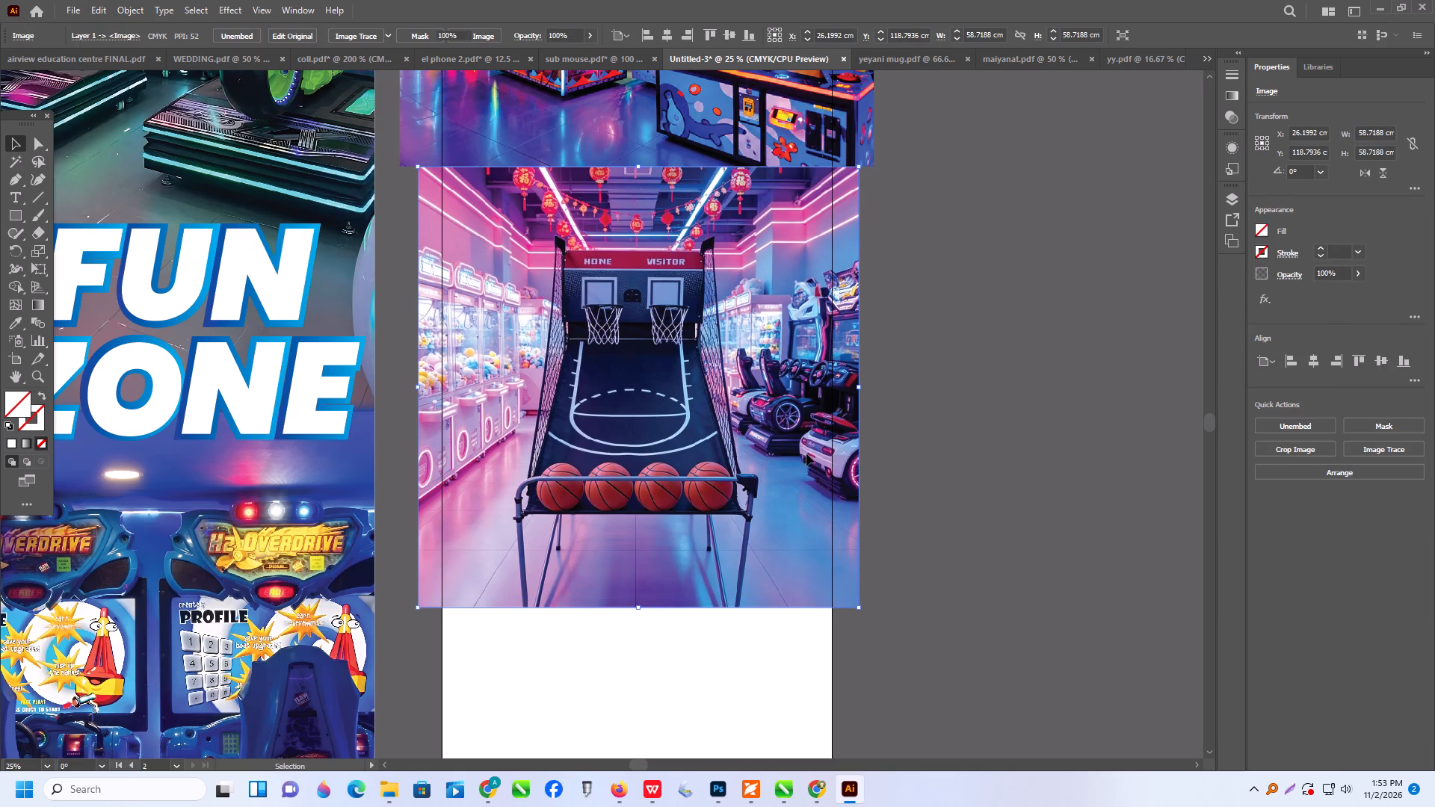
Switch to the Pinterest page in Chrome and browse the basketball pin's related images for another arcade picture to fill the banner's lower part.
scroll(800, 465, "down", 7)
scroll(745, 460, "down", 1, "alt")
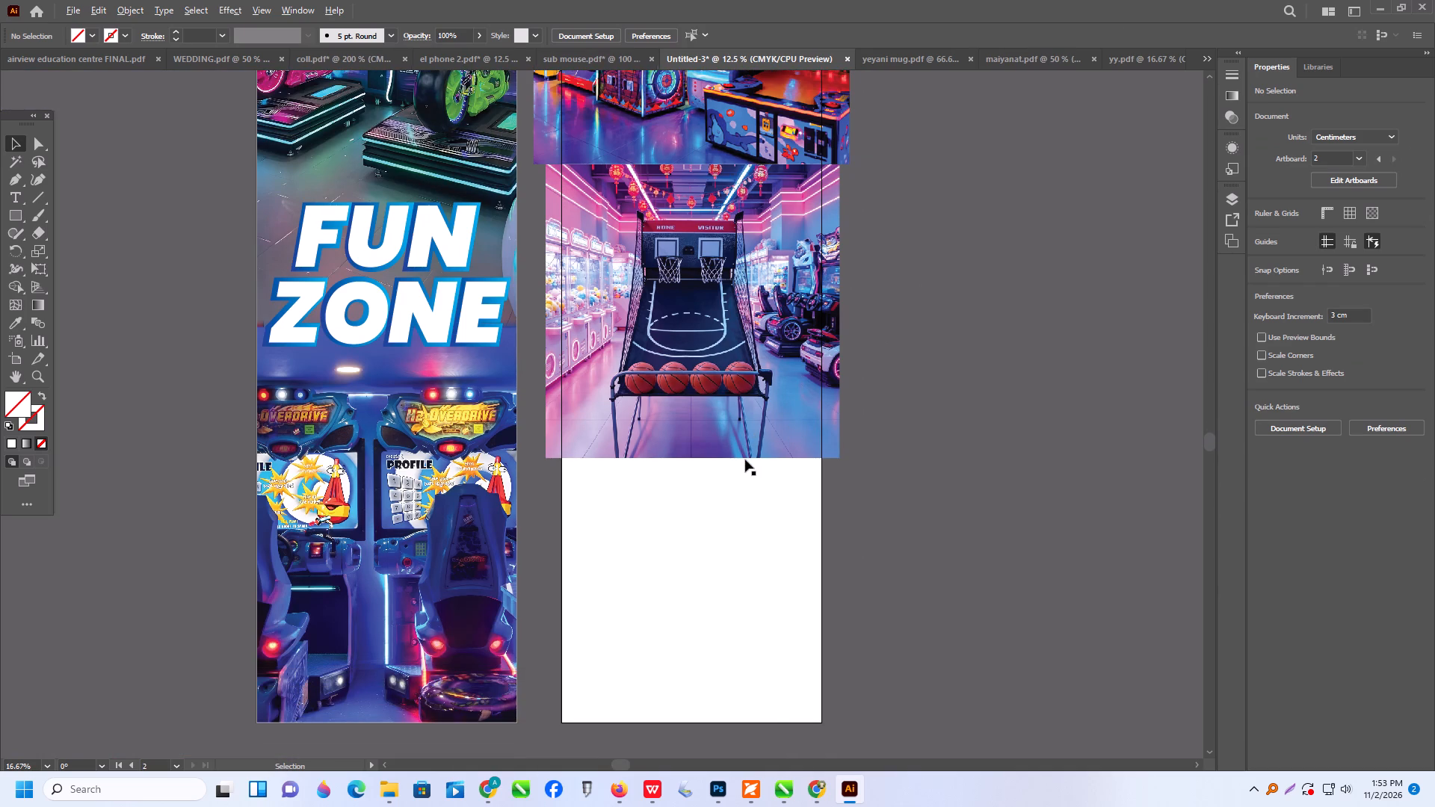
left_click(494, 783)
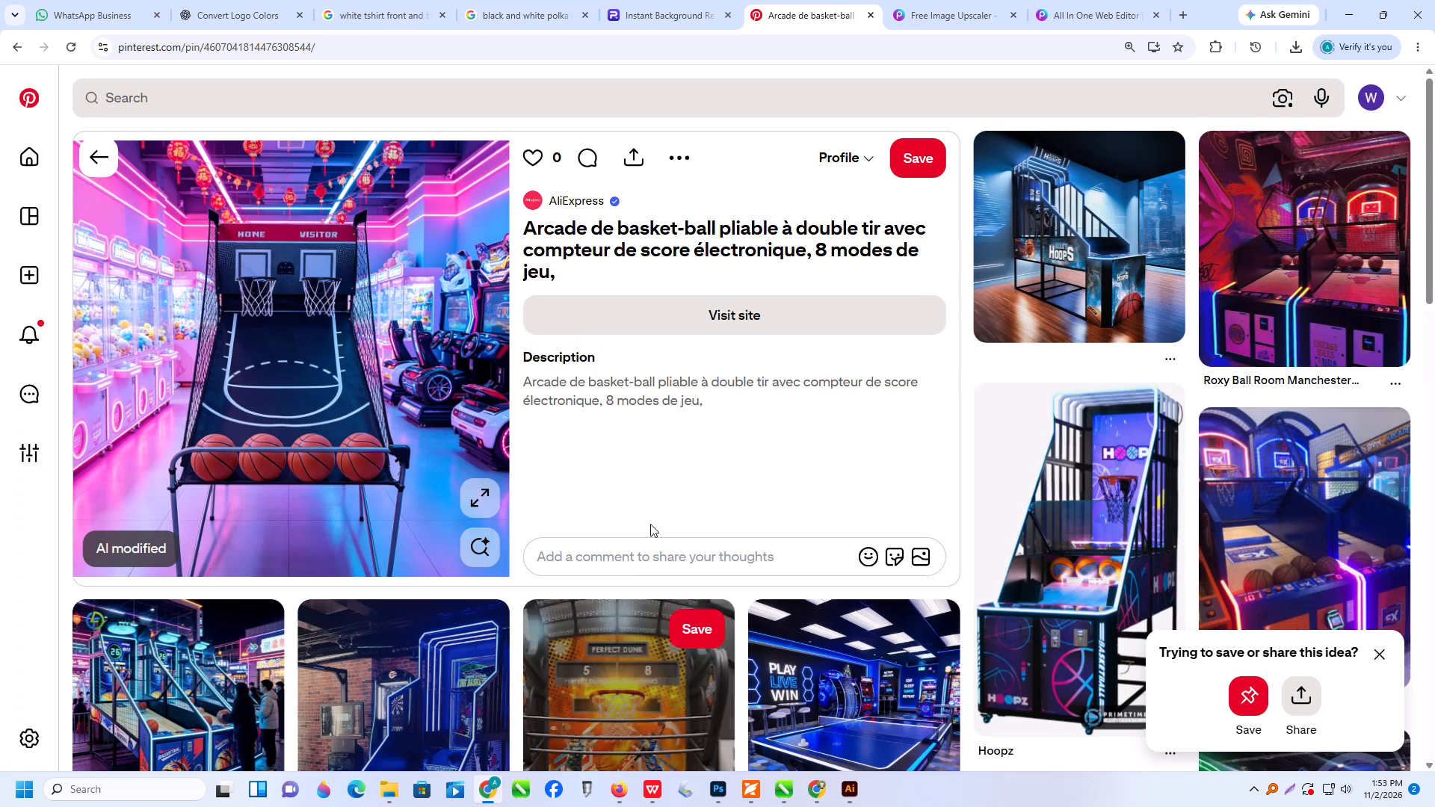
scroll(903, 419, "down", 1)
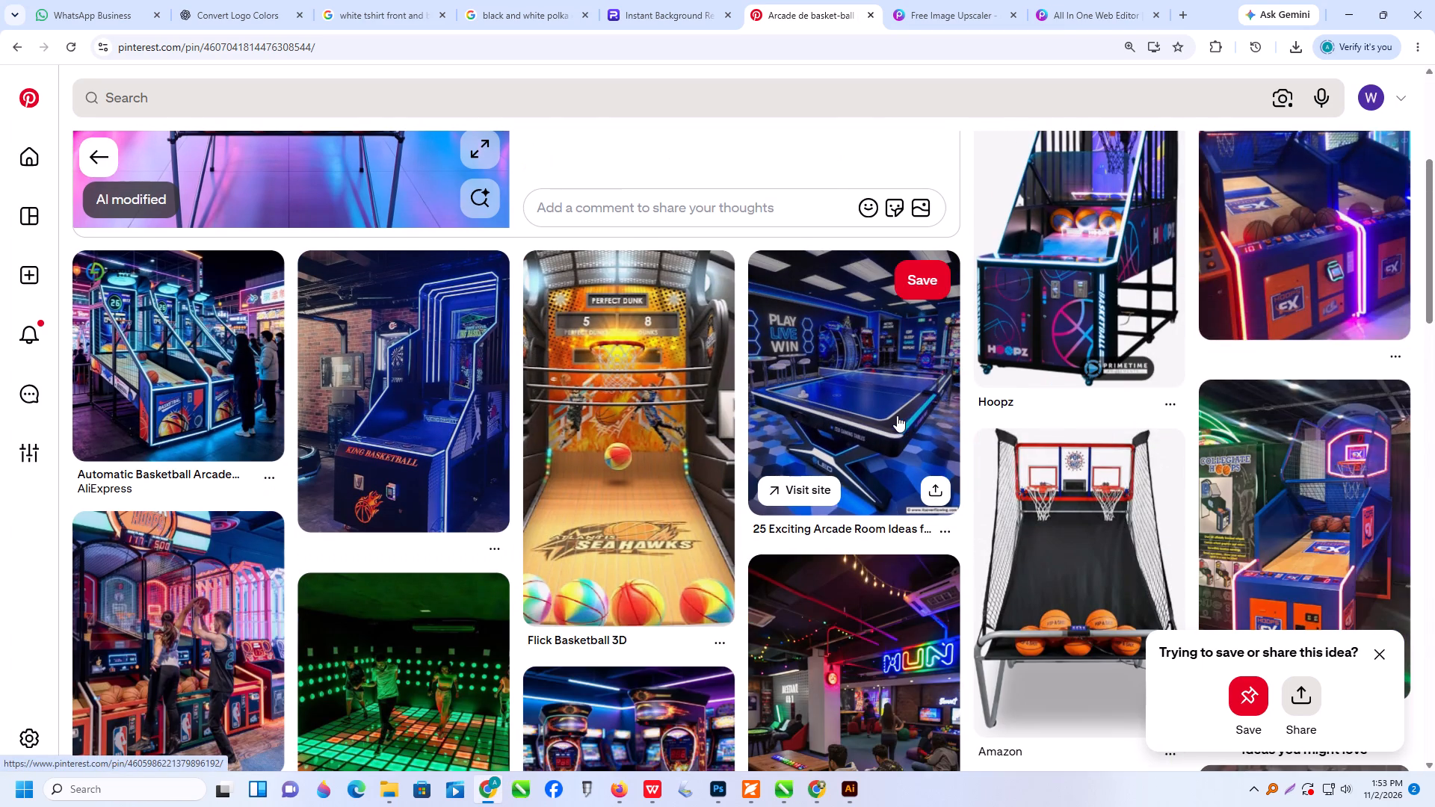
scroll(738, 529, "down", 1)
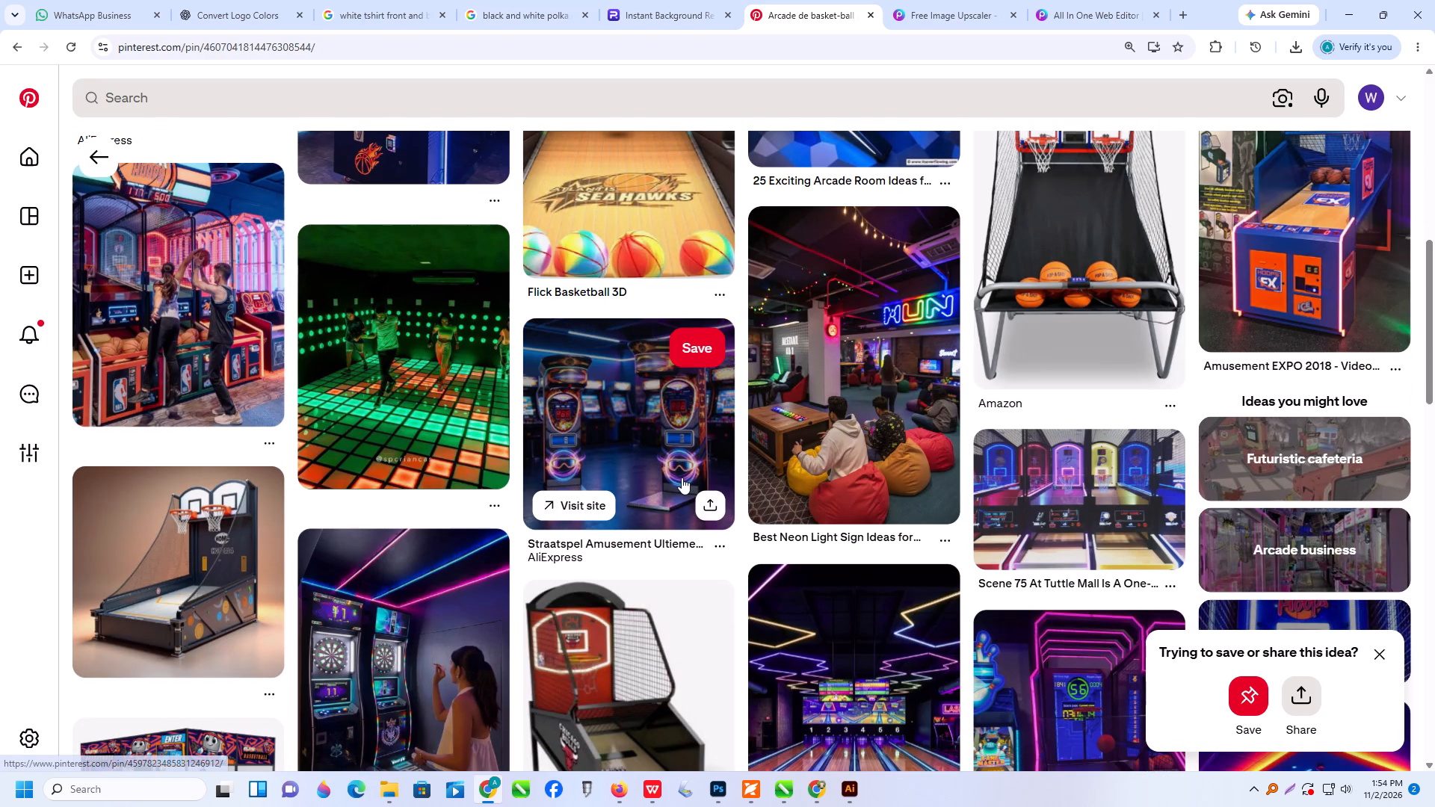
Look further through the basketball pin's related images for an arcade picture to fill the banner's lower part.
scroll(673, 87, "down", 1)
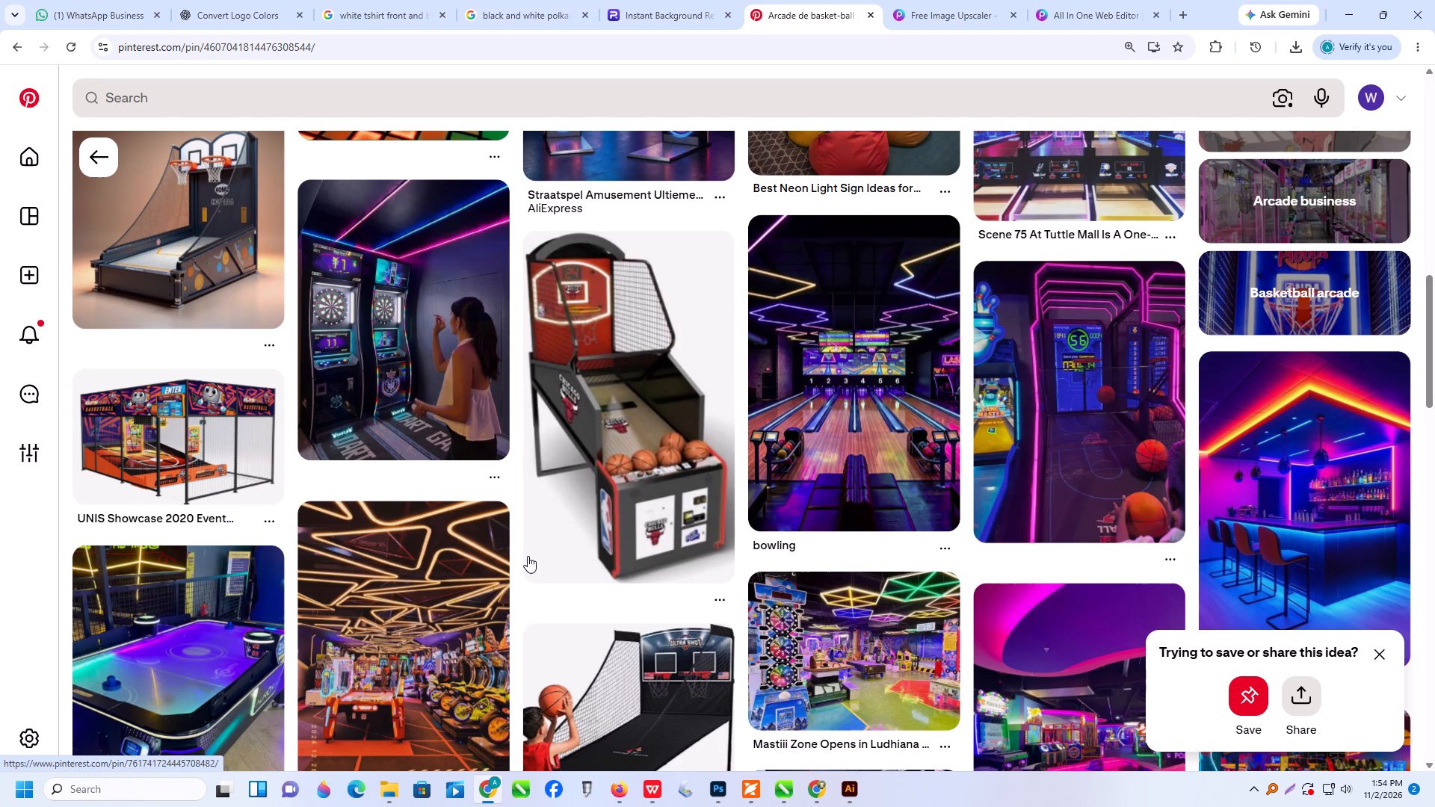
scroll(528, 556, "down", 2)
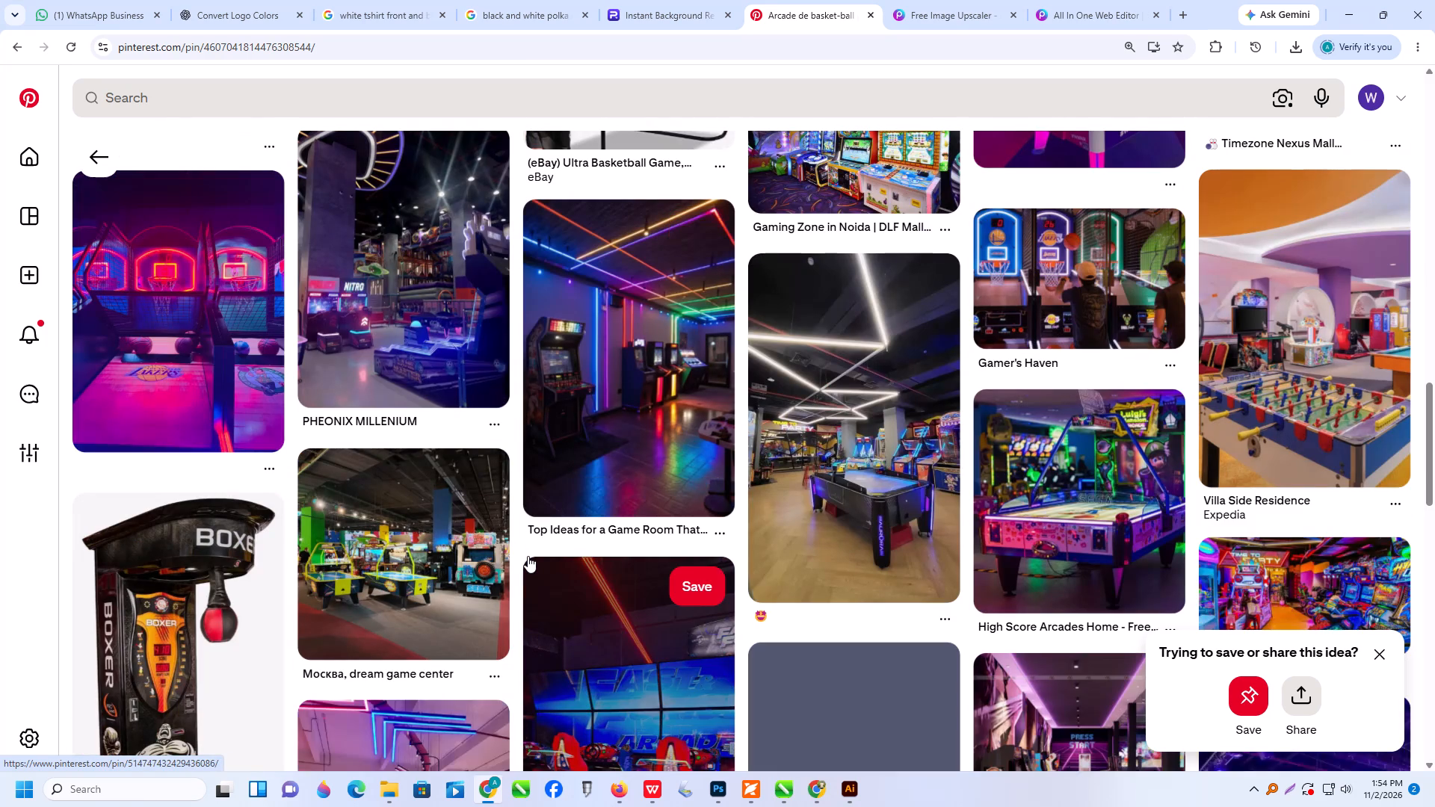
scroll(528, 556, "down", 1)
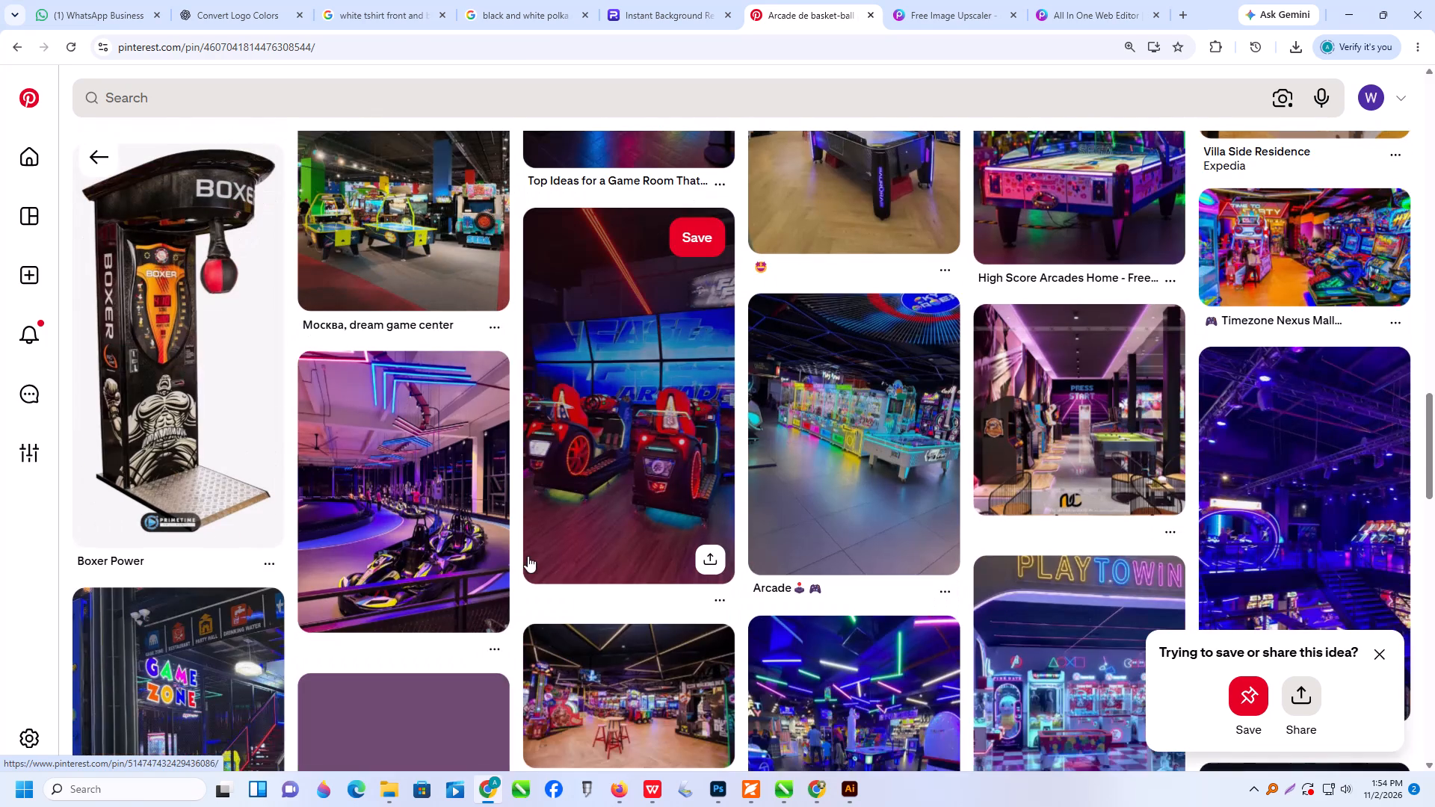
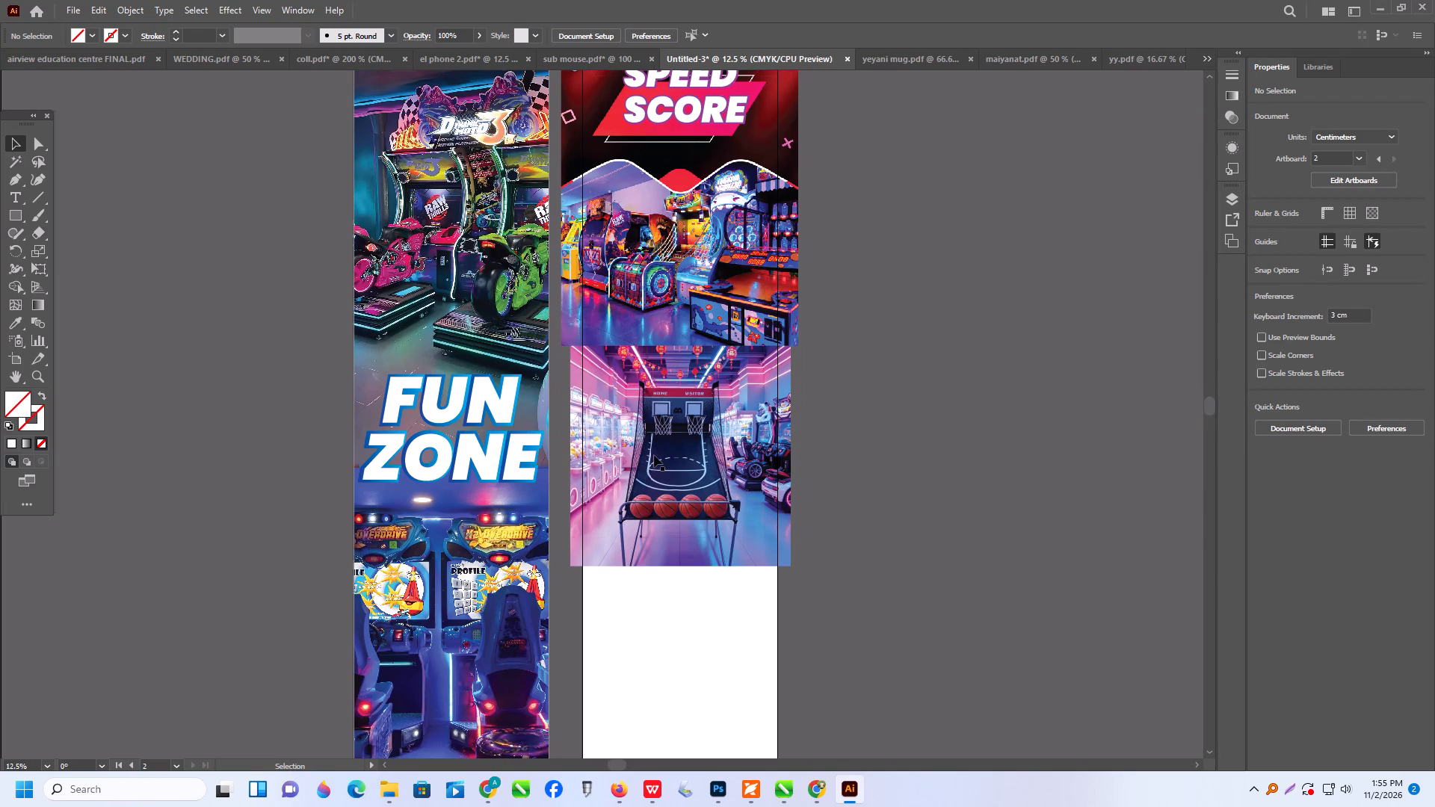
Select the START SPEED SCORE headline group at the top of the second artboard.
scroll(656, 454, "up", 13)
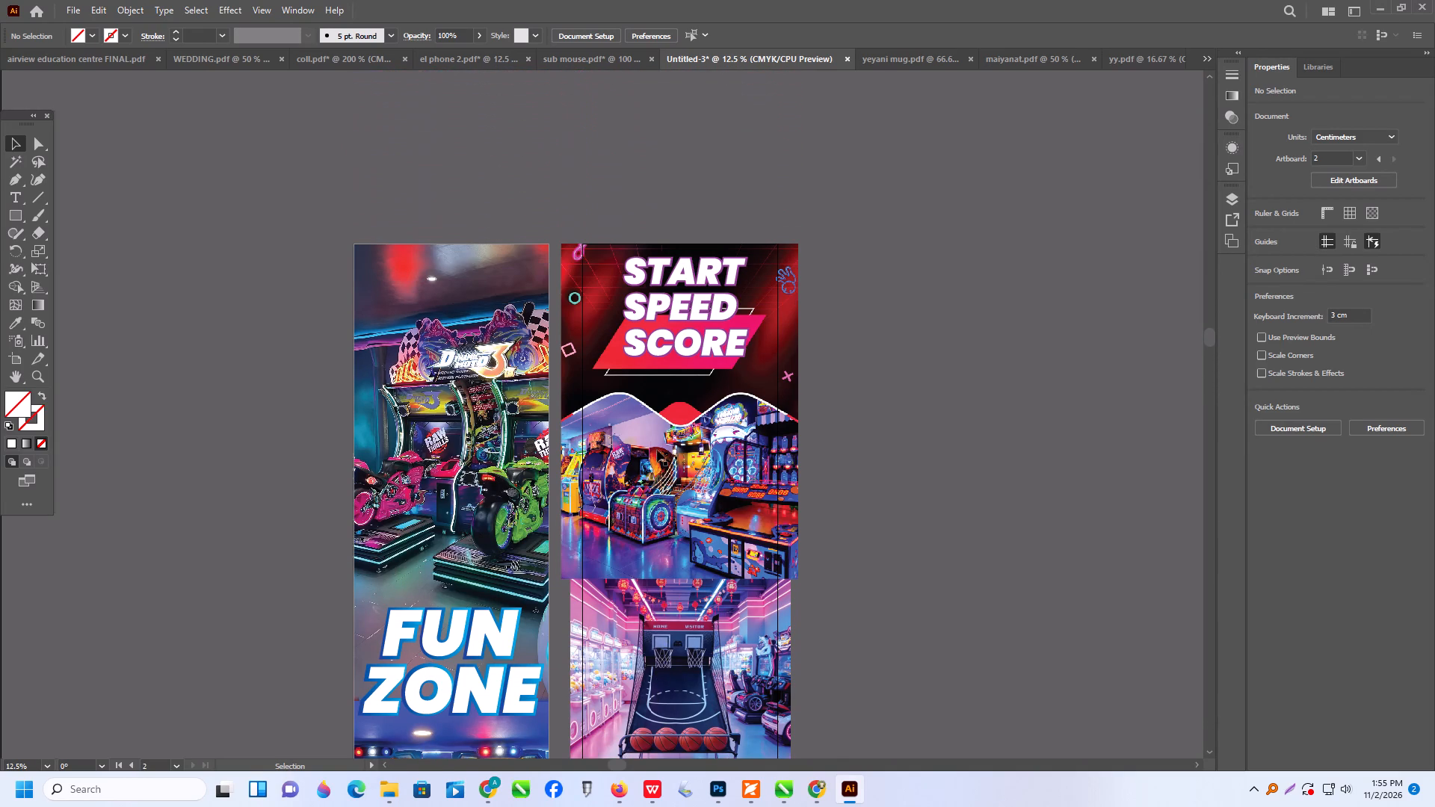
left_click(679, 339)
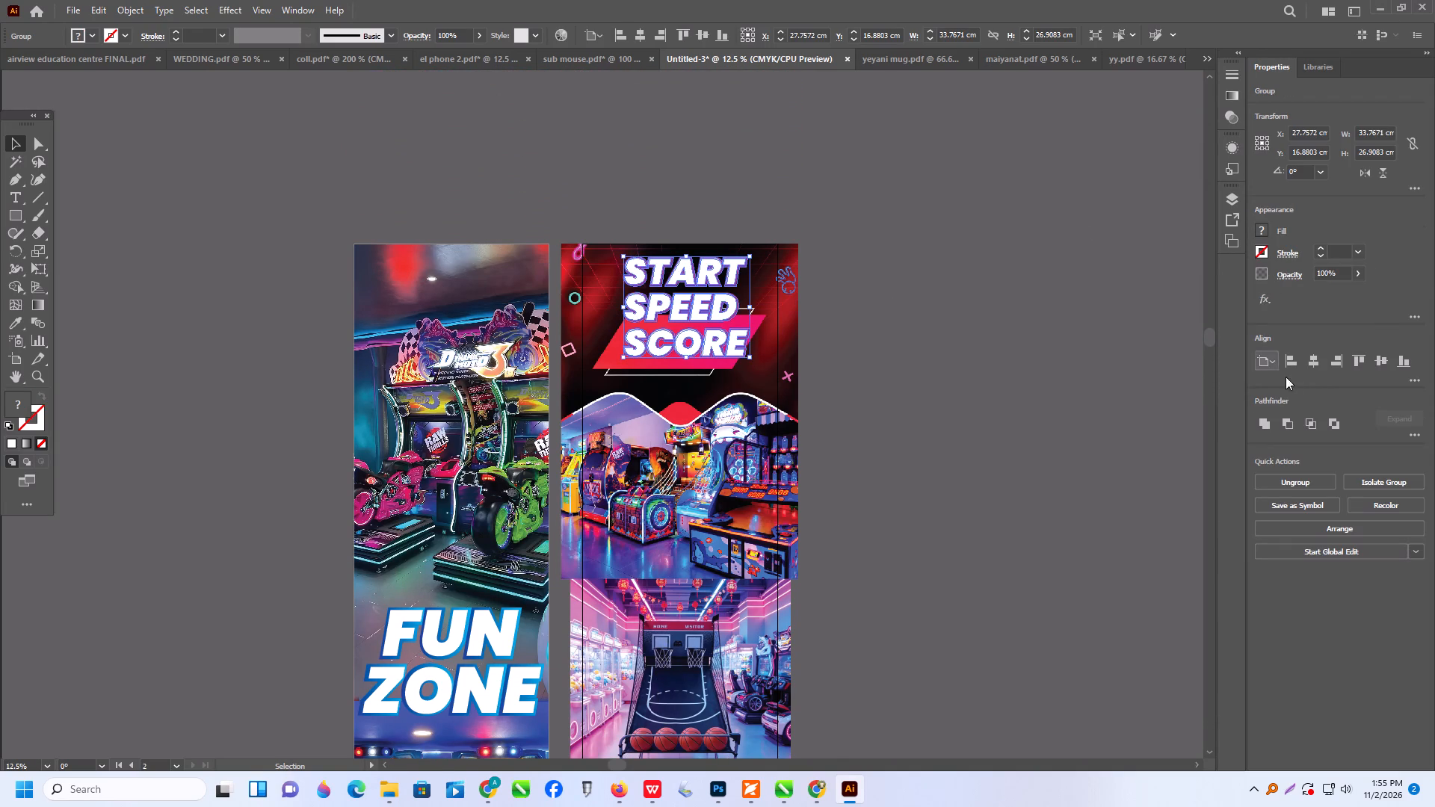
Centre the START SPEED SCORE lettering group horizontally on the second artboard and deselect it.
left_click(1308, 357)
left_click(1086, 328)
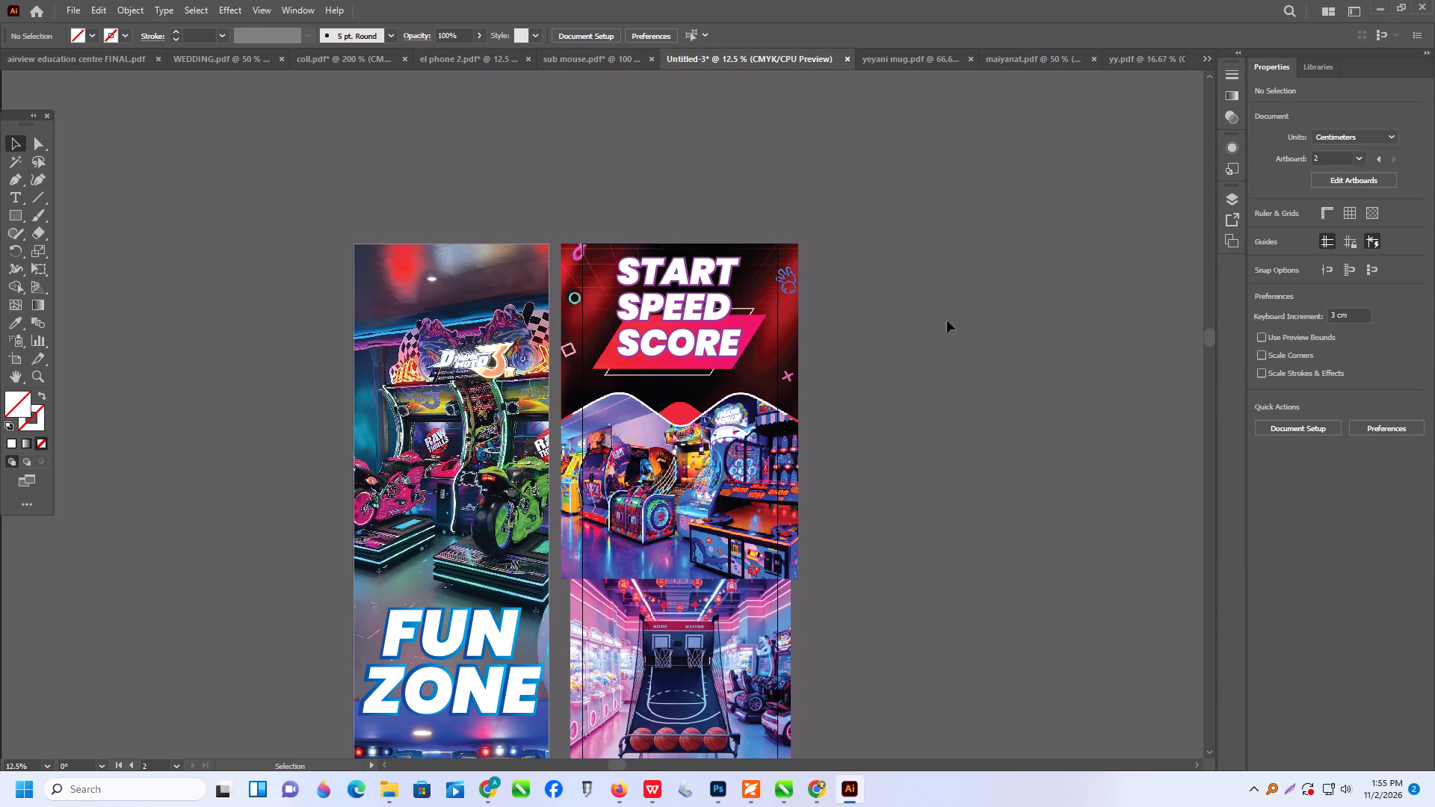
Examine the second banner's layout from the lettering down to the blank area below the basketball image, alongside the FUN ZONE banner.
scroll(740, 325, "down", 10)
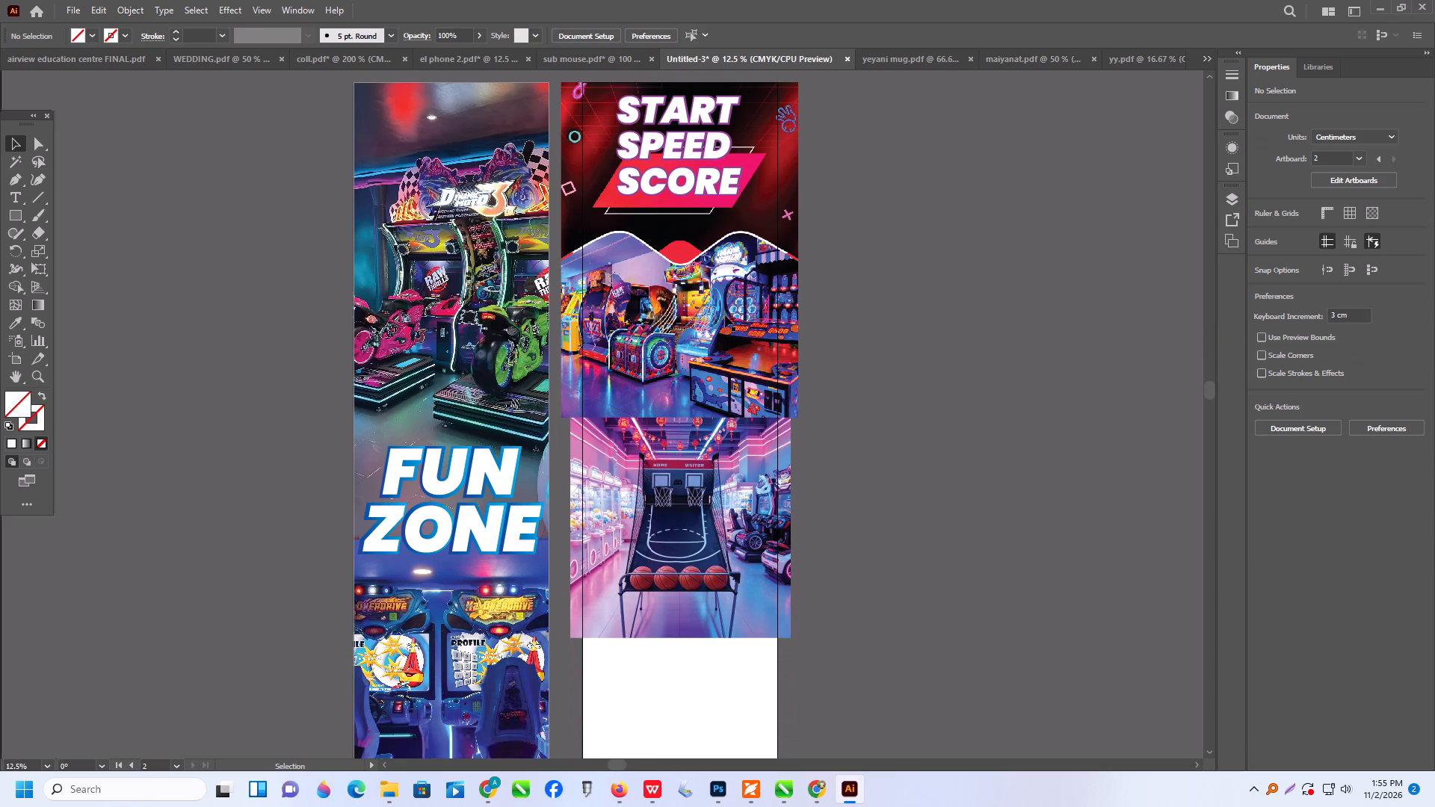
scroll(725, 315, "down", 1)
scroll(725, 315, "up", 1)
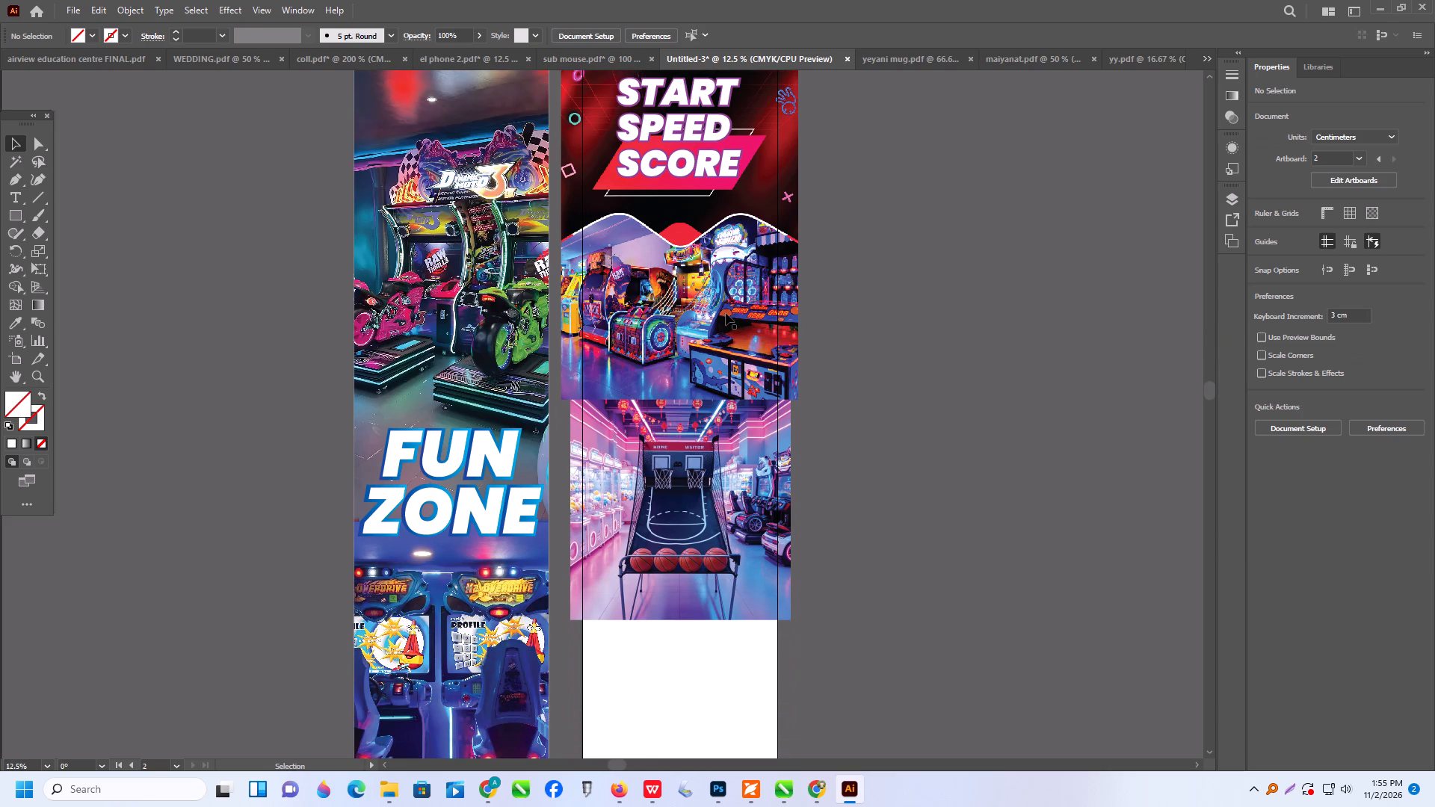
scroll(726, 313, "down", 4)
scroll(431, 297, "up", 1)
scroll(431, 297, "down", 2)
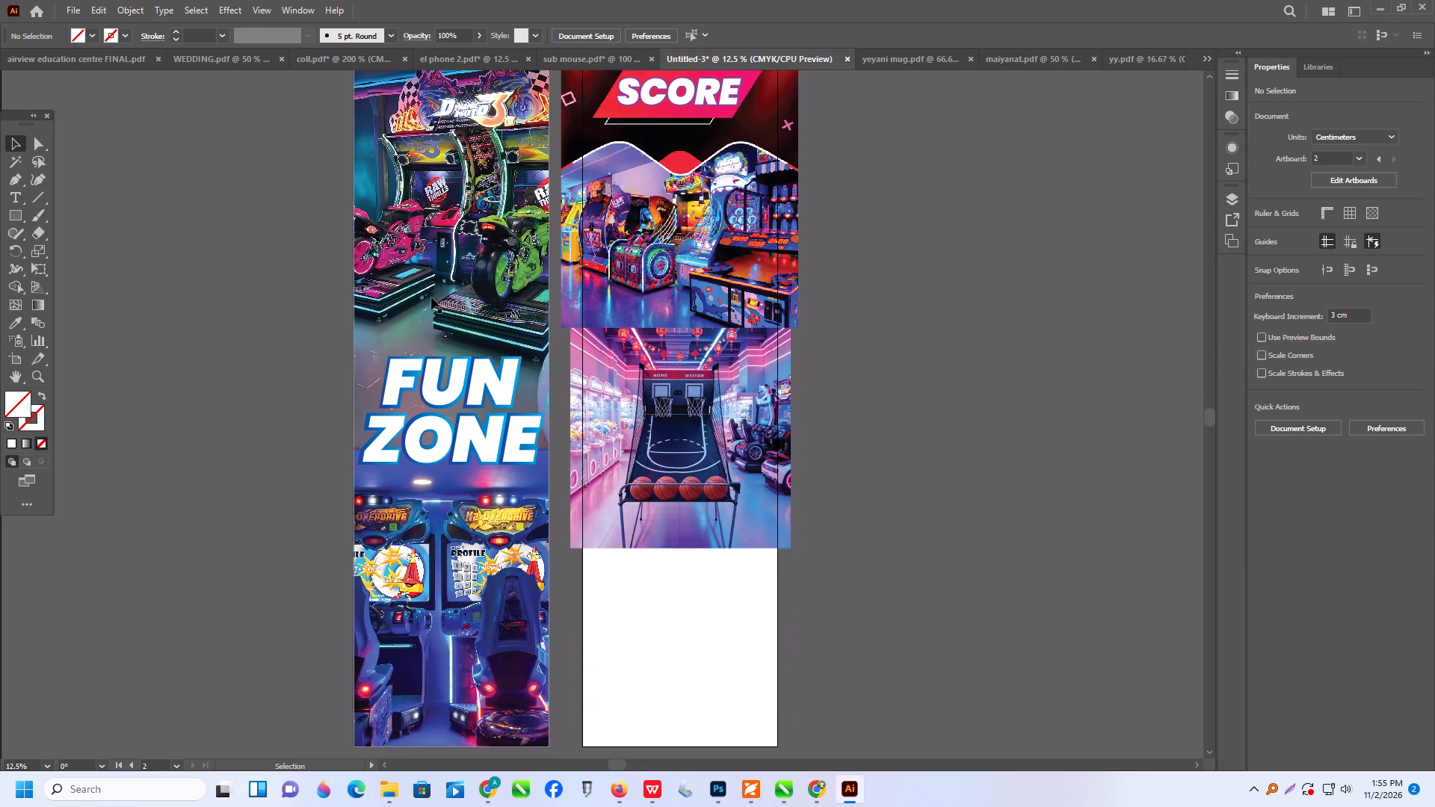
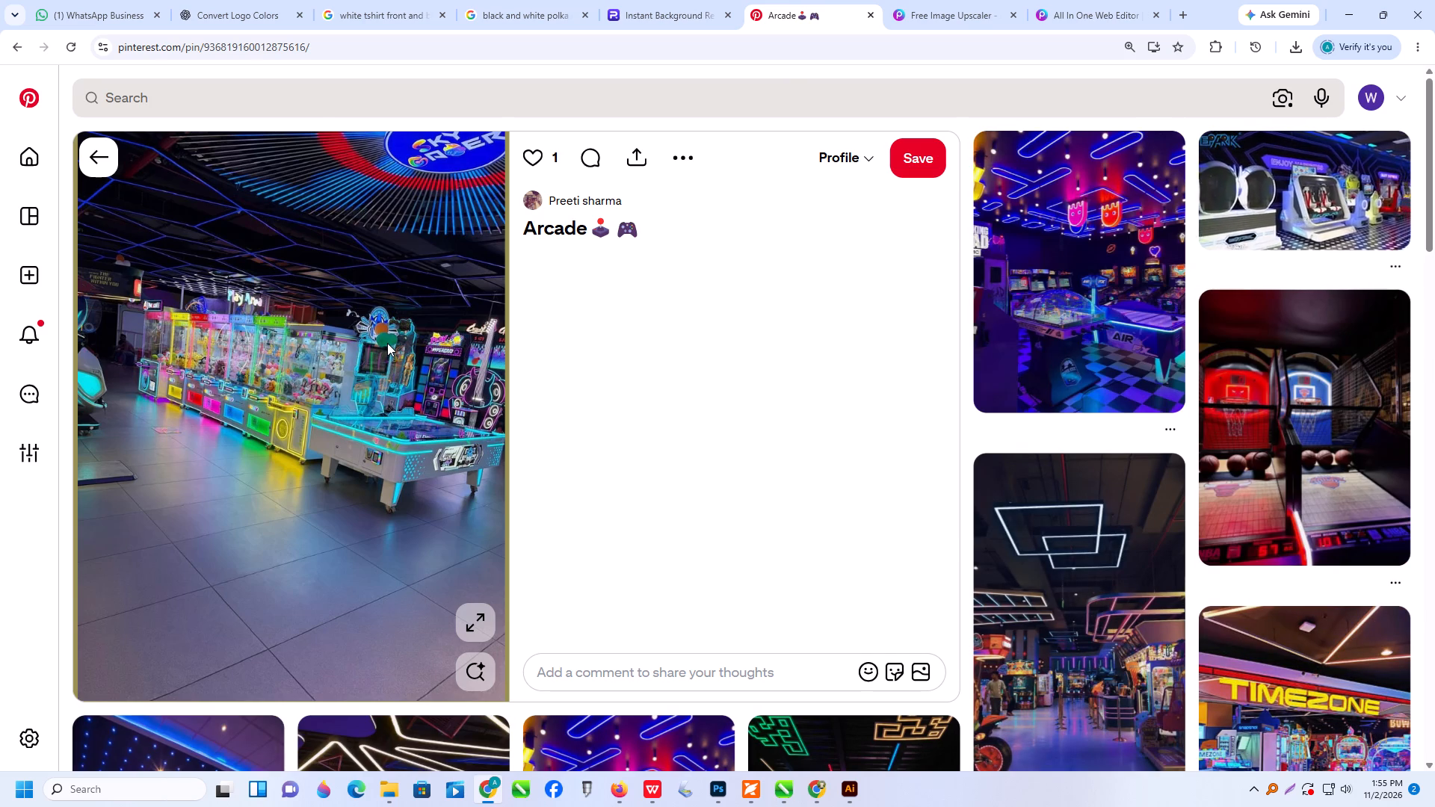
Browse the related arcade pins for another banner image and open the landscape arcade hall photo with the large-wheeled ride.
scroll(387, 343, "down", 1)
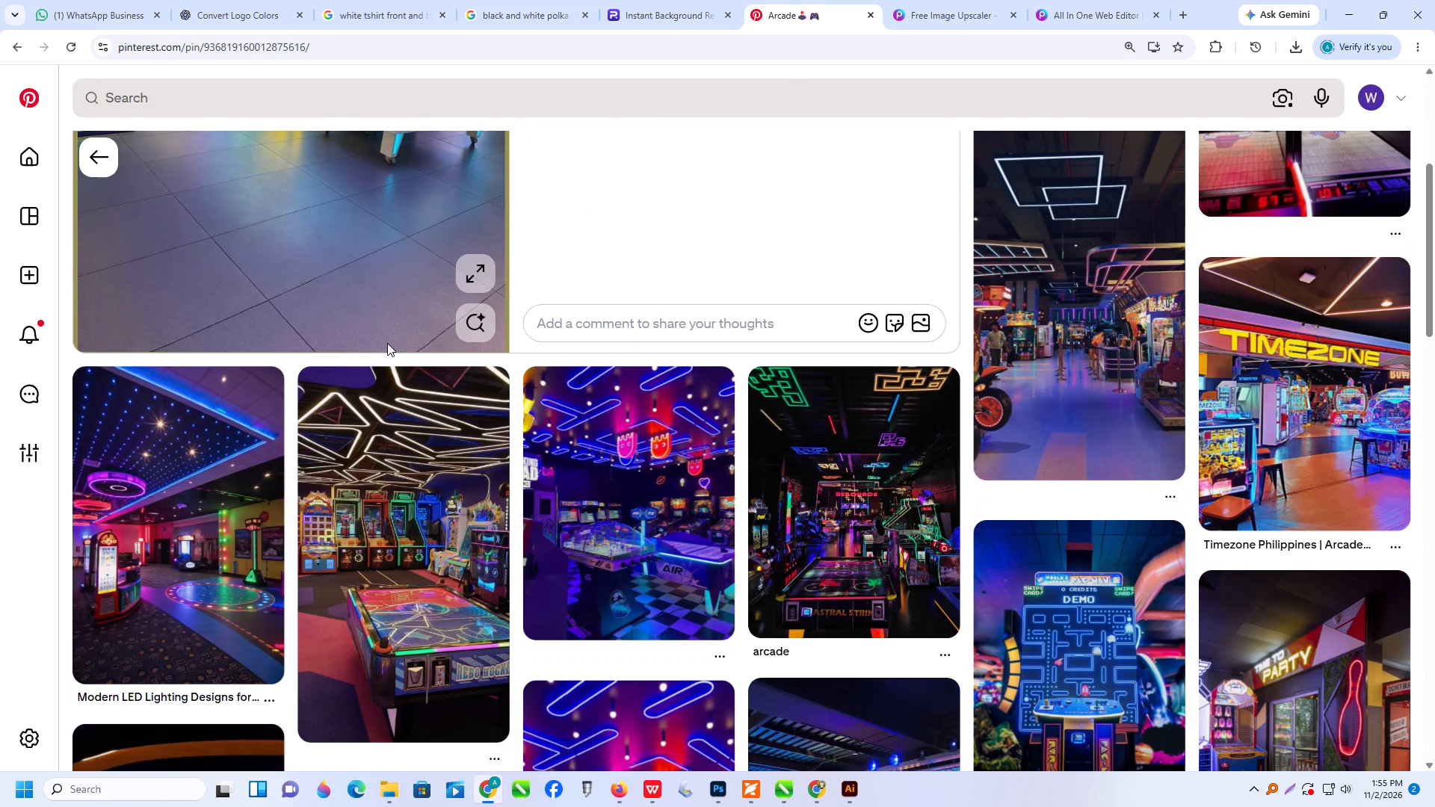
scroll(387, 343, "up", 2)
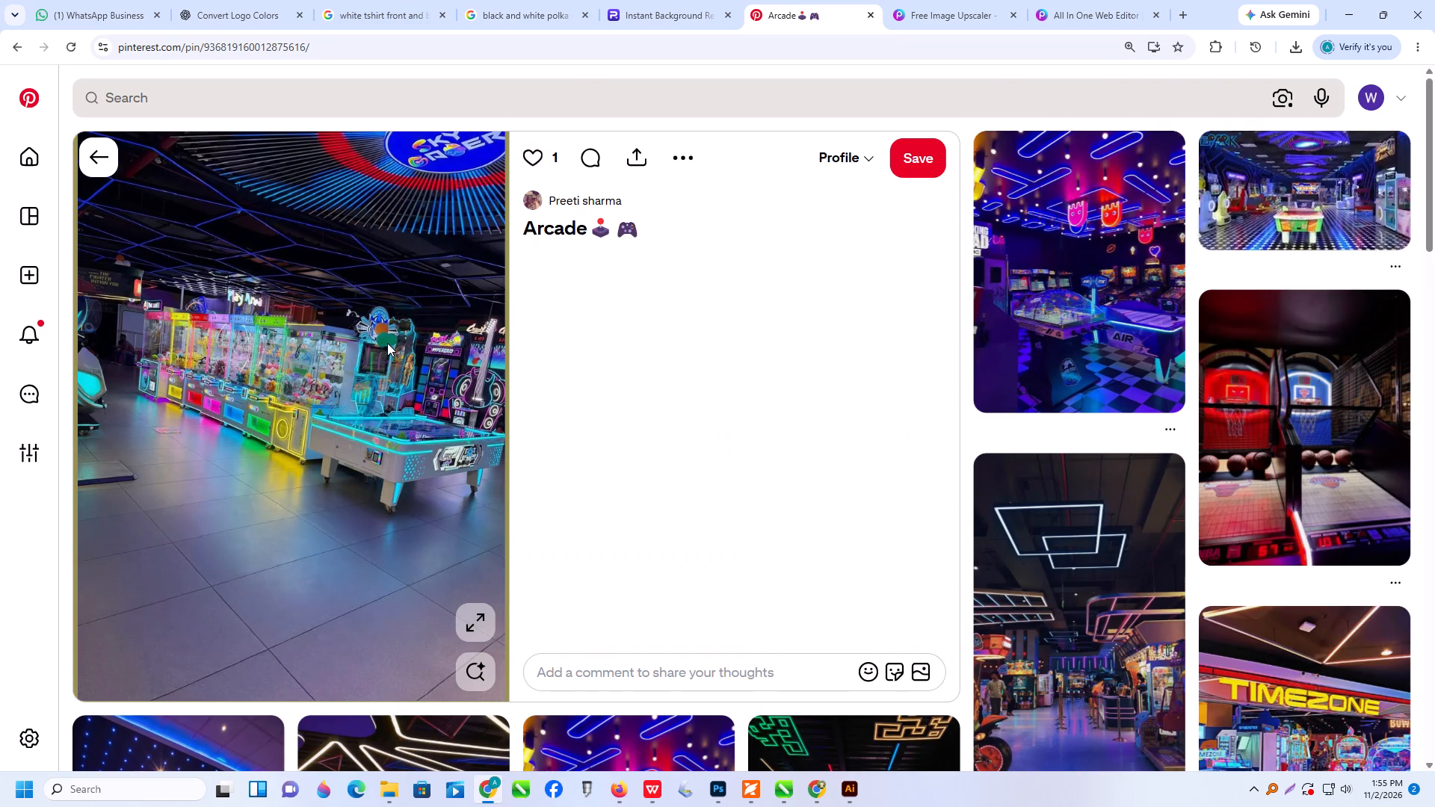
scroll(387, 343, "down", 2)
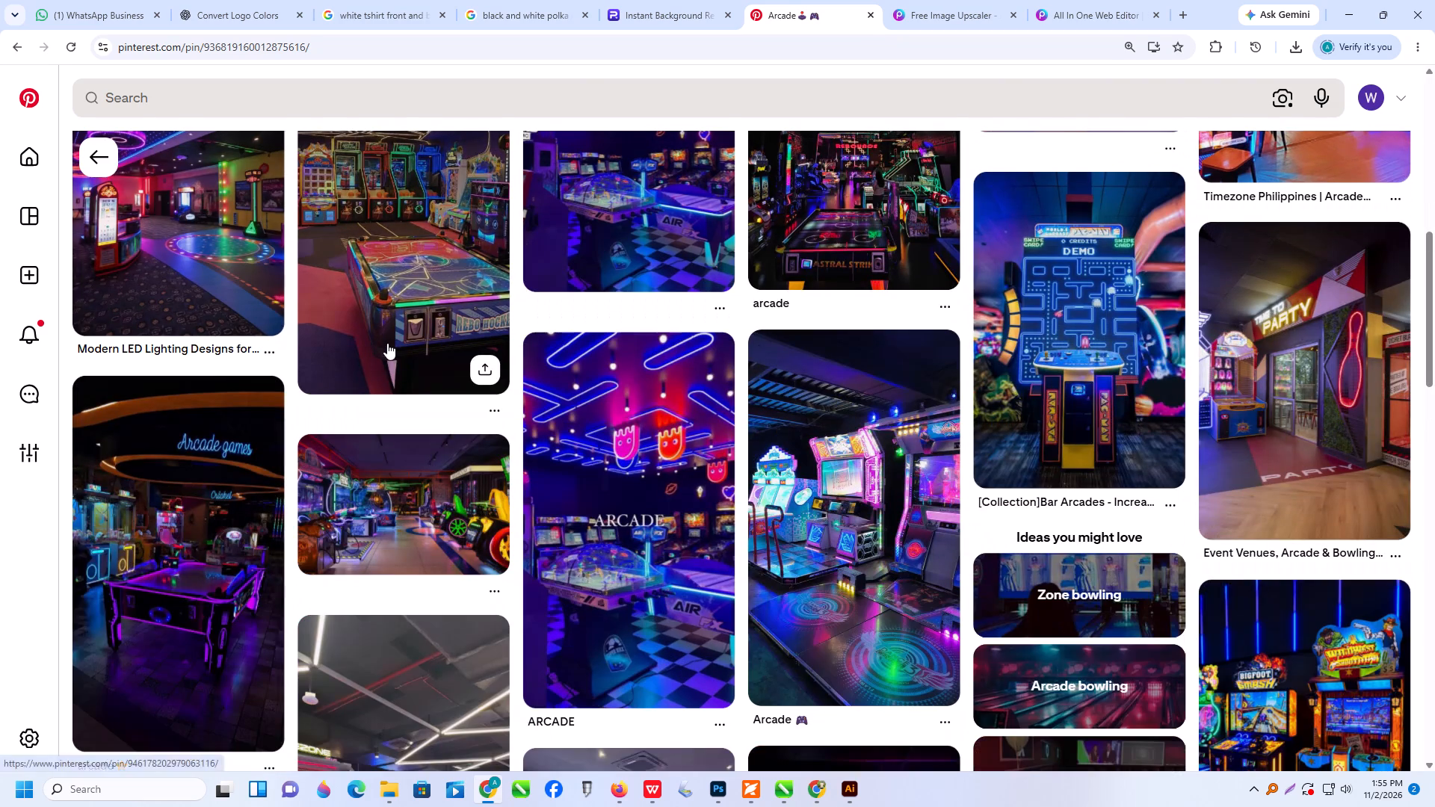
left_click(432, 525)
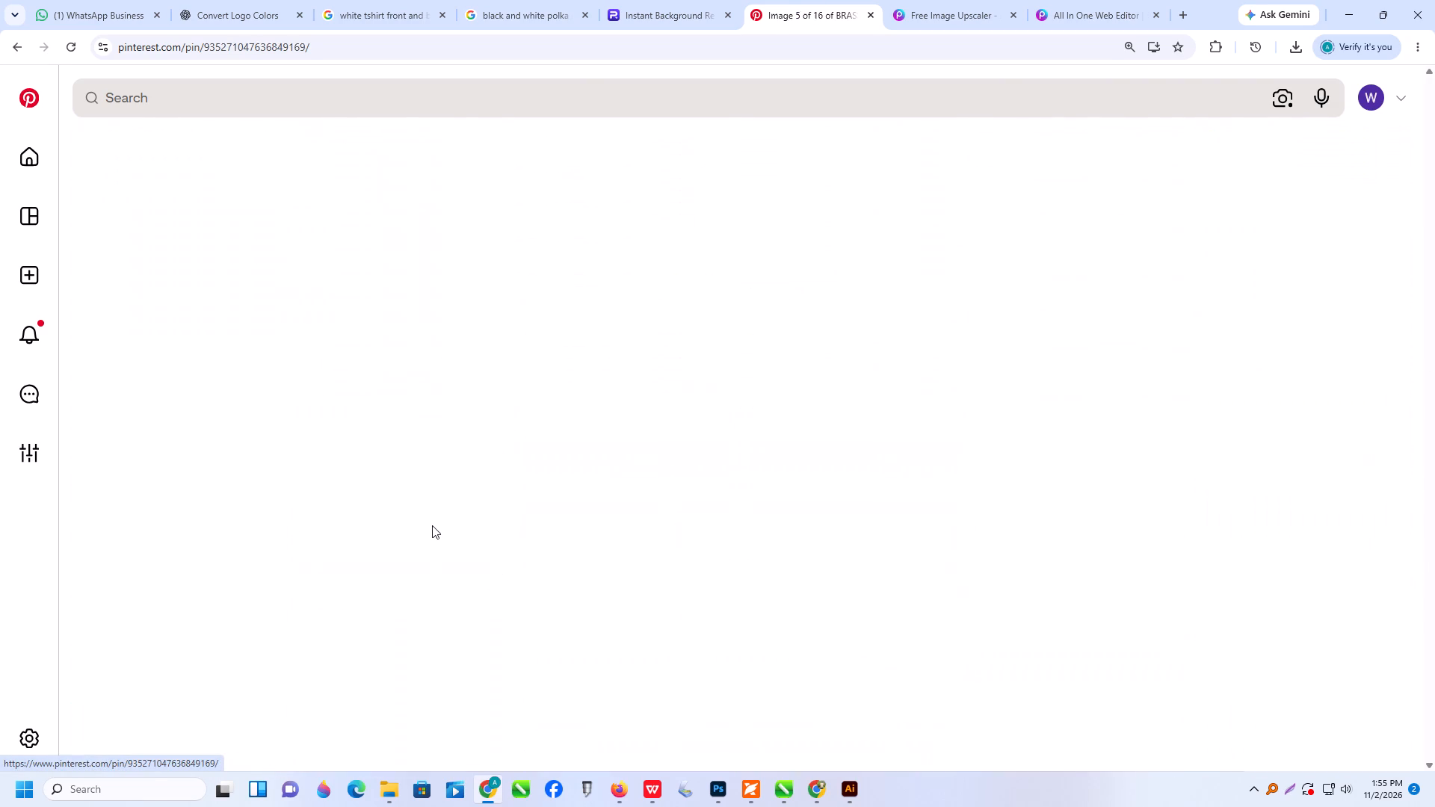
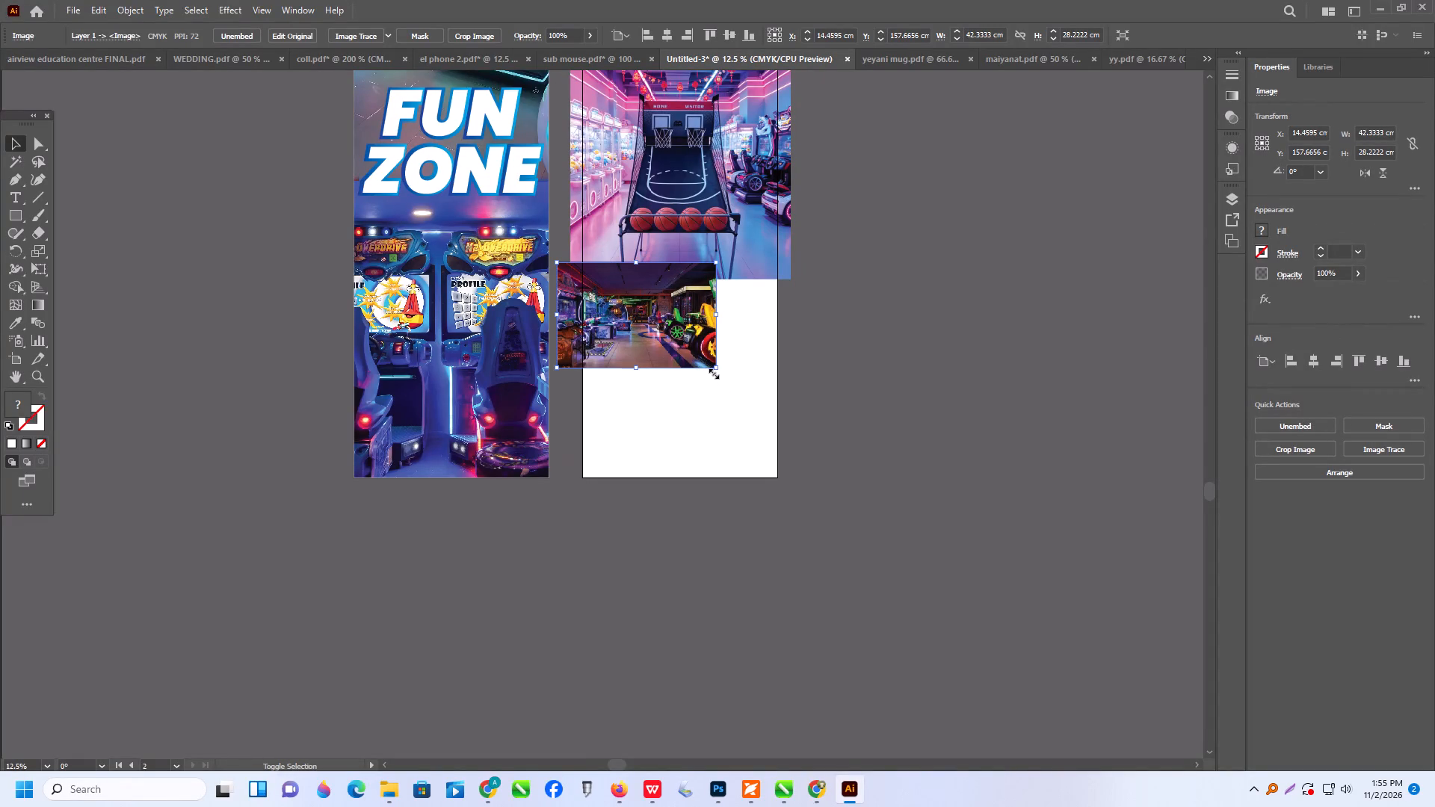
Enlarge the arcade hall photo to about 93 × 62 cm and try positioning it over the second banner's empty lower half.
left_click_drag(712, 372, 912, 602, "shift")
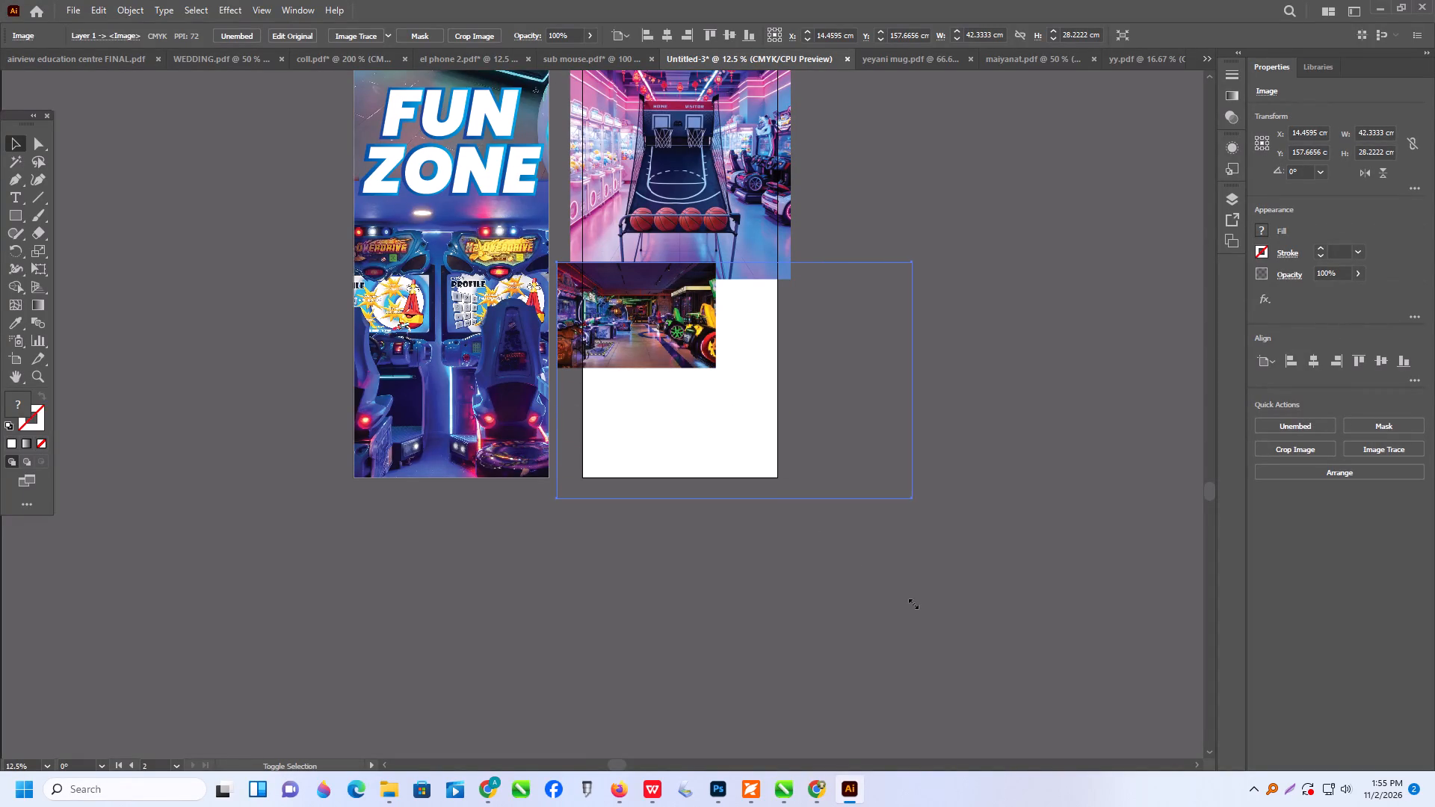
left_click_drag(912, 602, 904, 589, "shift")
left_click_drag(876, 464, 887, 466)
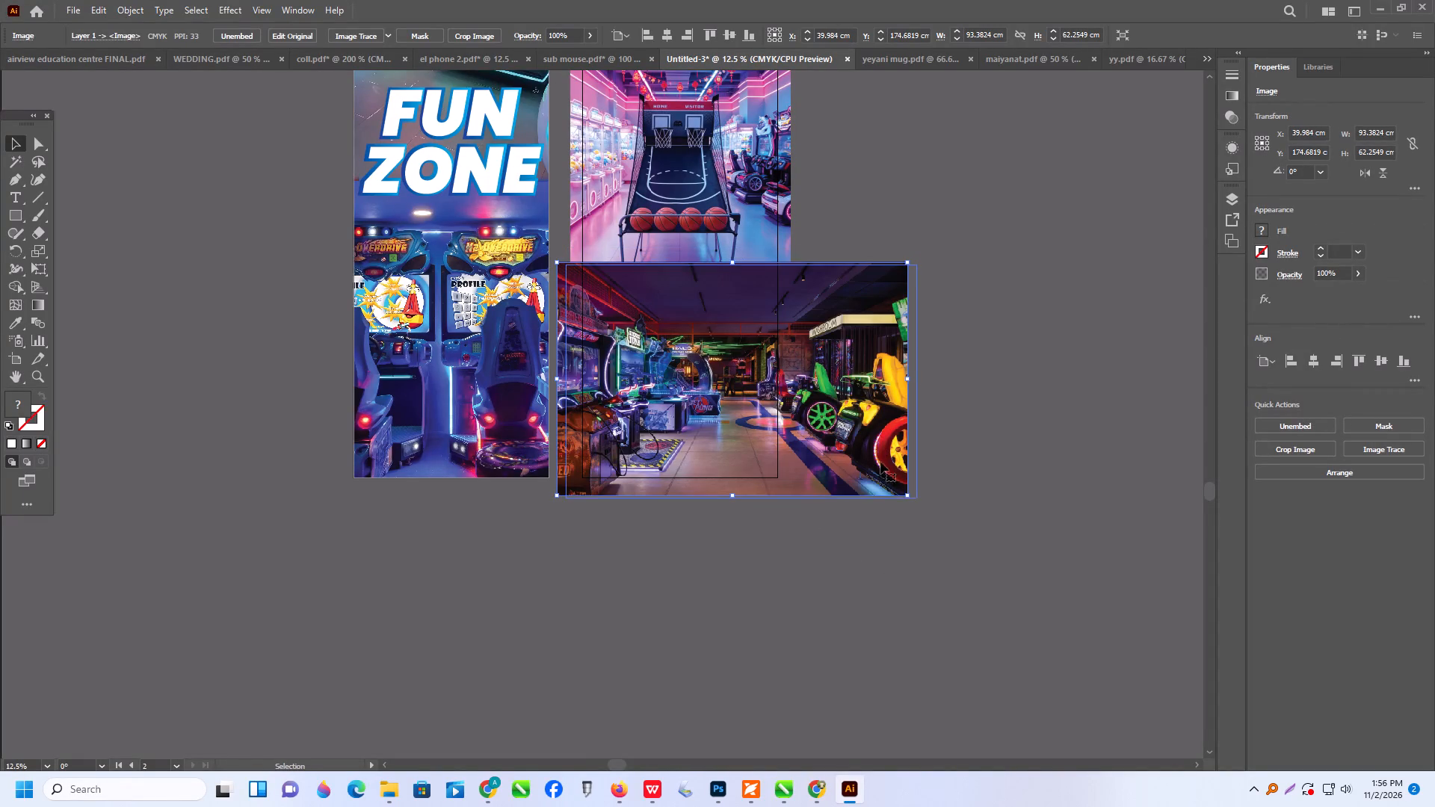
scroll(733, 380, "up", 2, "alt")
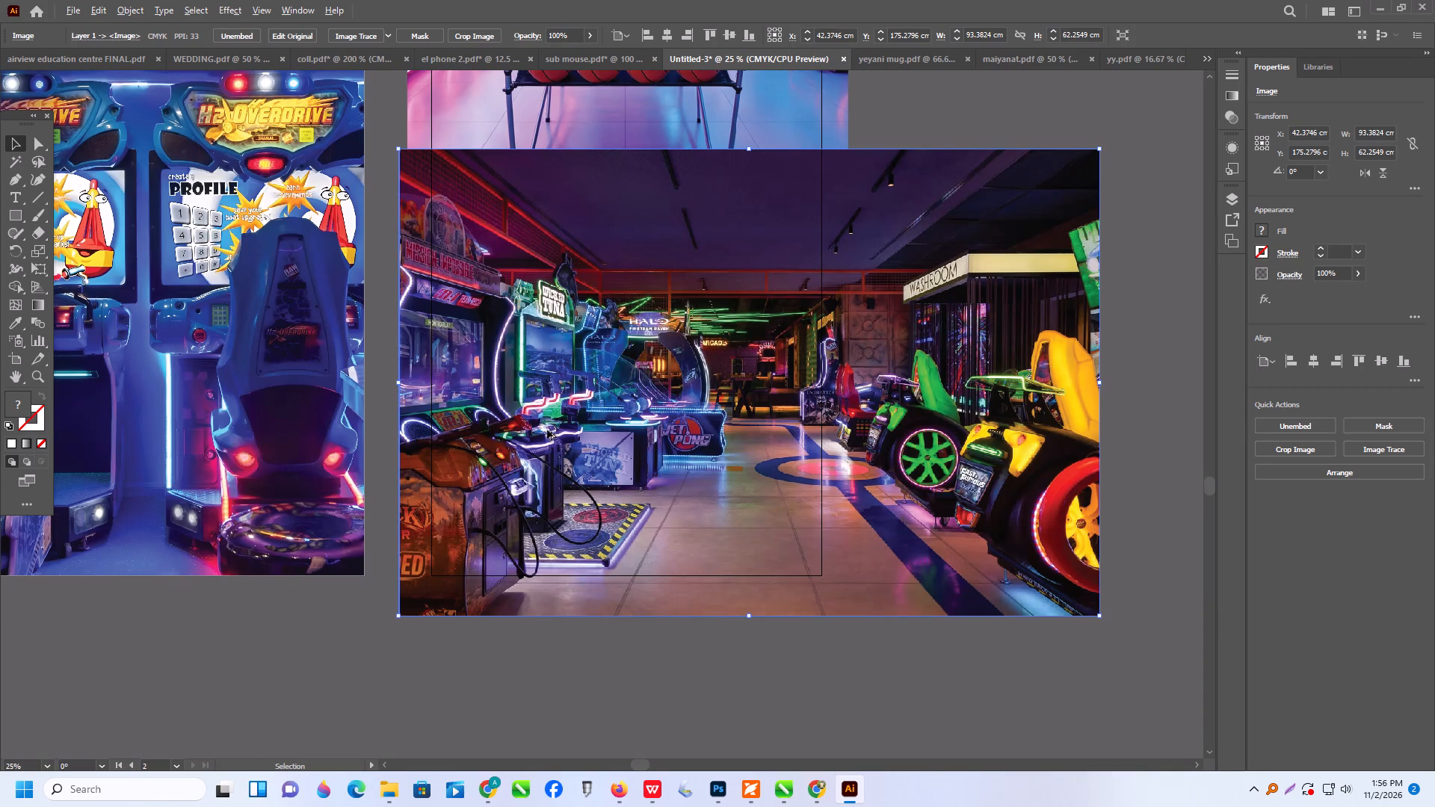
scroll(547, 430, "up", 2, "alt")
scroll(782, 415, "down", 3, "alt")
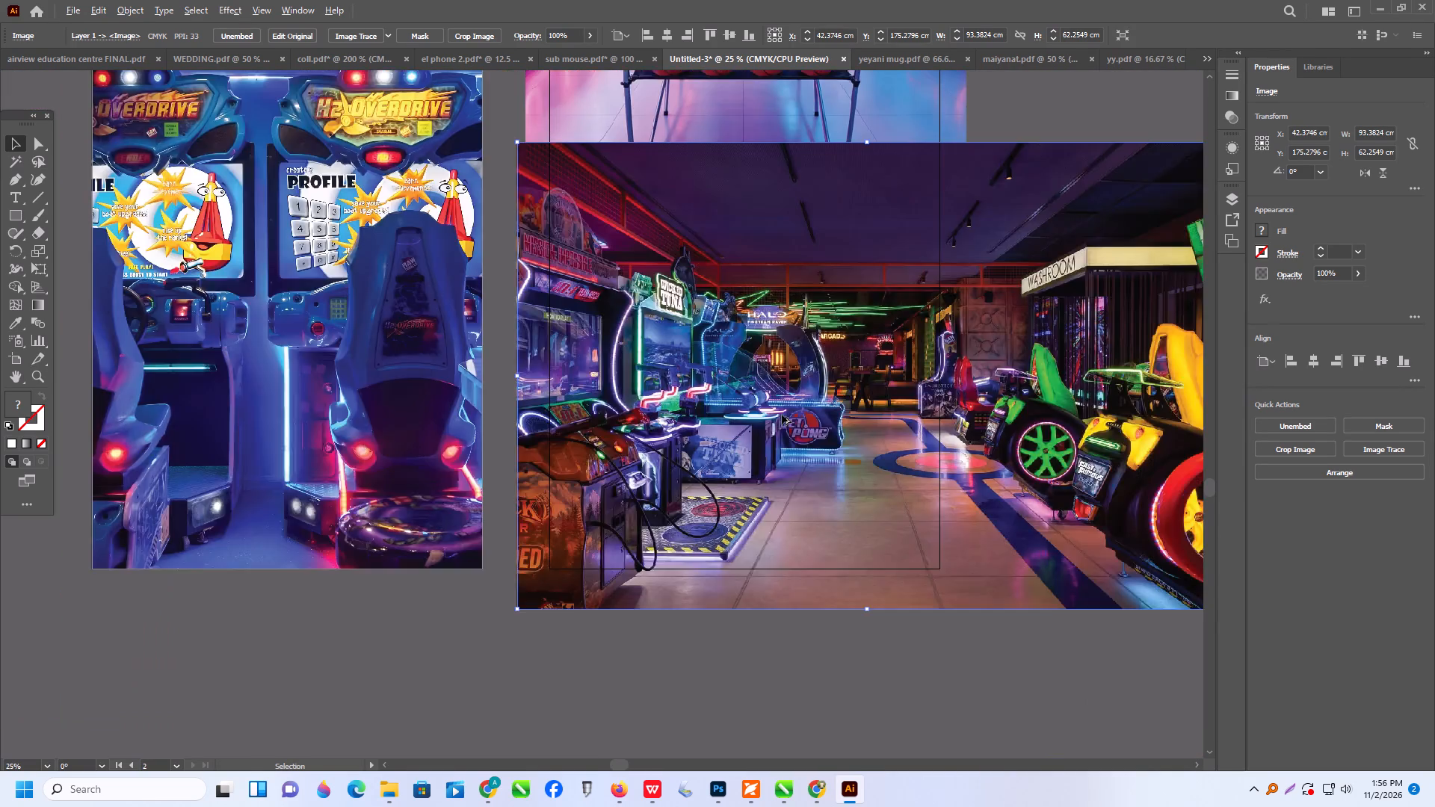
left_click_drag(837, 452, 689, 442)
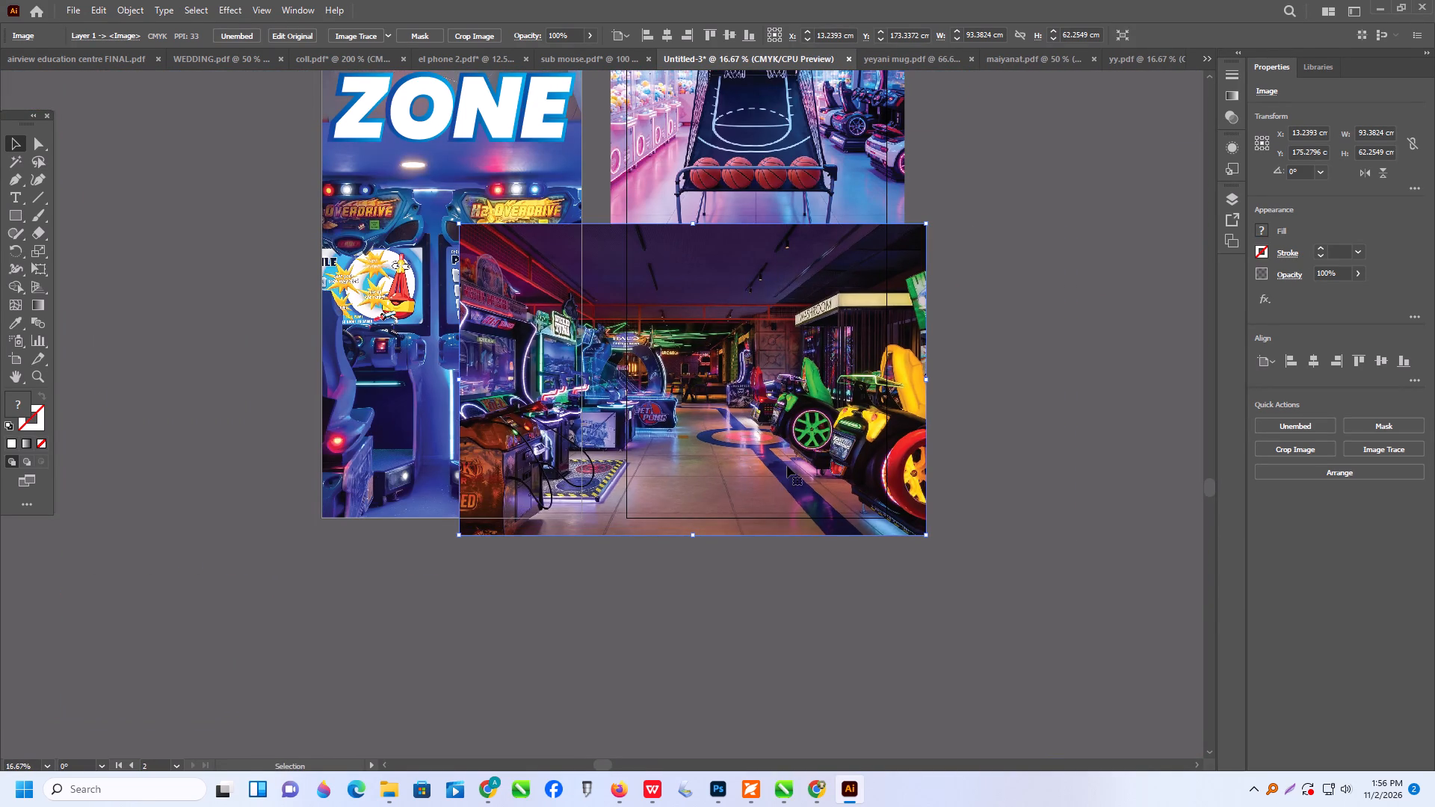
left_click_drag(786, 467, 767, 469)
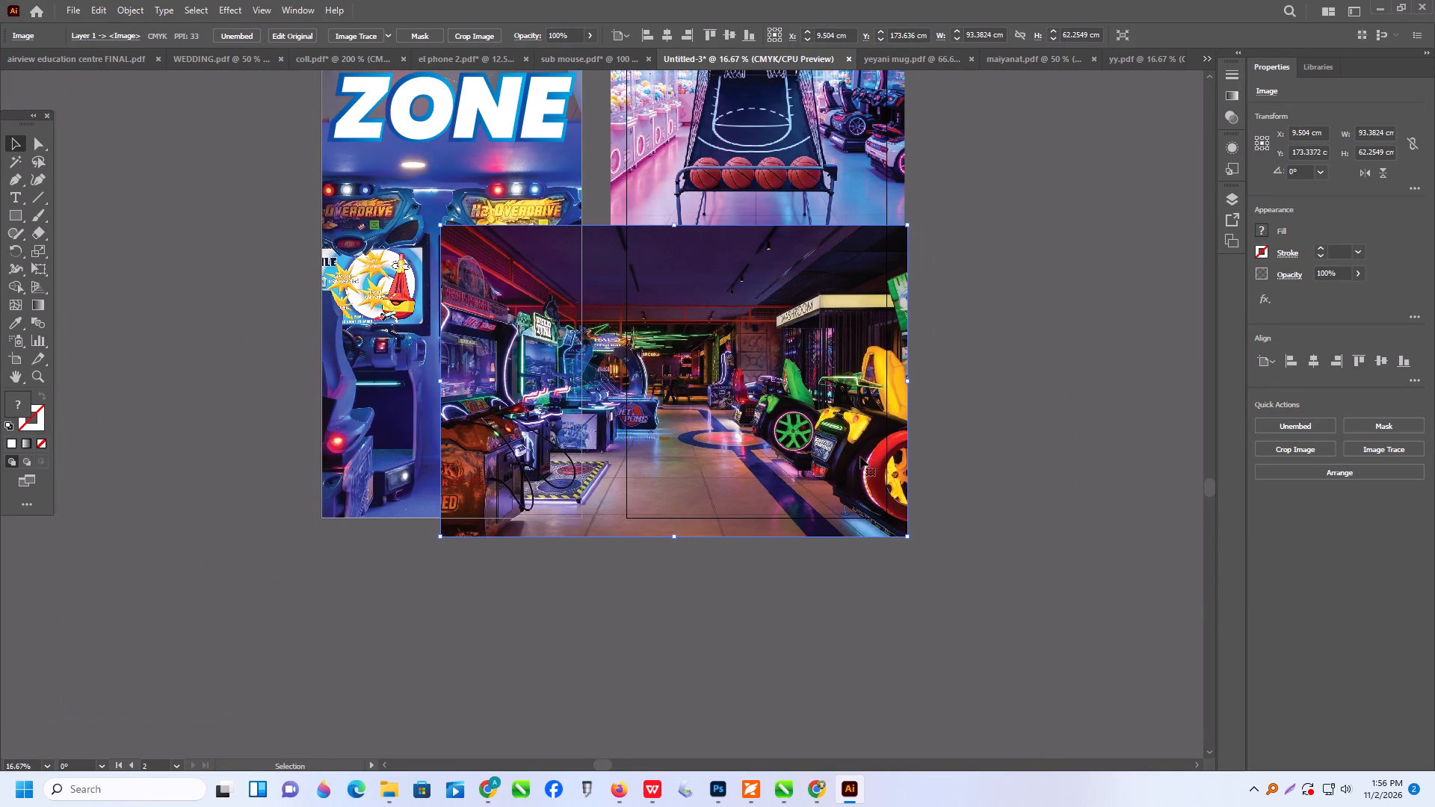
Delete the arcade hall photo with the large-wheeled rides from the second banner.
key("Delete")
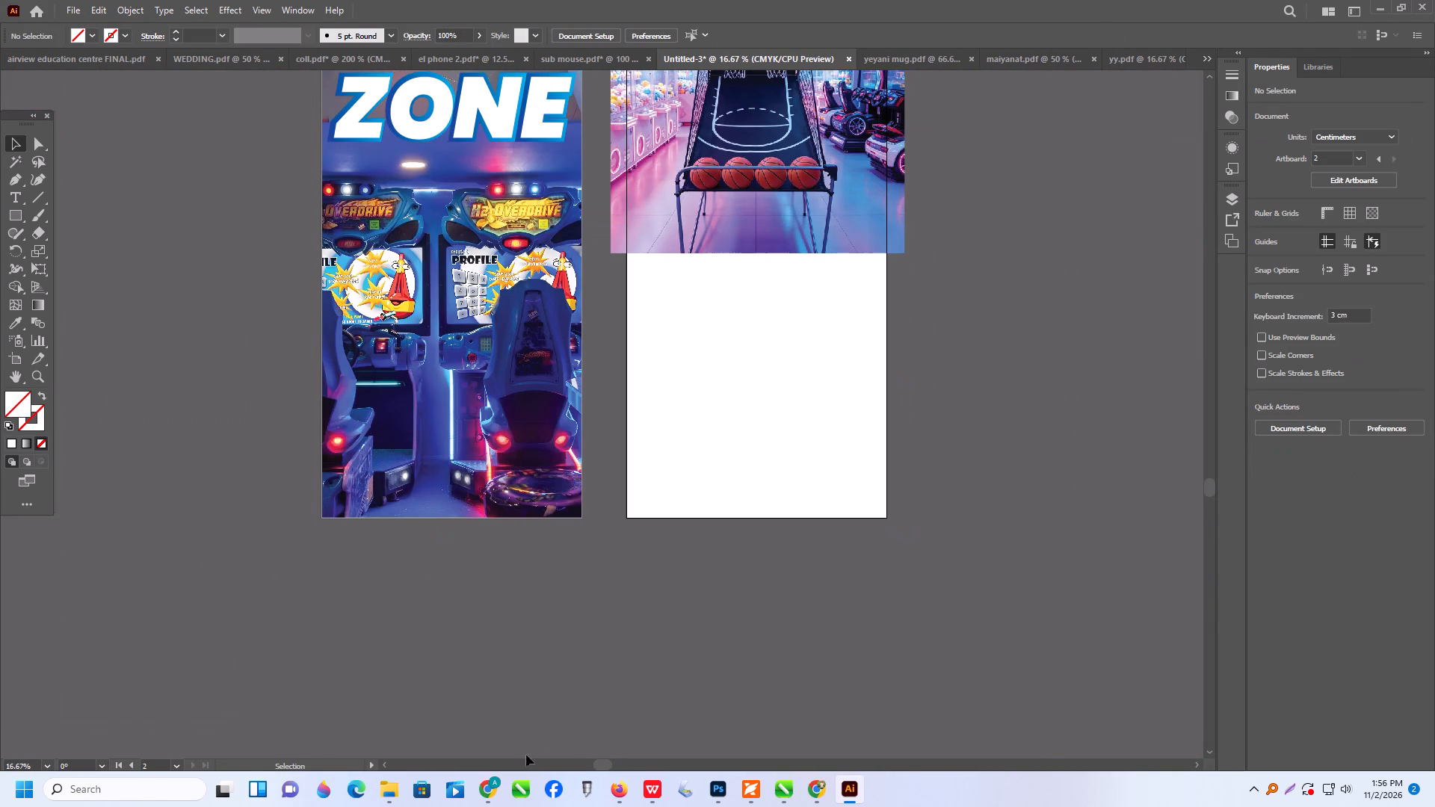
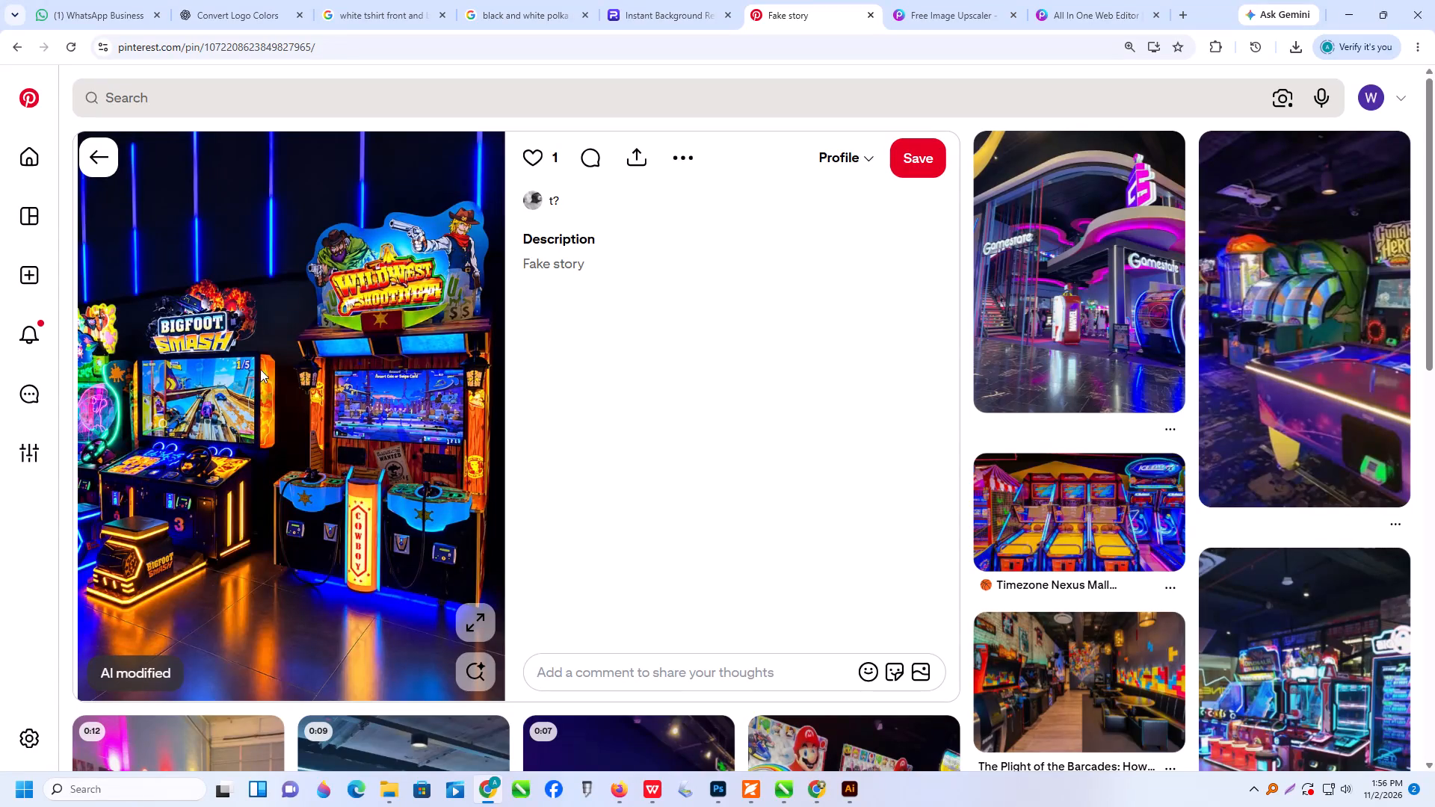
Copy the pin's photo of the Bigfoot Smash and Wild West Shootout arcade machines.
right_click(260, 352)
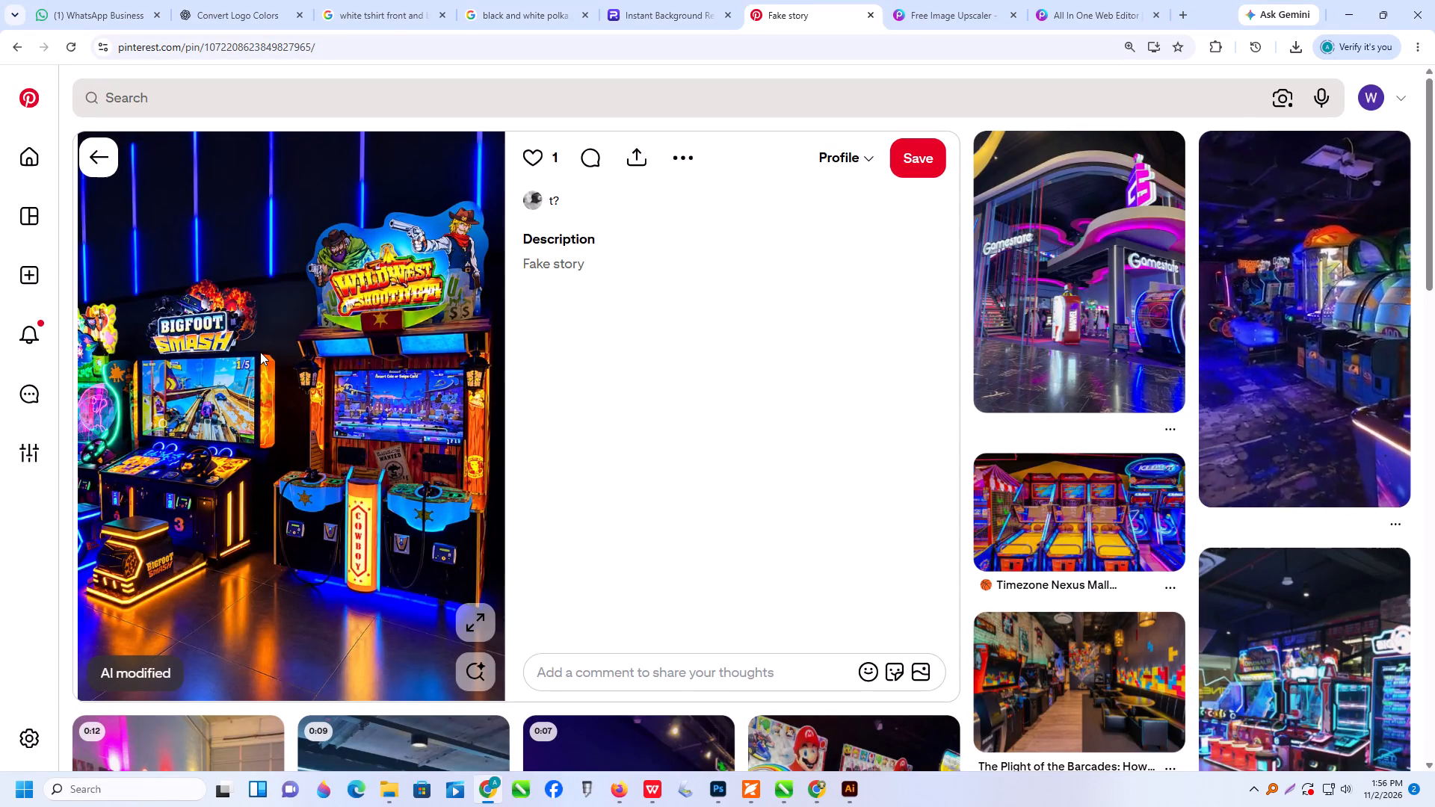
left_click(321, 413)
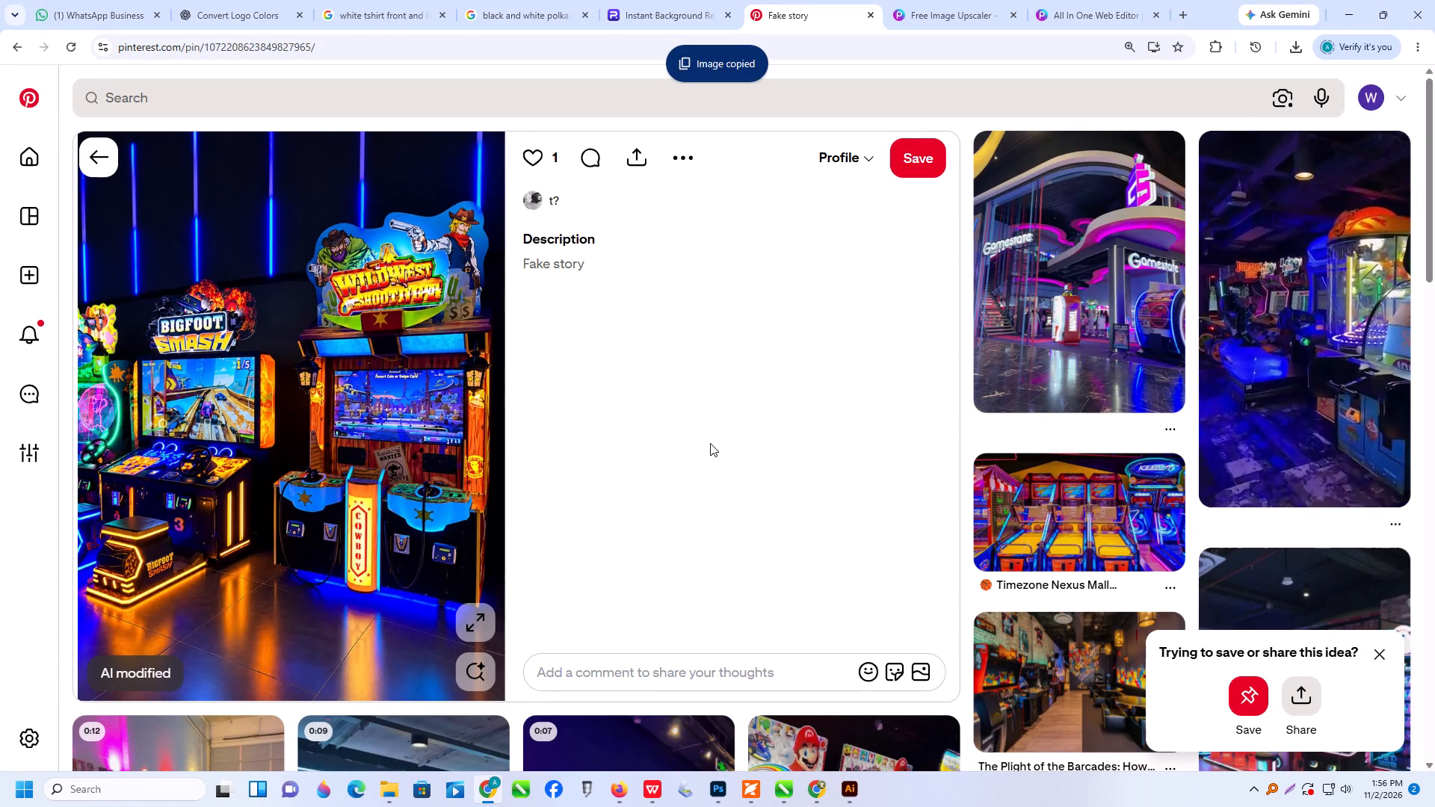
Browse the related arcade pins and open the Digital Sports Arcade Zone pin to consider another photo.
scroll(710, 443, "down", 1)
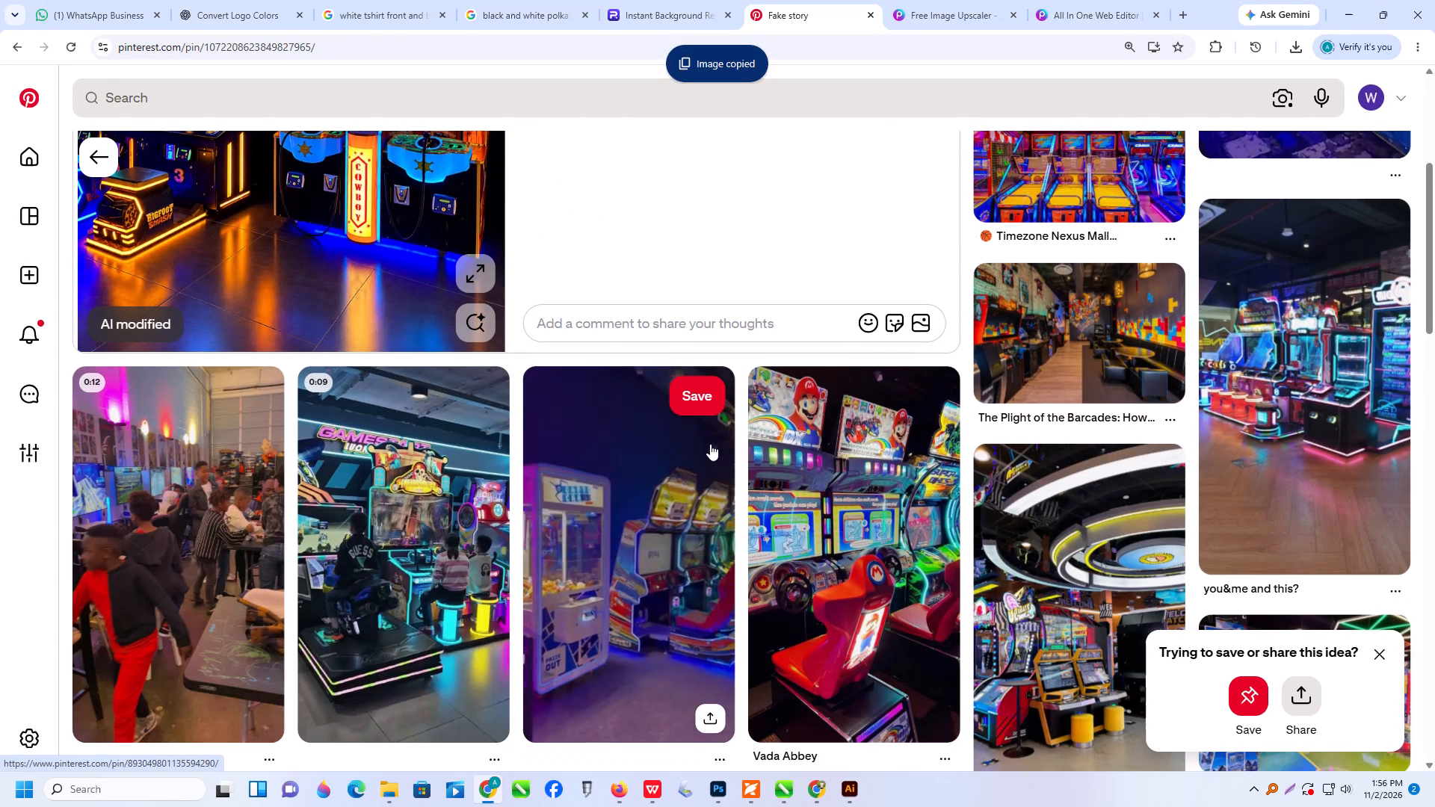
left_click(433, 599)
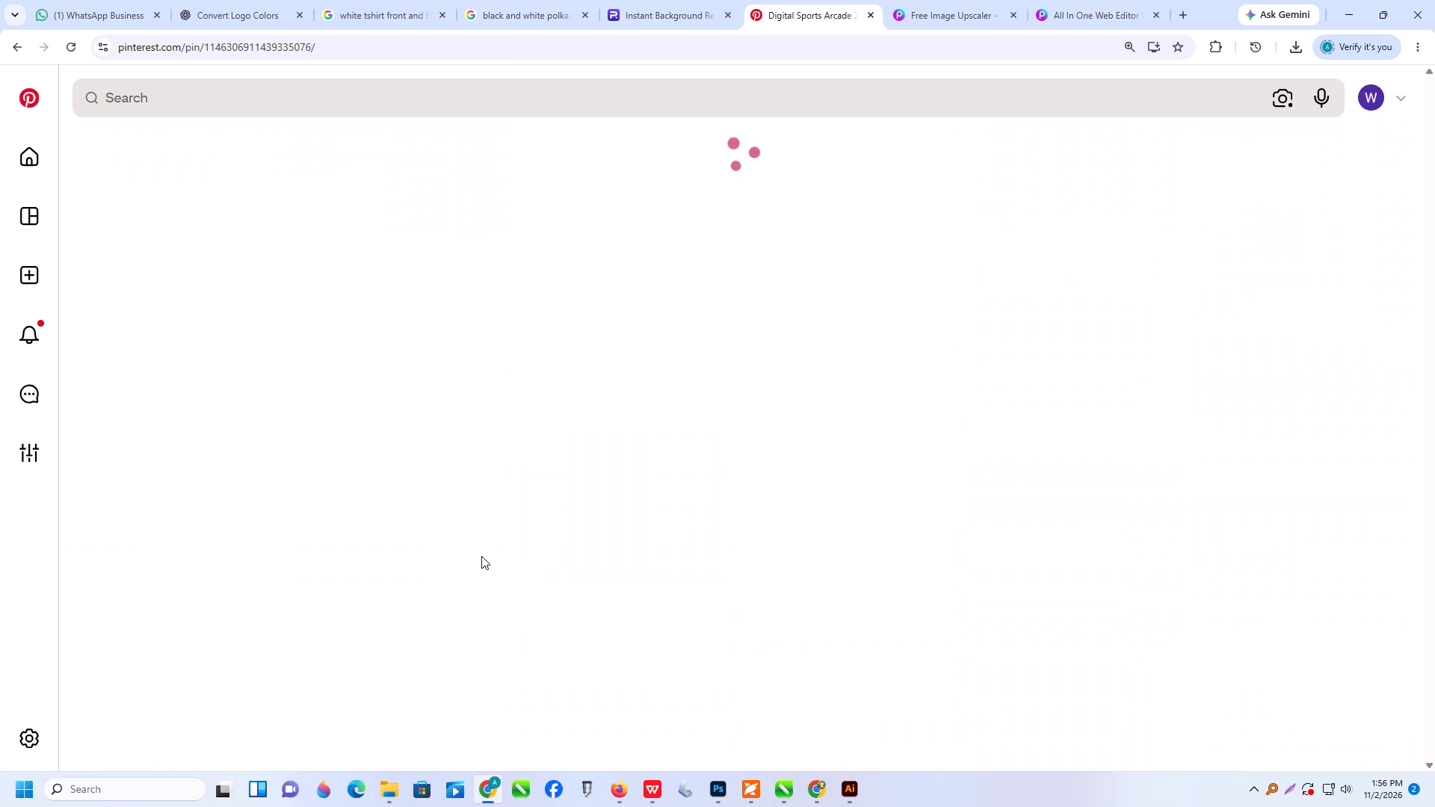
scroll(479, 522, "down", 1)
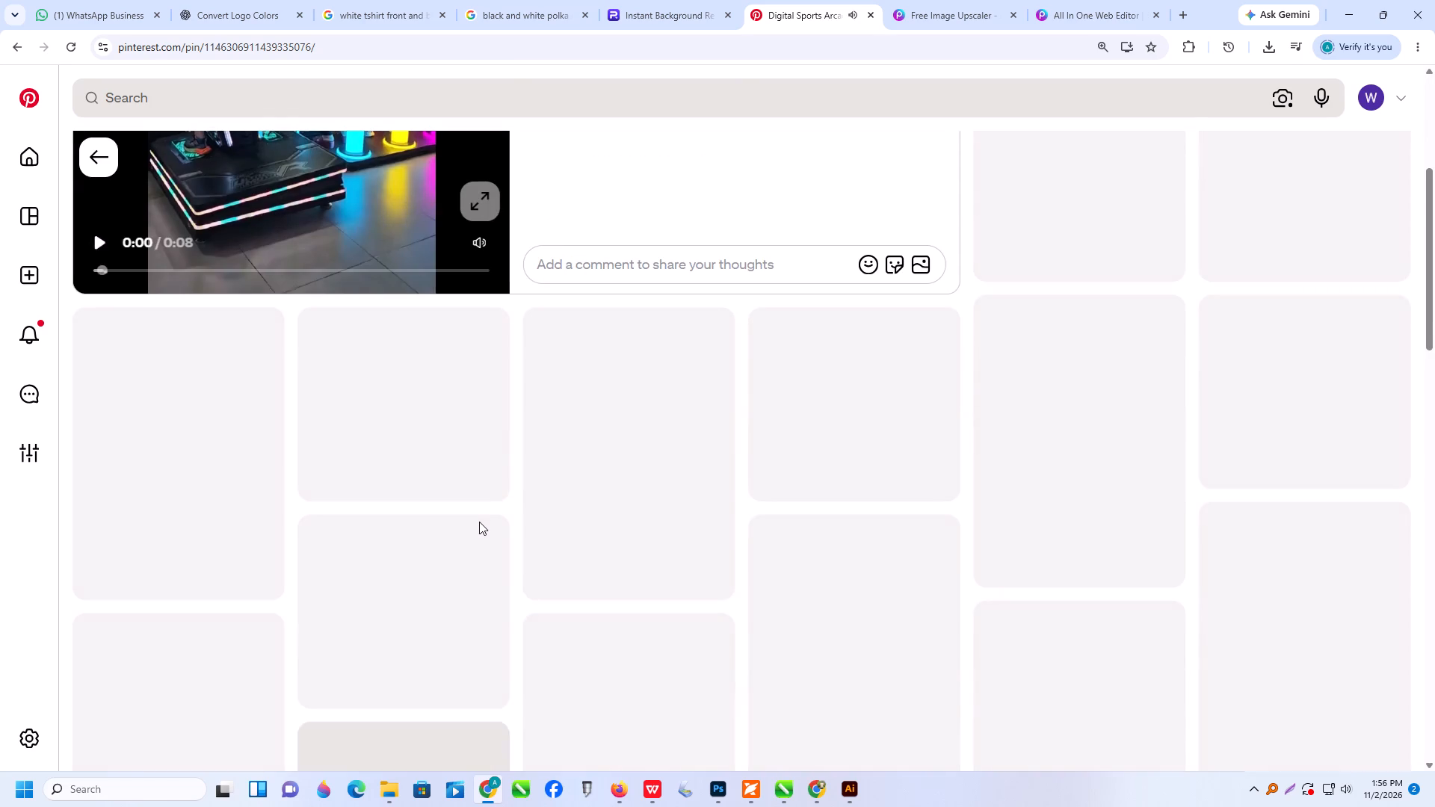
scroll(479, 522, "down", 1)
scroll(479, 522, "up", 2)
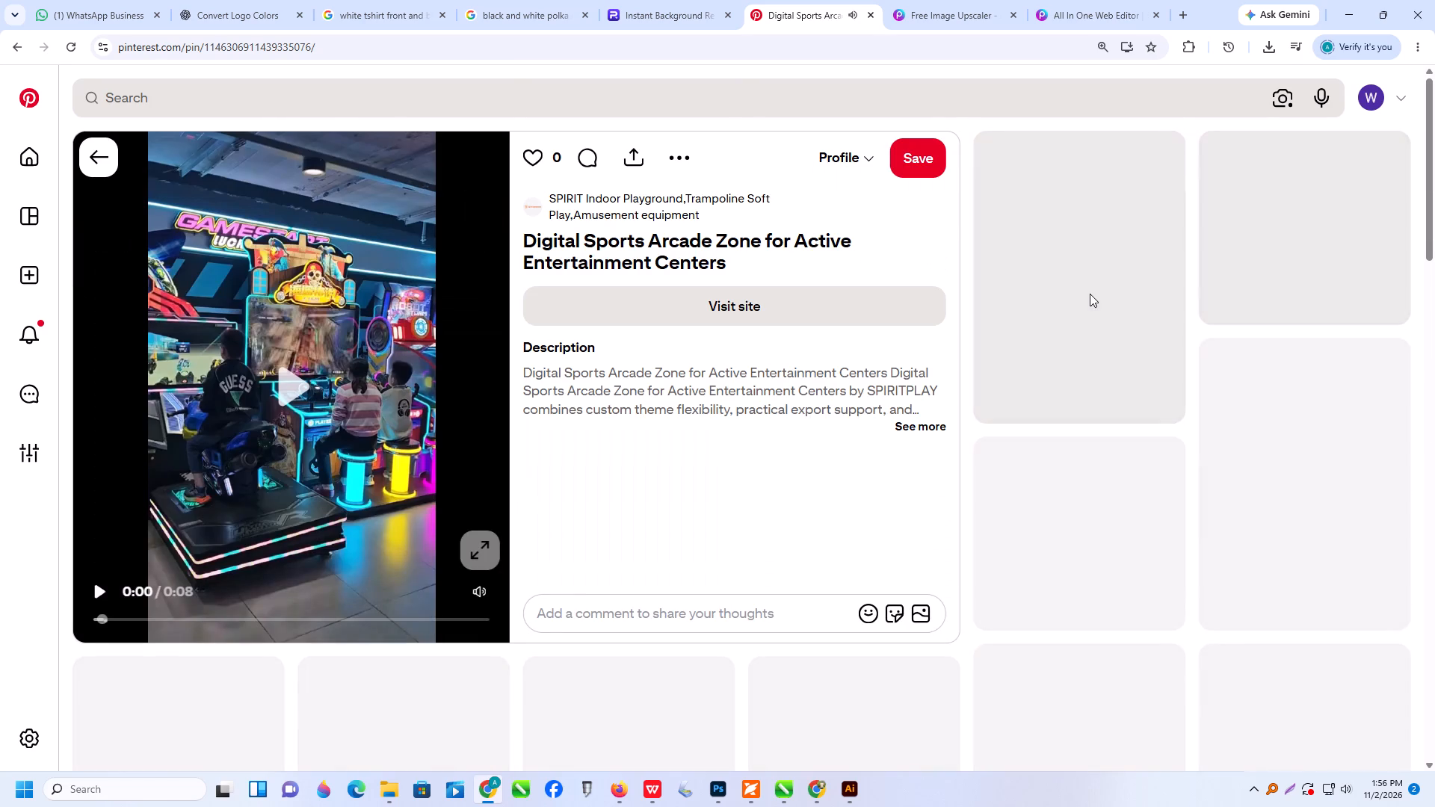
Switch to Illustrator, paste the copied arcade photo and place it at the top-left corner of the second banner's empty lower area.
left_click(1346, 1)
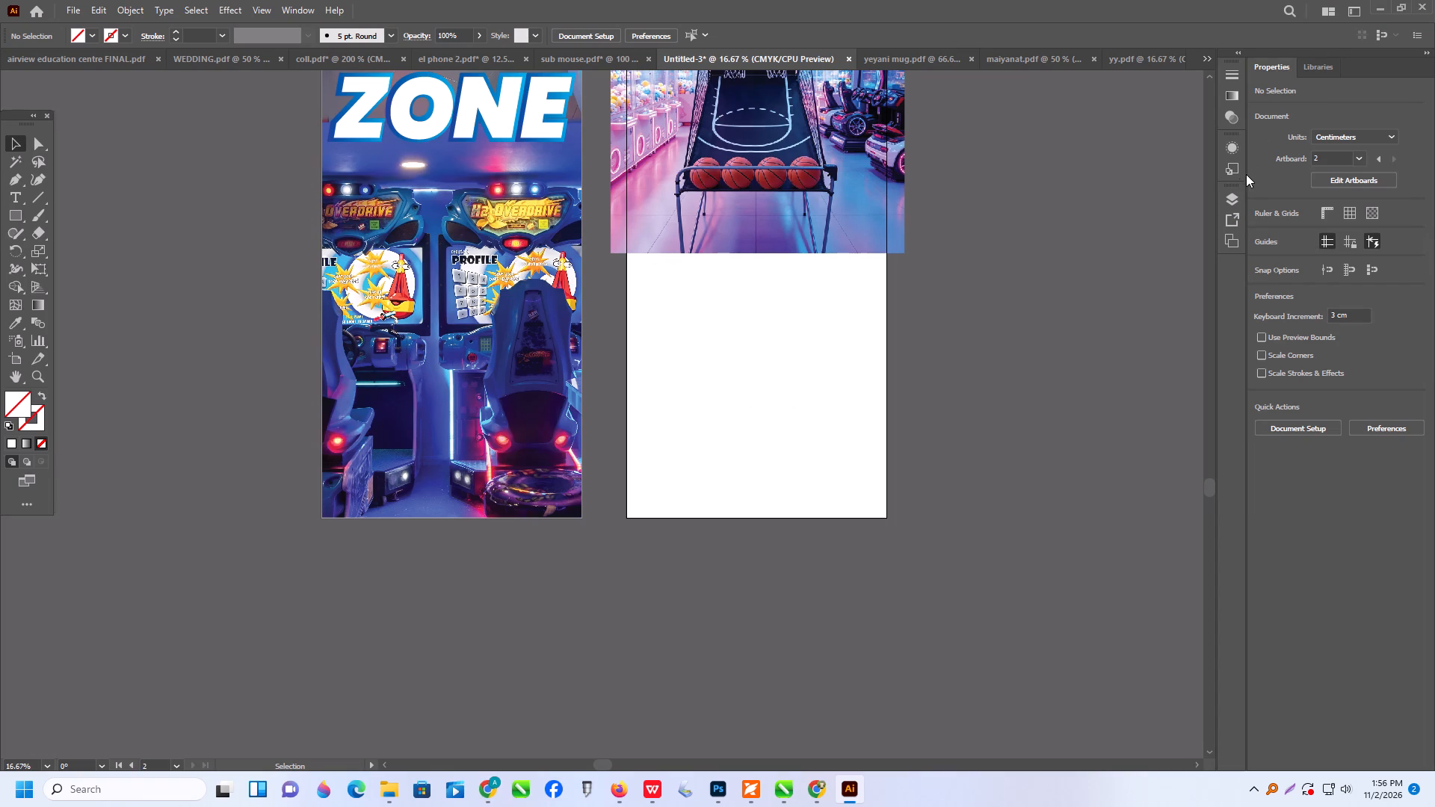
key("ctrl+v")
left_click_drag(612, 451, 691, 371)
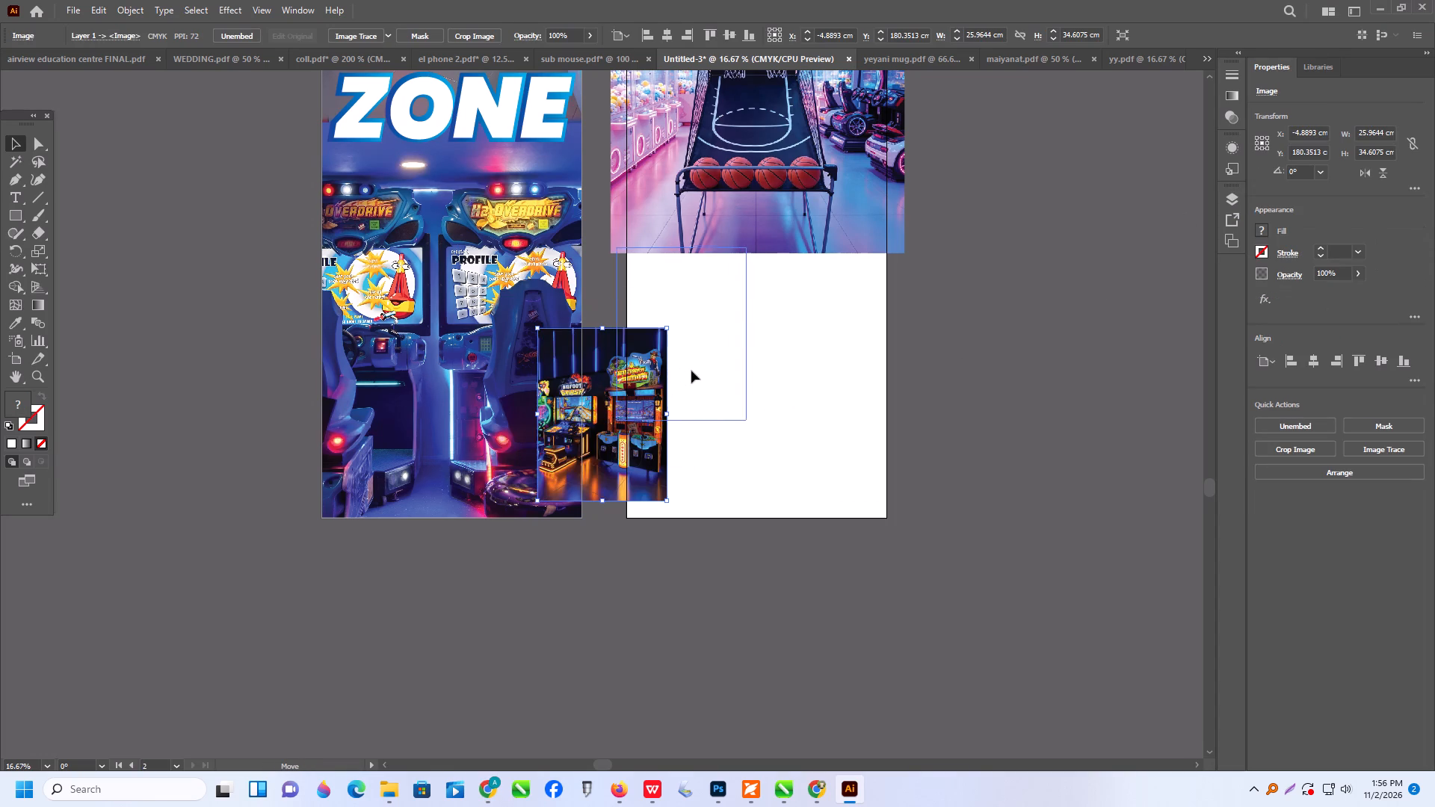
left_click_drag(691, 371, 701, 374)
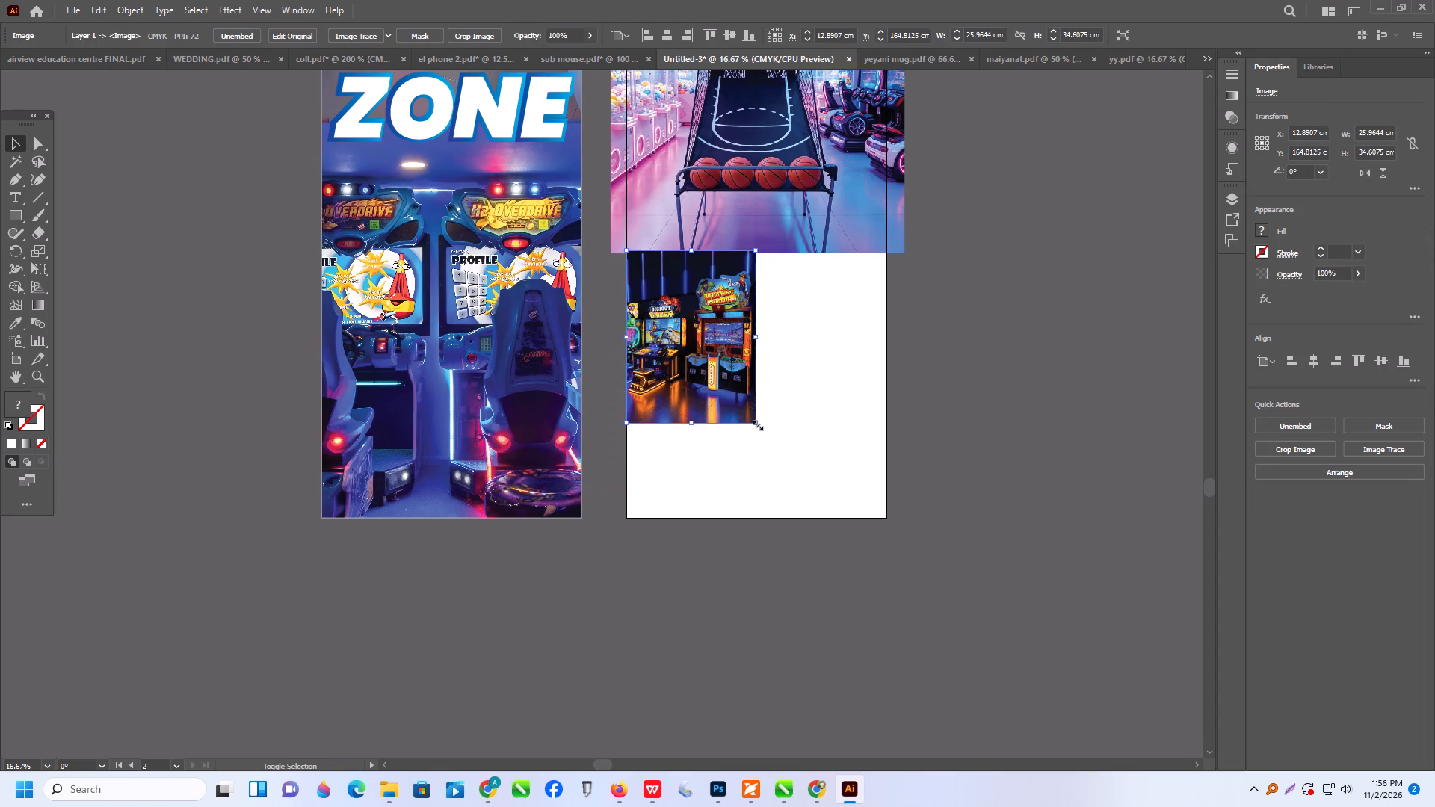
Enlarge the pasted arcade photo to about 53 × 71 cm and centre it horizontally over the second banner's empty lower area.
left_click_drag(756, 424, 907, 582, "shift")
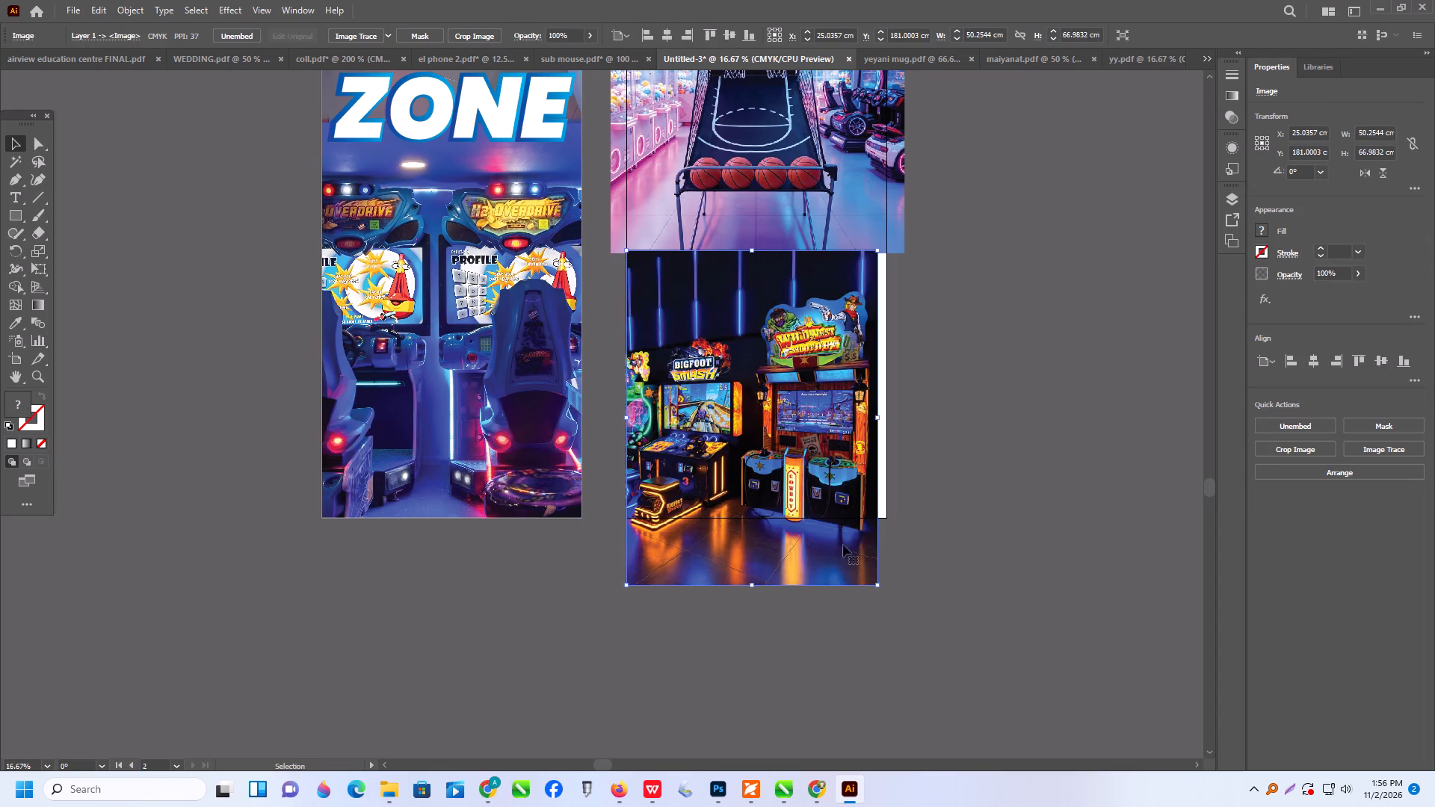
left_click_drag(831, 547, 824, 527)
left_click_drag(781, 504, 803, 508)
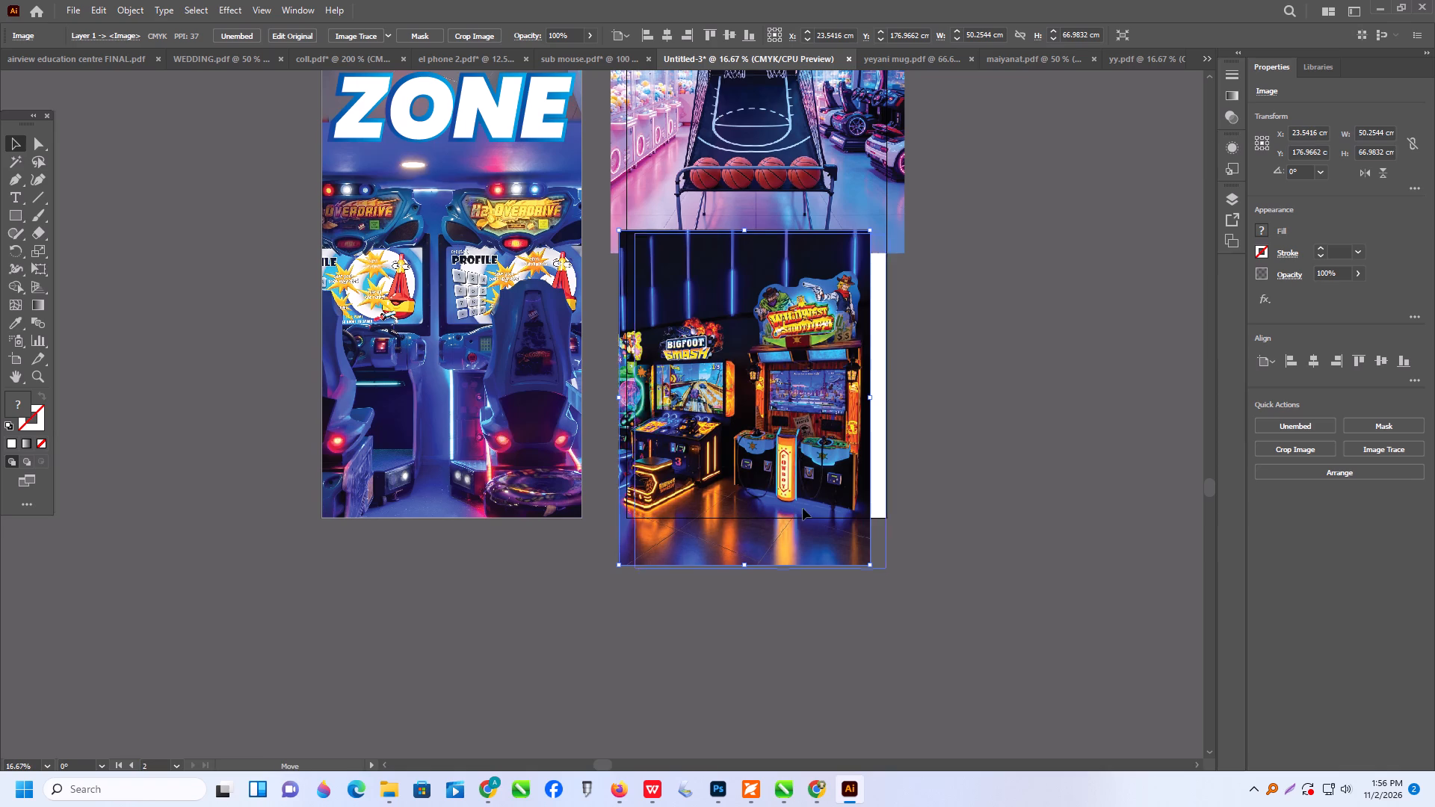
left_click_drag(803, 508, 807, 507)
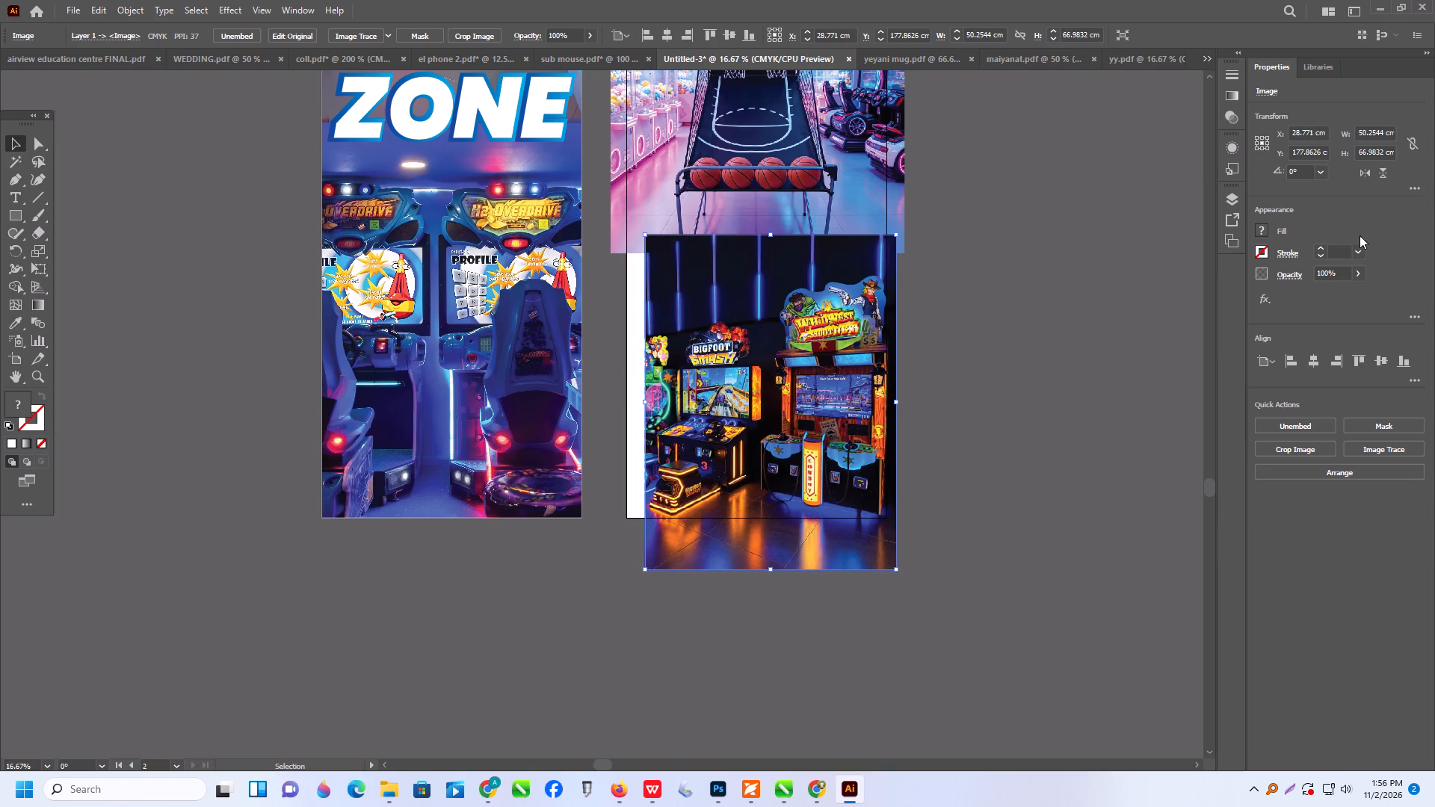
left_click(1345, 360)
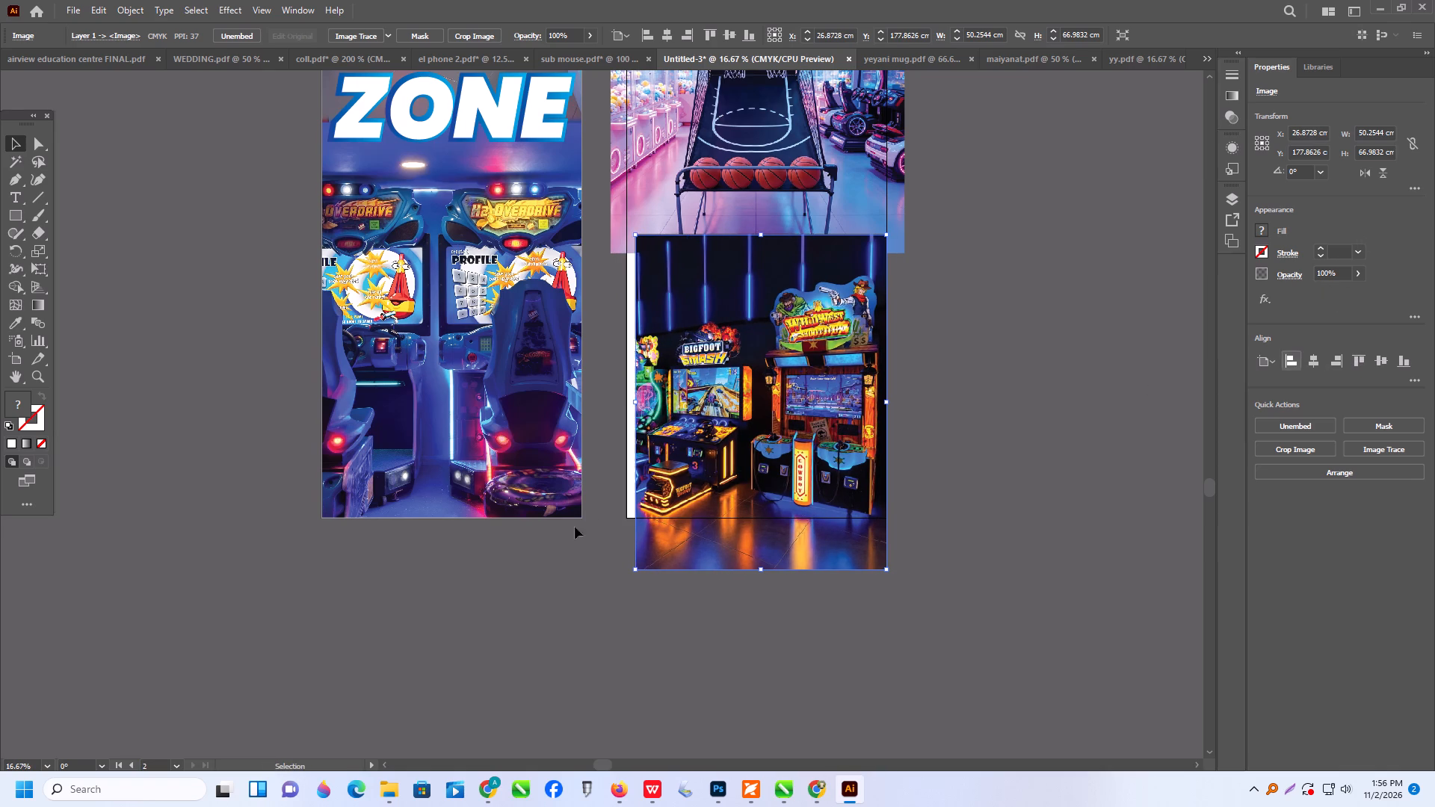
left_click_drag(635, 574, 622, 590, "shift")
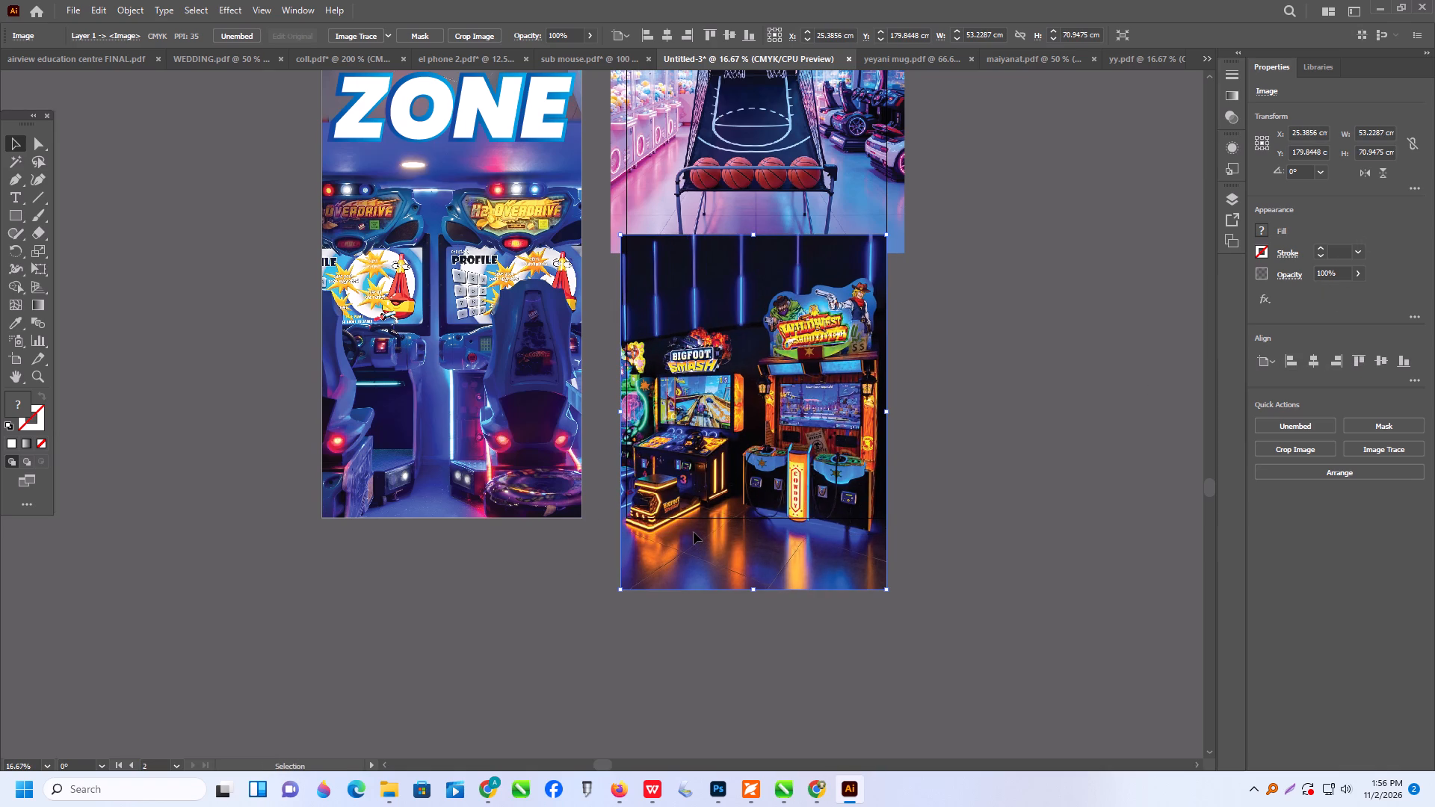
left_click(694, 532)
left_click(992, 360)
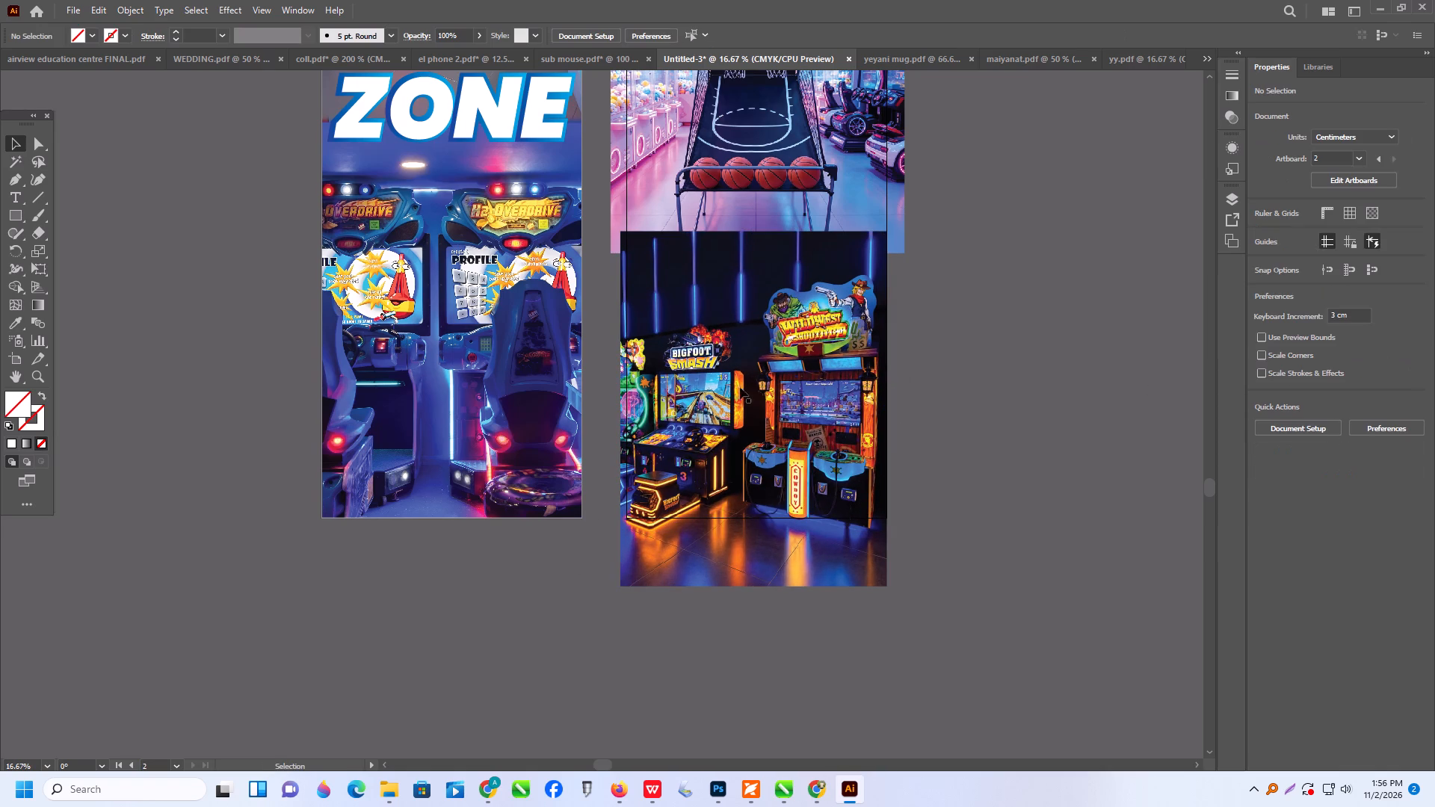
left_click(742, 394)
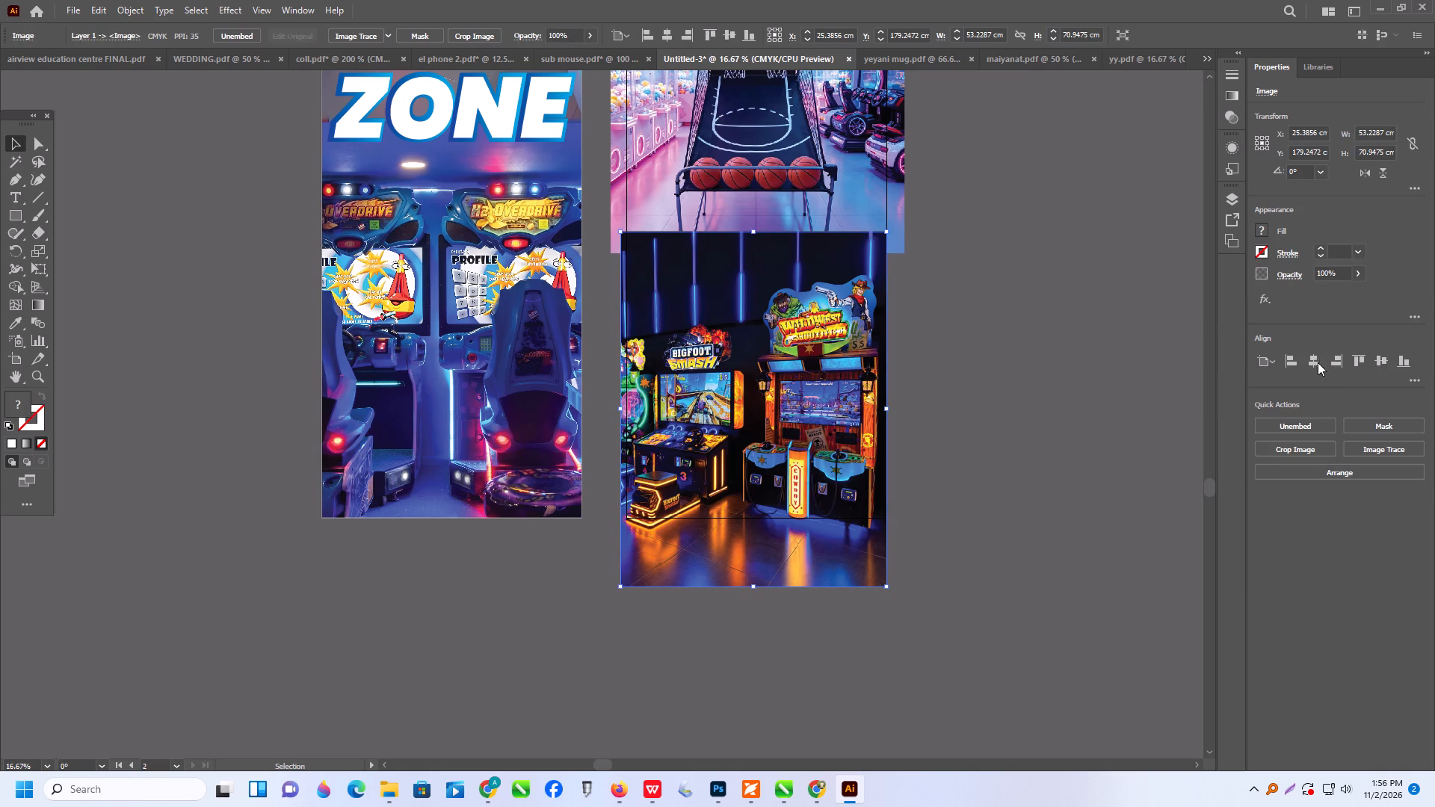
left_click(1315, 362)
left_click(1046, 350)
Group all the lettering and images of the START SPEED SCORE banner.
scroll(812, 377, "up", 13)
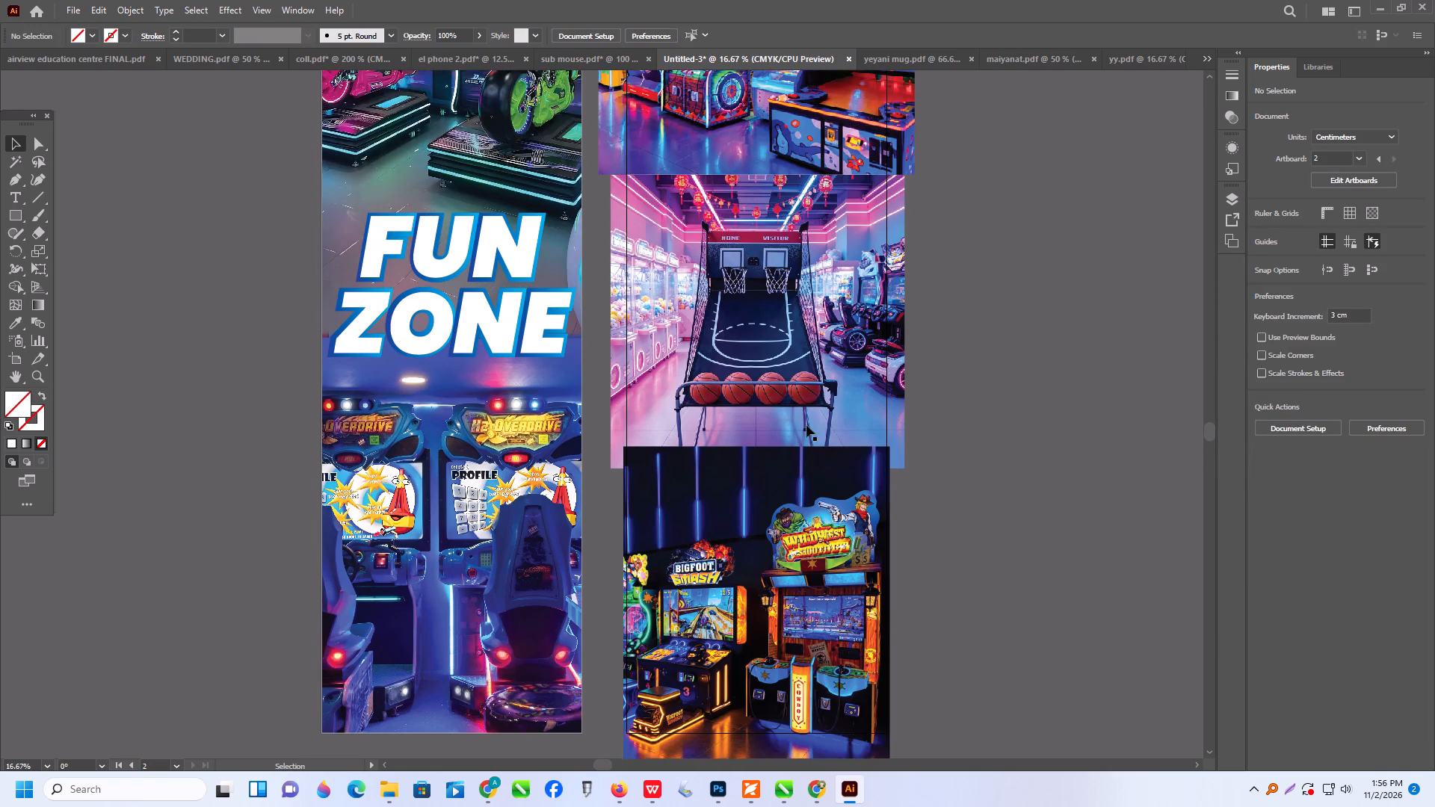
scroll(806, 425, "up", 8)
scroll(809, 429, "down", 2, "alt")
scroll(482, 376, "down", 2)
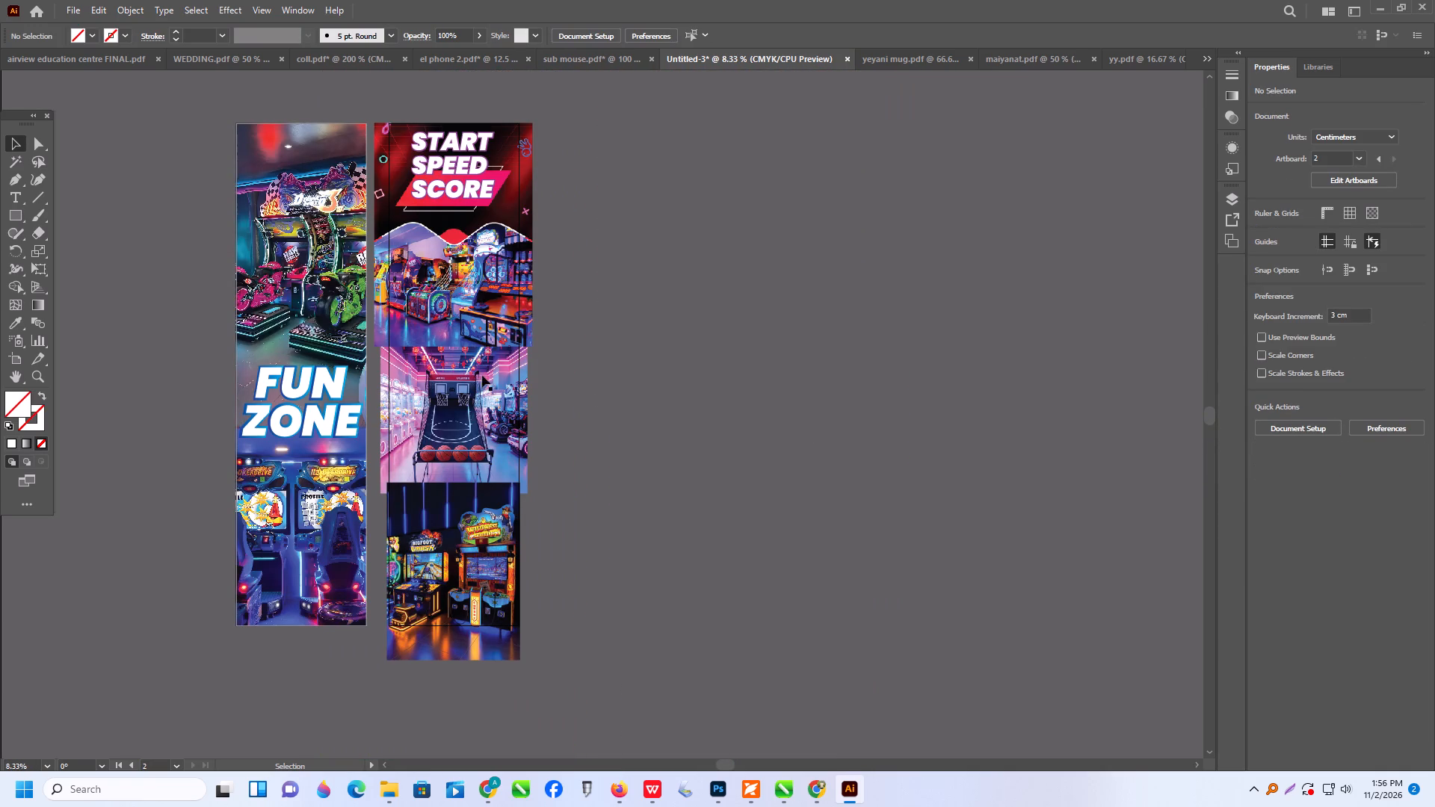
left_click(684, 292)
left_click_drag(377, 105, 622, 667)
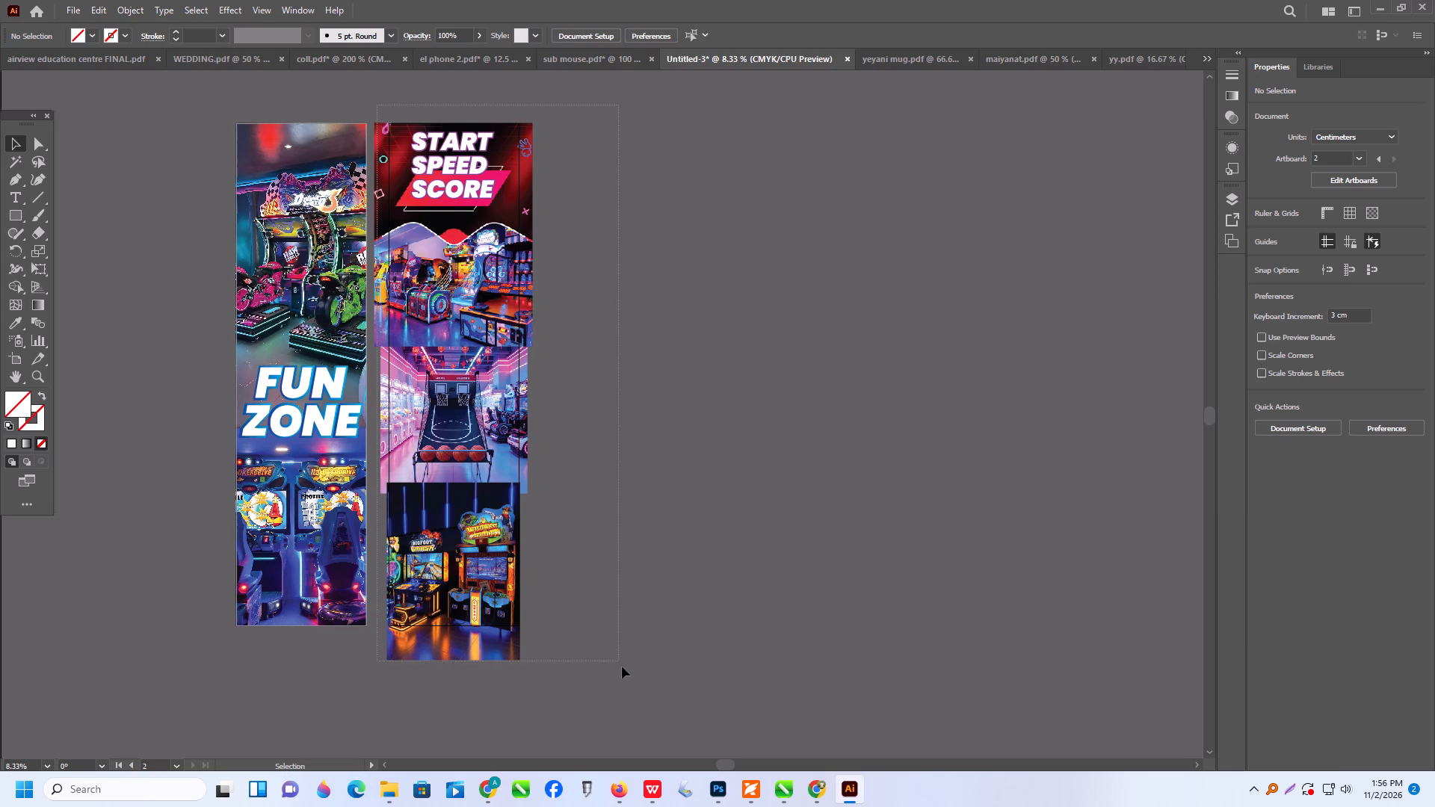
left_click_drag(622, 667, 642, 686)
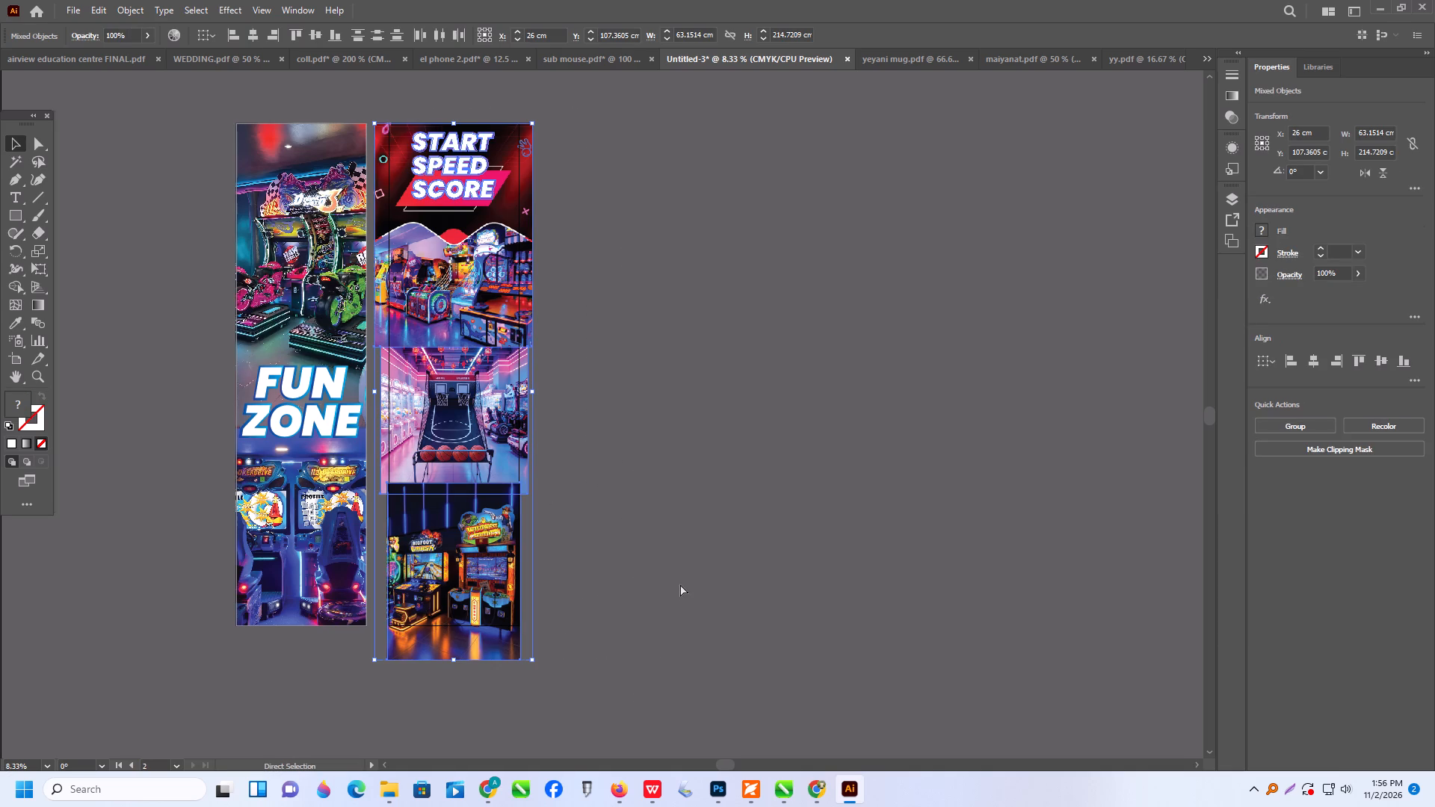
key("ctrl+g")
left_click(688, 542)
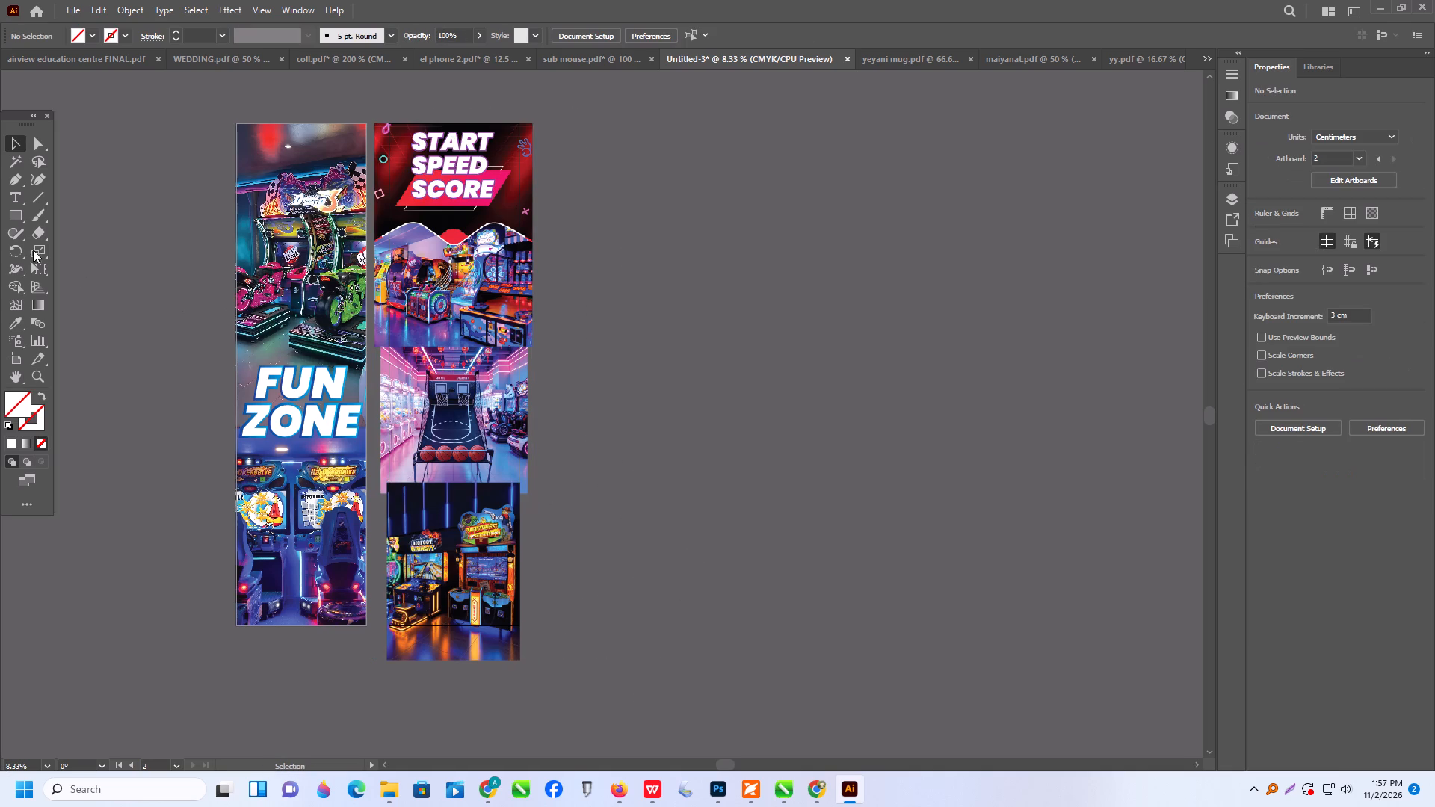
Draw a 52 × 201 cm rectangle, fill it white and align it to the left and top edges of the second artboard.
left_click(19, 214)
left_click(674, 226)
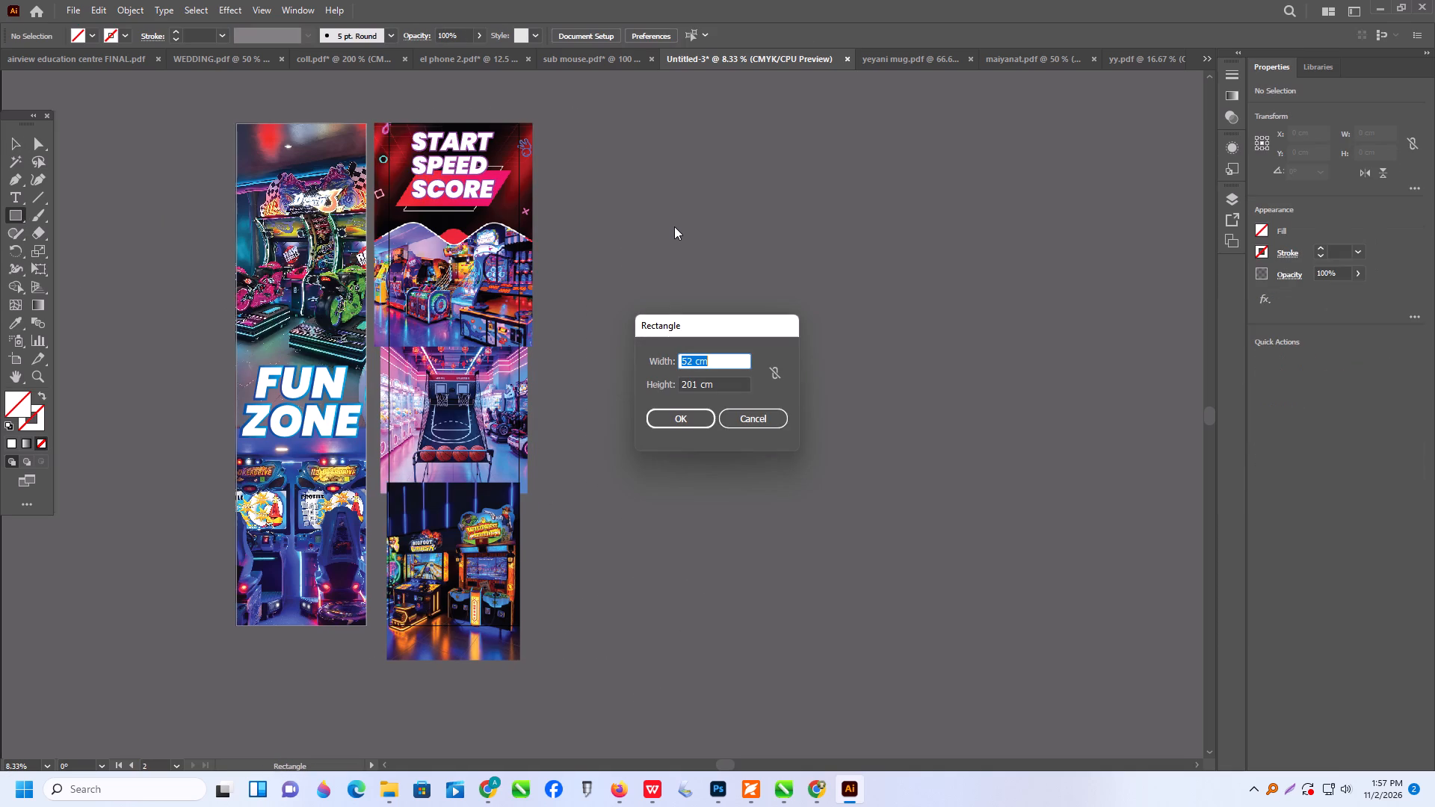
key("Return")
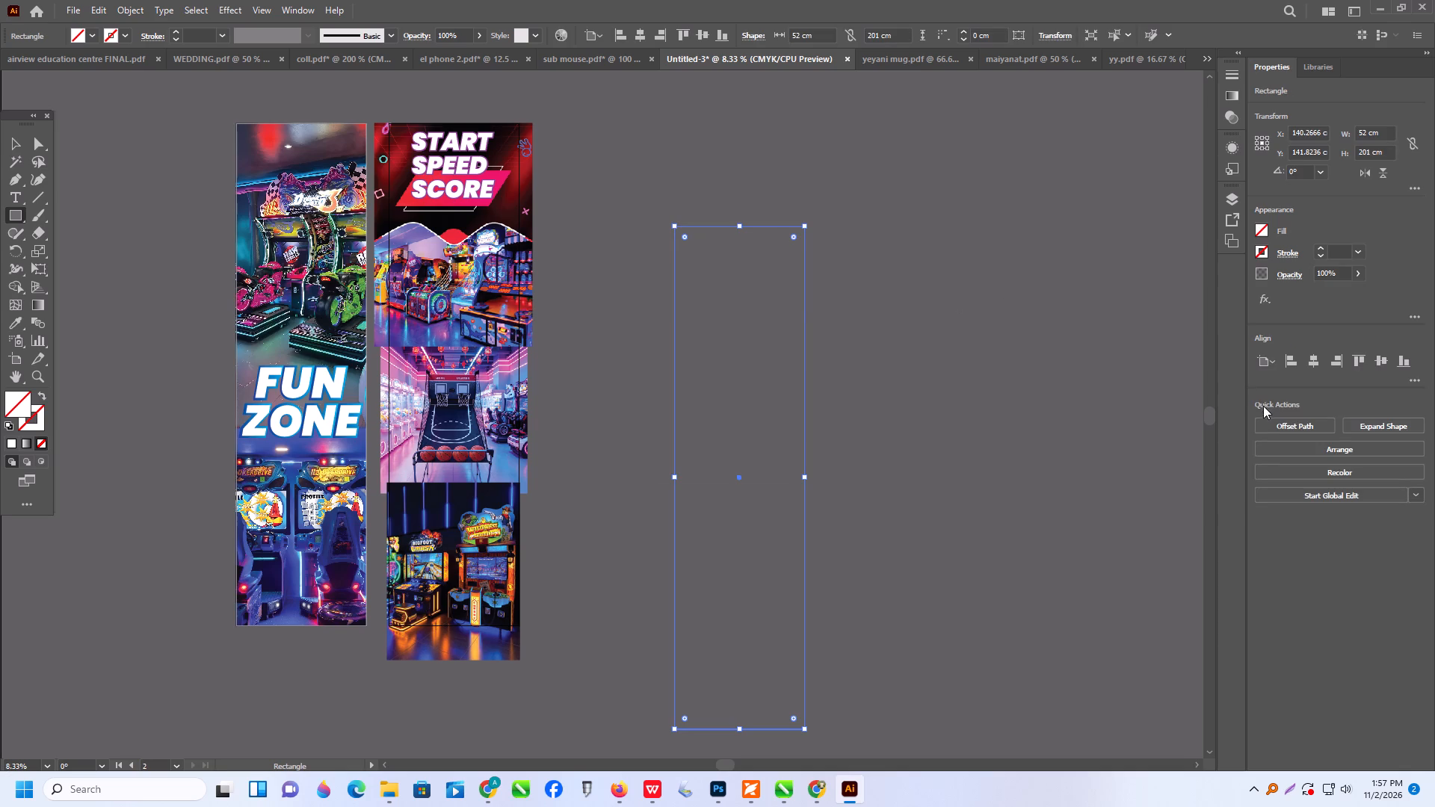
left_click(13, 440)
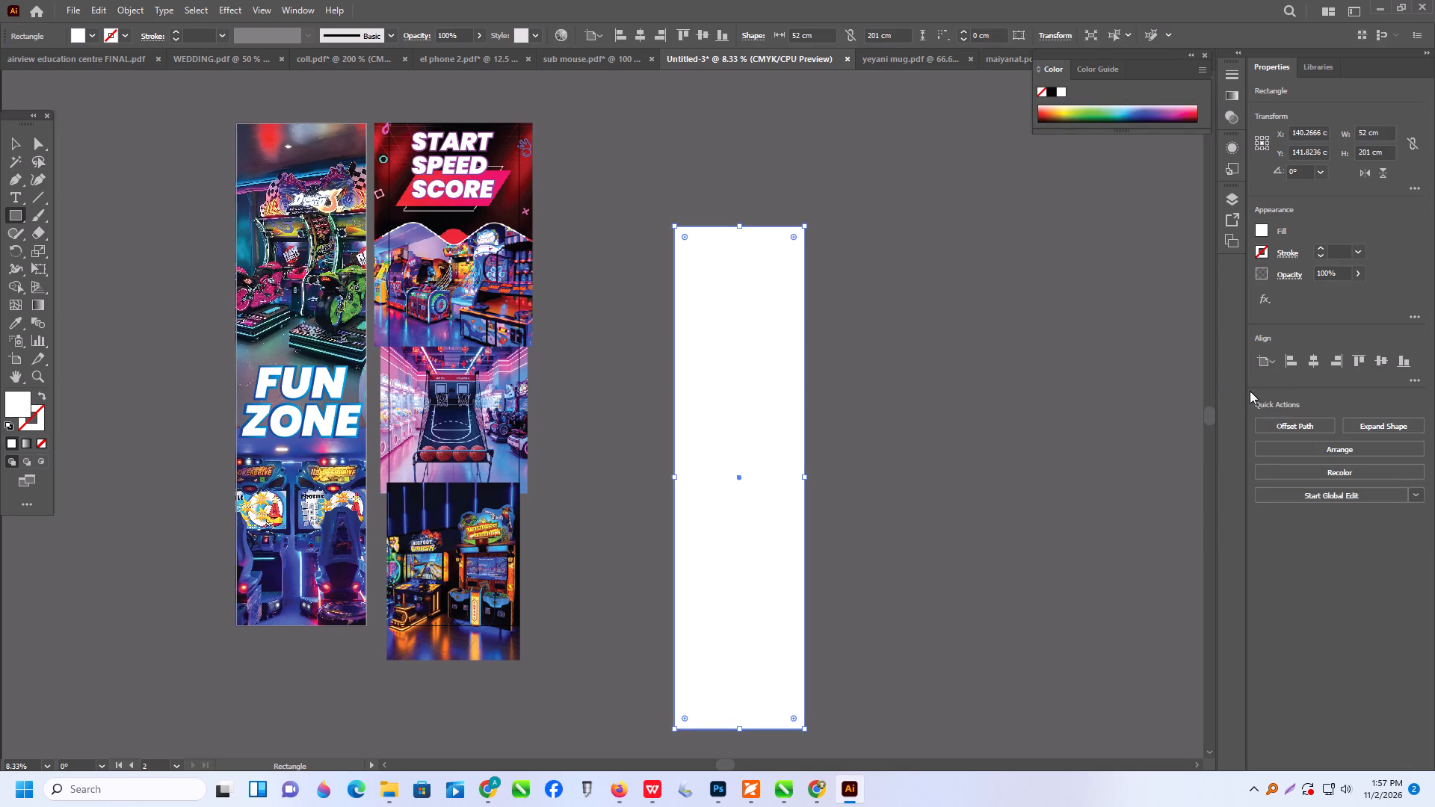
left_click(1288, 365)
left_click(1359, 356)
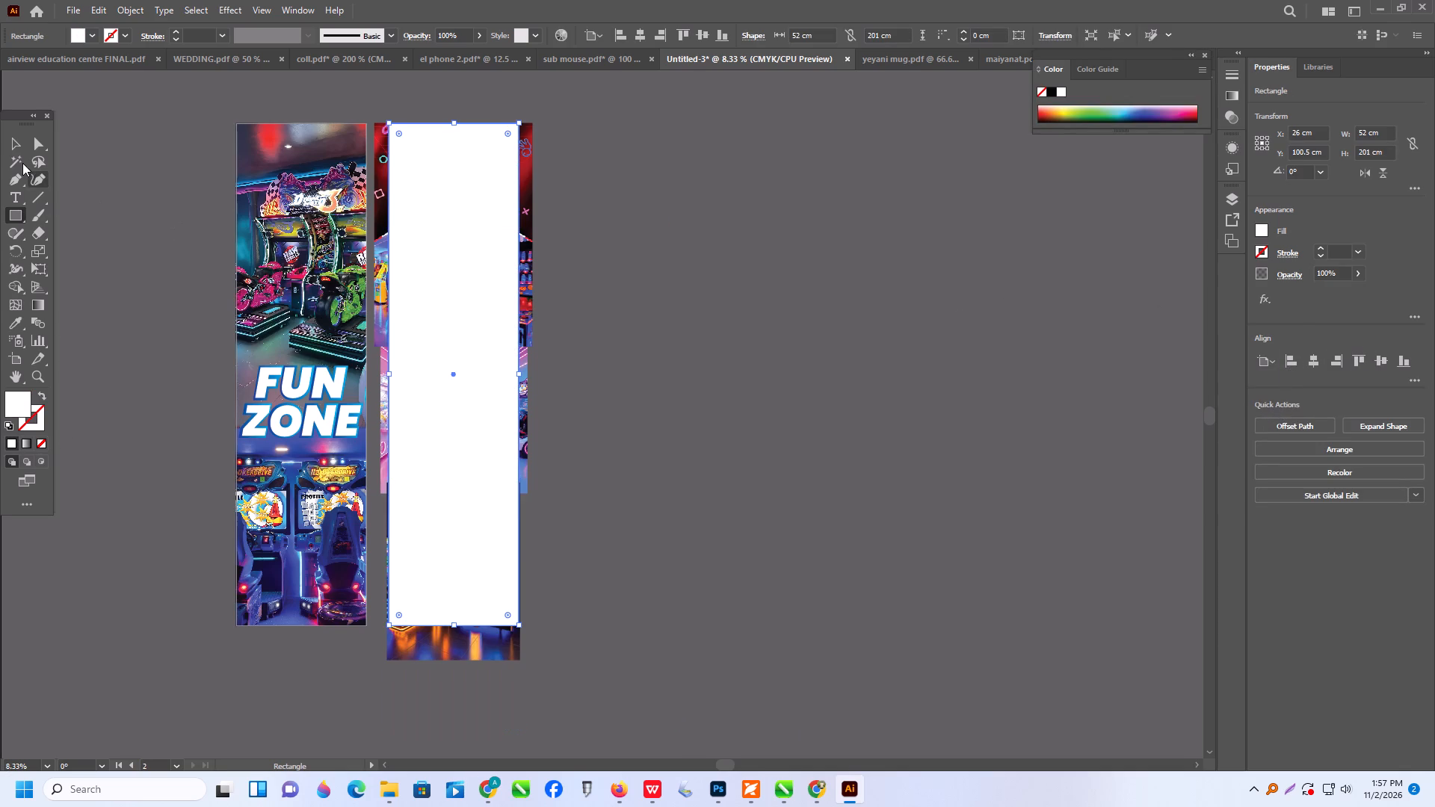
Make a clipping mask from the white rectangle and the grouped artwork to trim the second banner.
left_click(9, 141)
left_click_drag(442, 101, 626, 397)
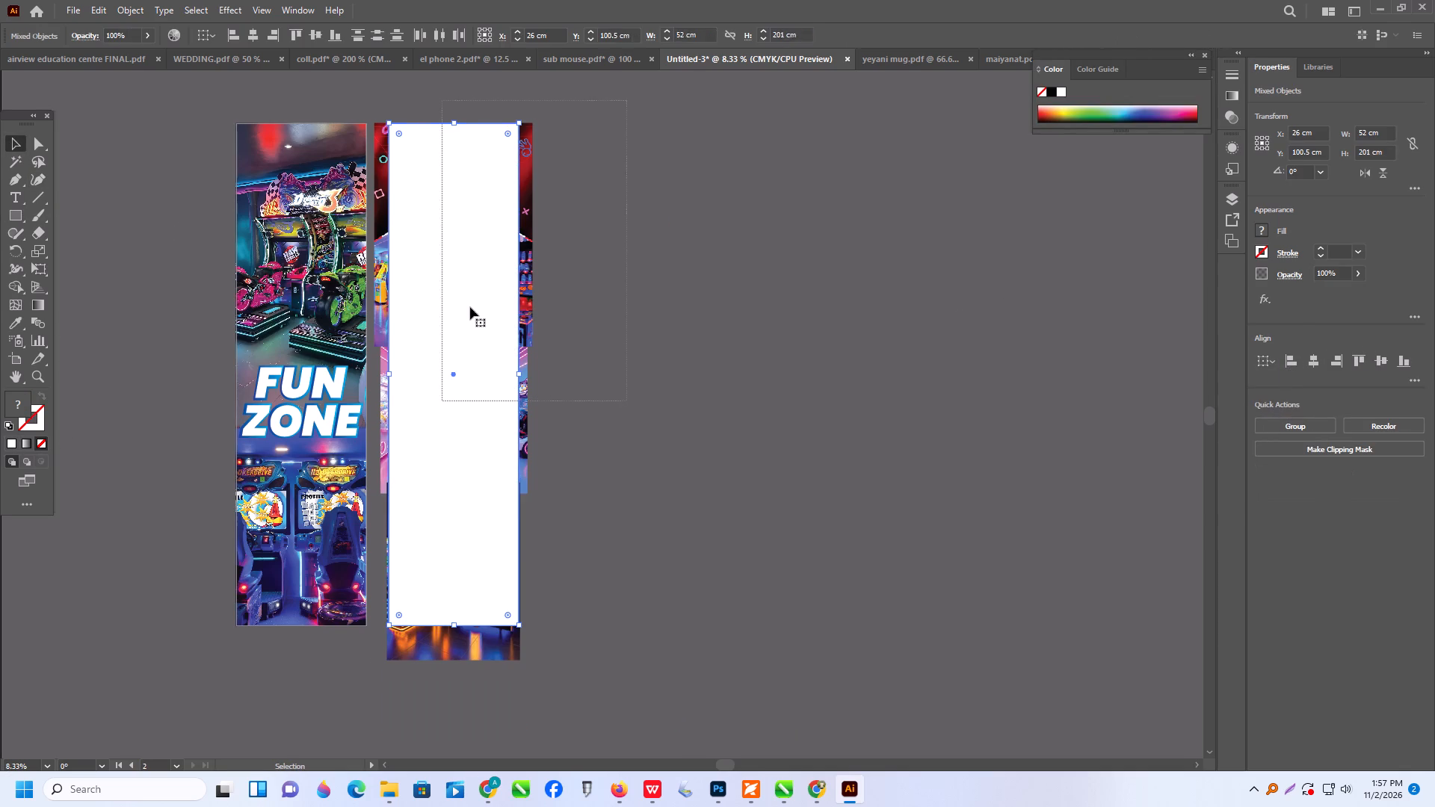
right_click(470, 307)
left_click(539, 514)
left_click(642, 465)
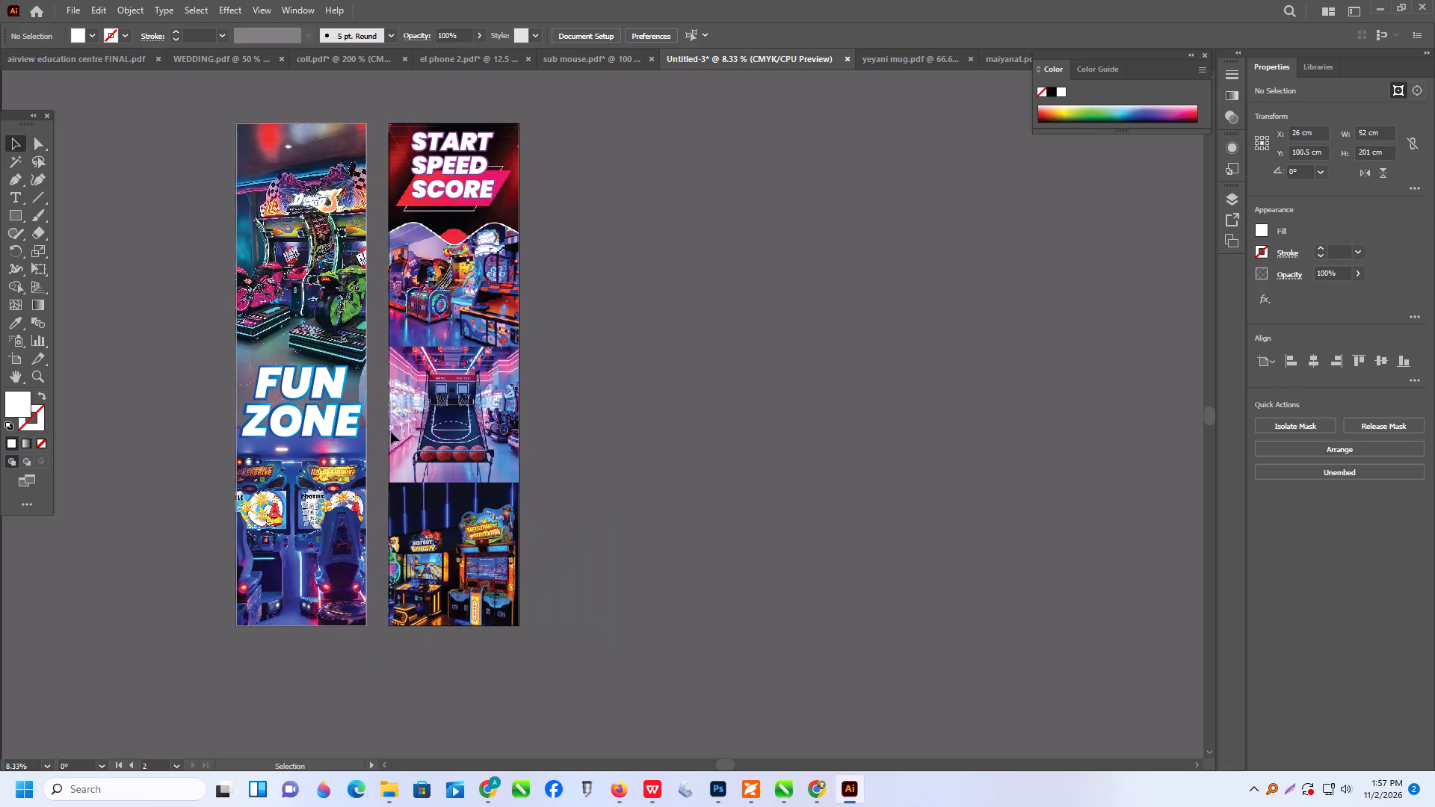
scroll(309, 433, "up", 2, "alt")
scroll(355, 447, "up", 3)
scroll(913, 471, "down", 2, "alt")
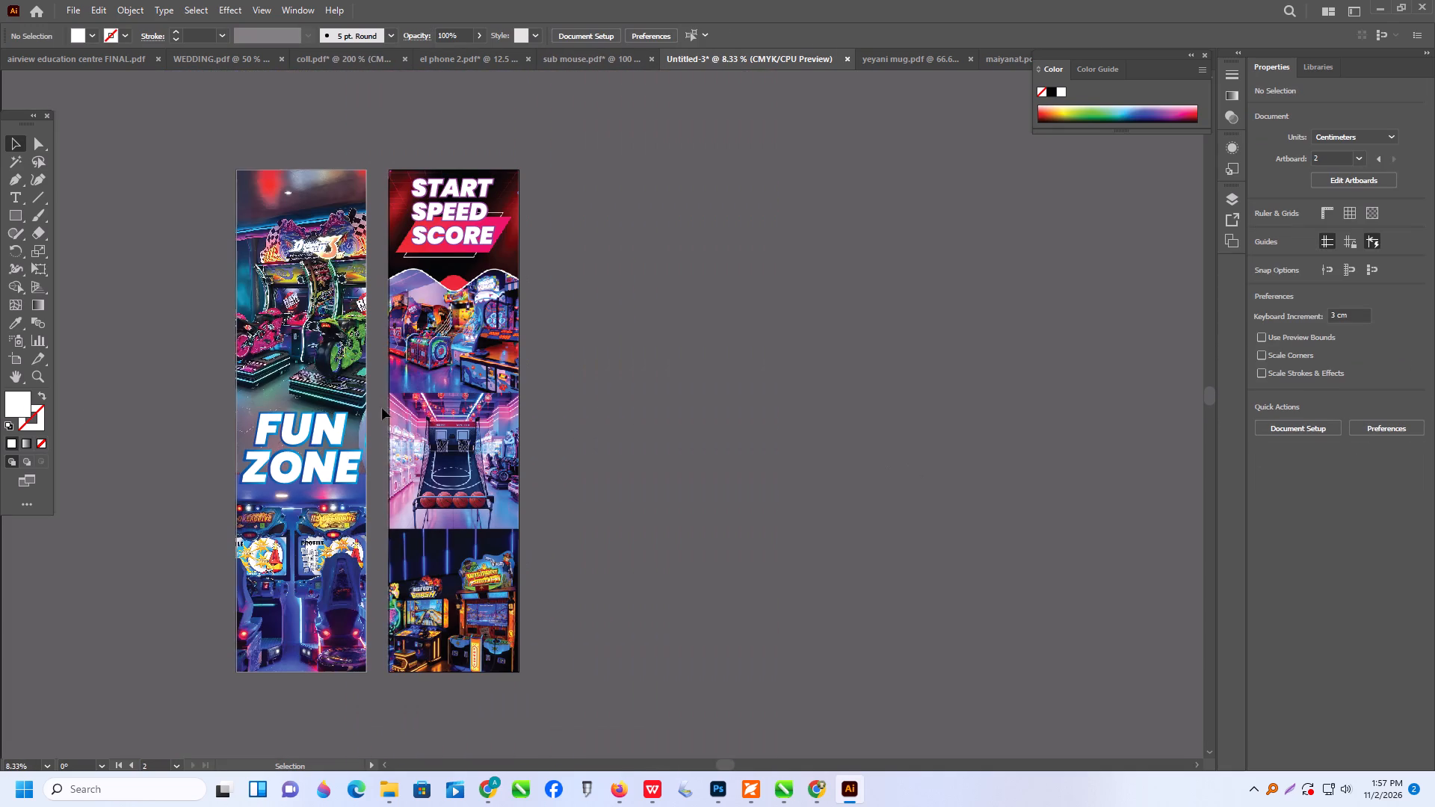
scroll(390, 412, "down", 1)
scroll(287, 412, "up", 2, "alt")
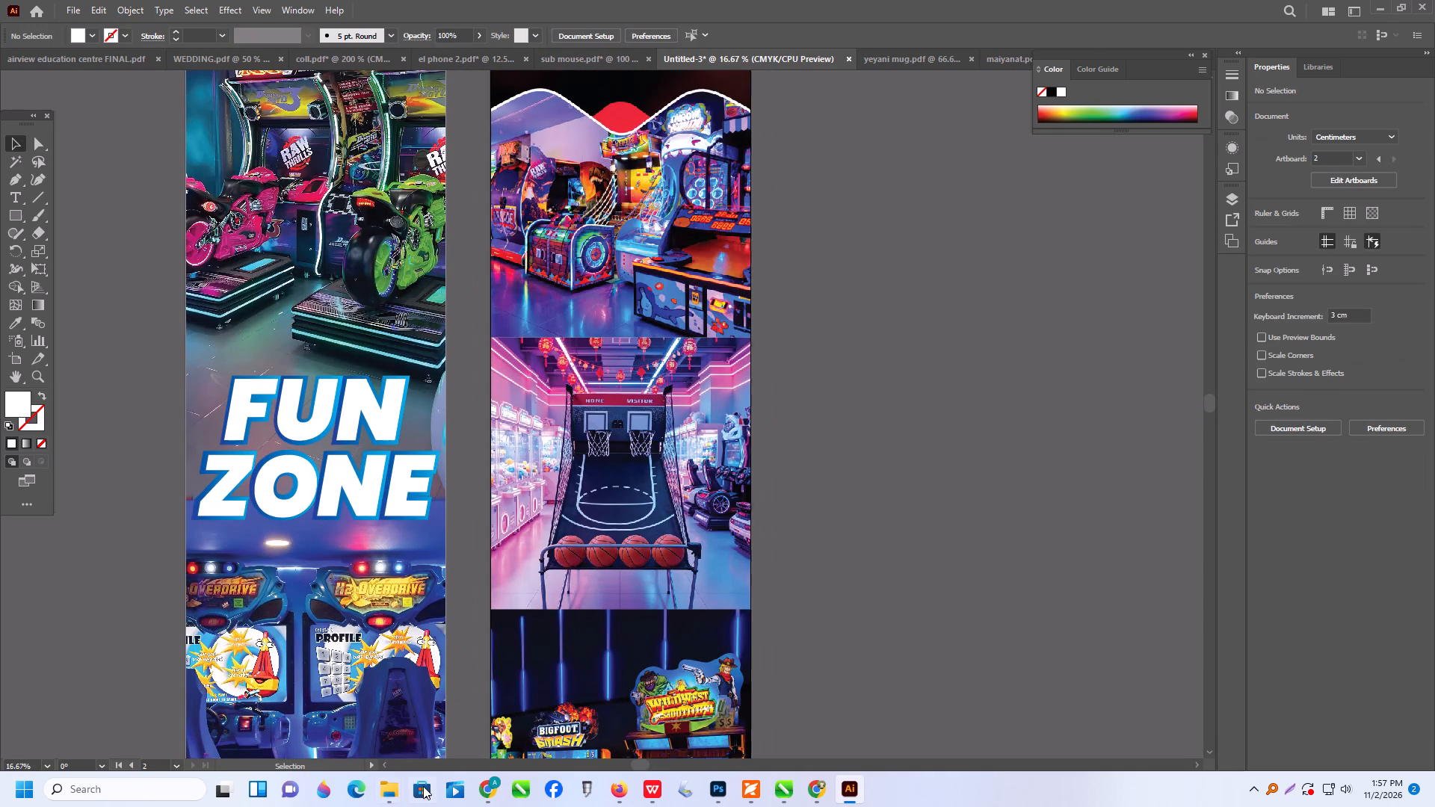
Switch to the Chrome browser.
left_click(481, 785)
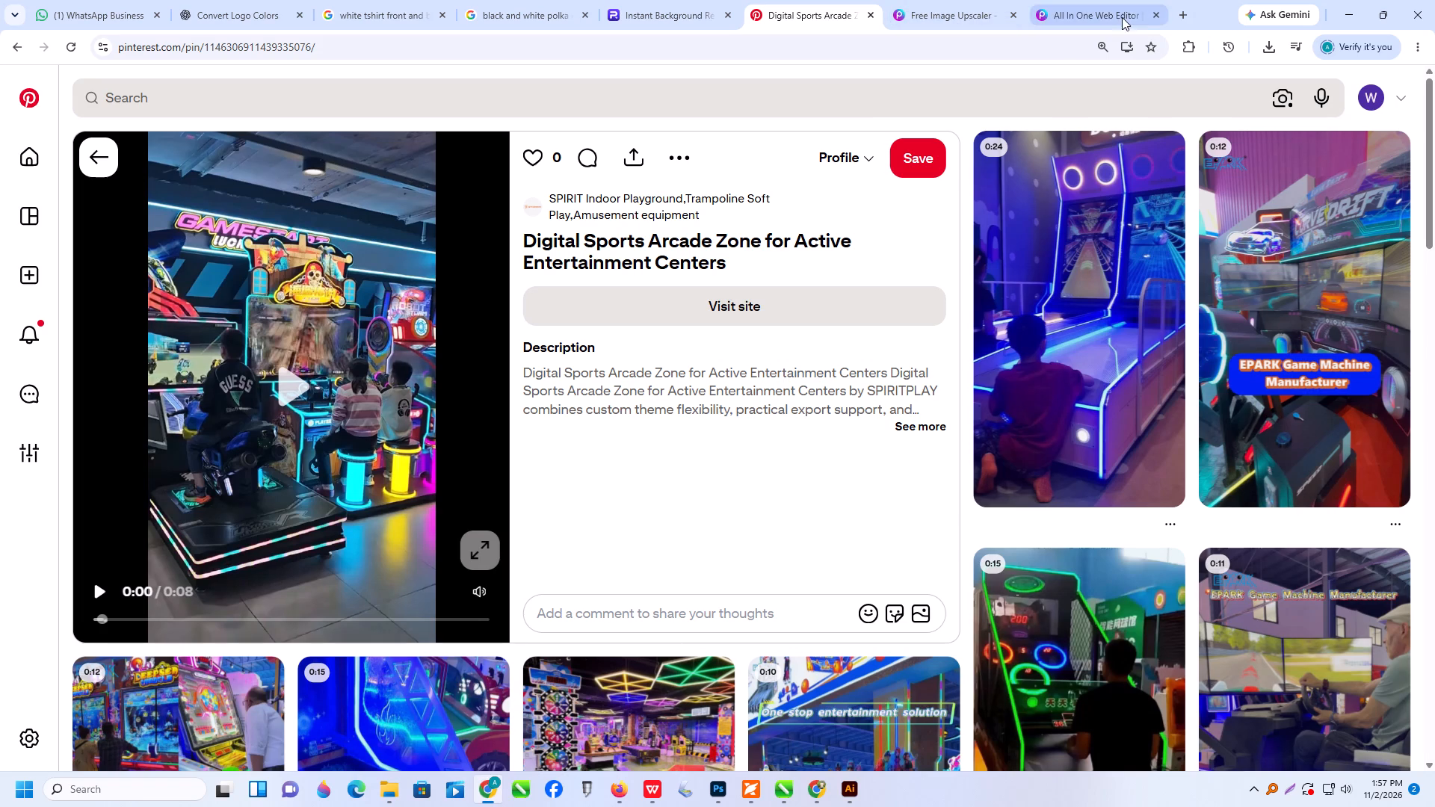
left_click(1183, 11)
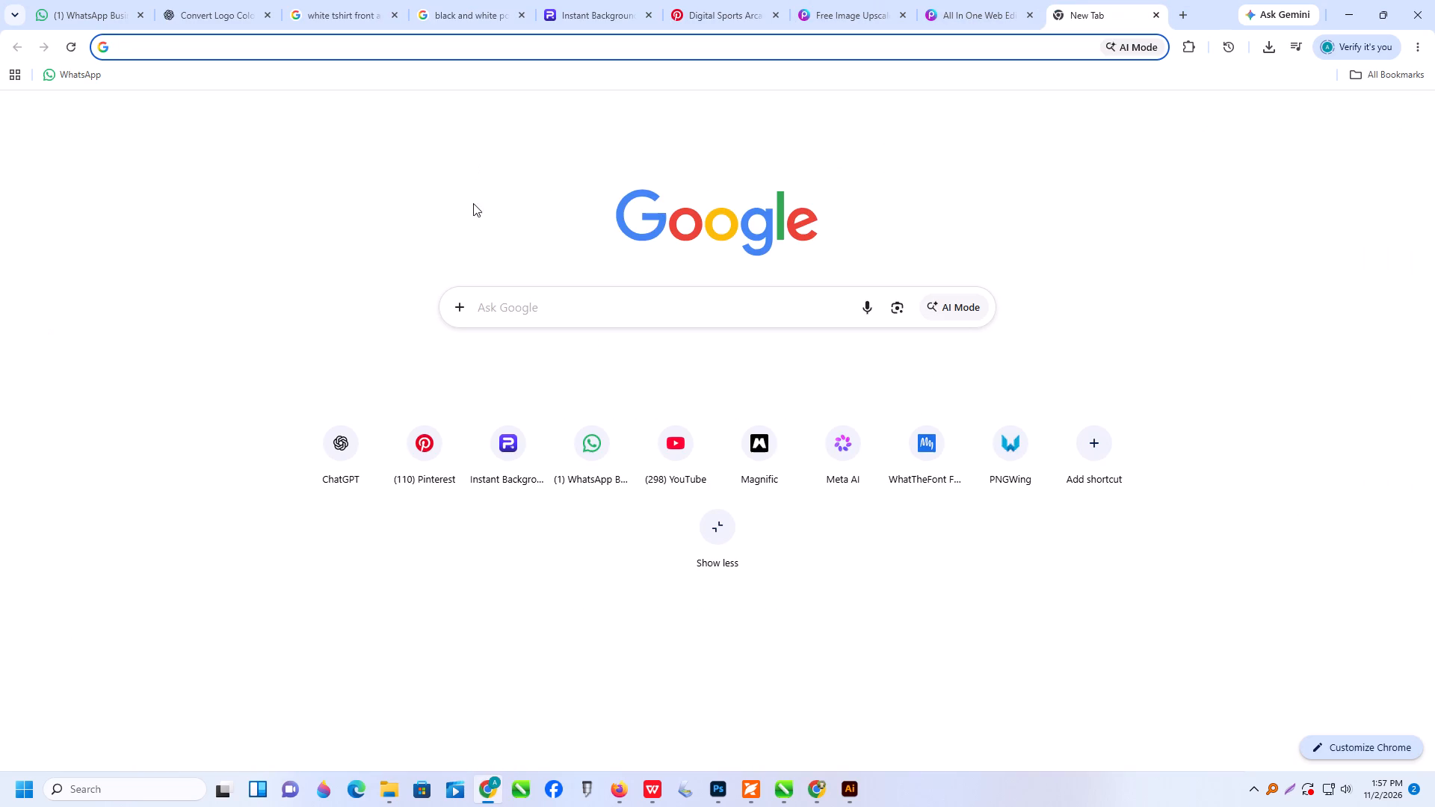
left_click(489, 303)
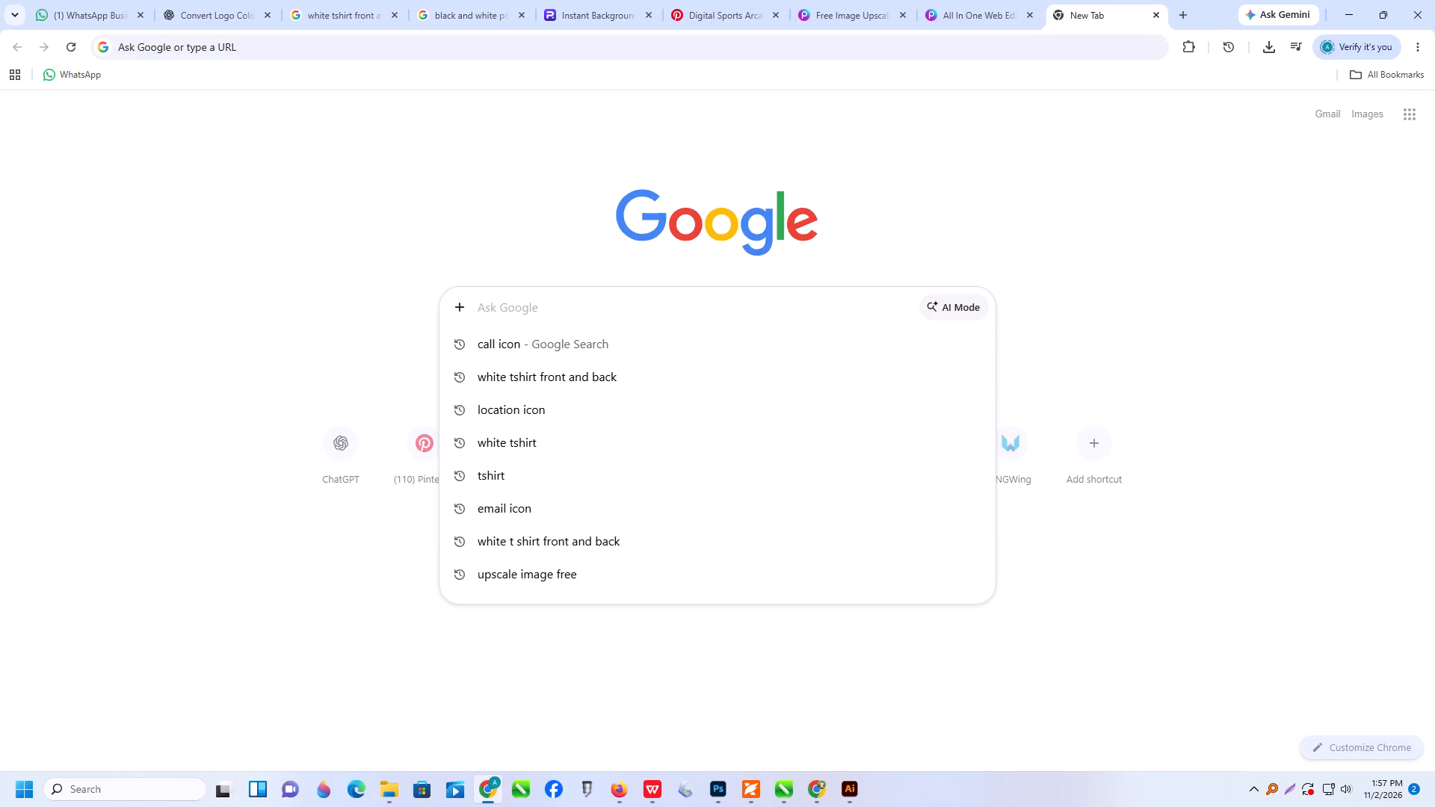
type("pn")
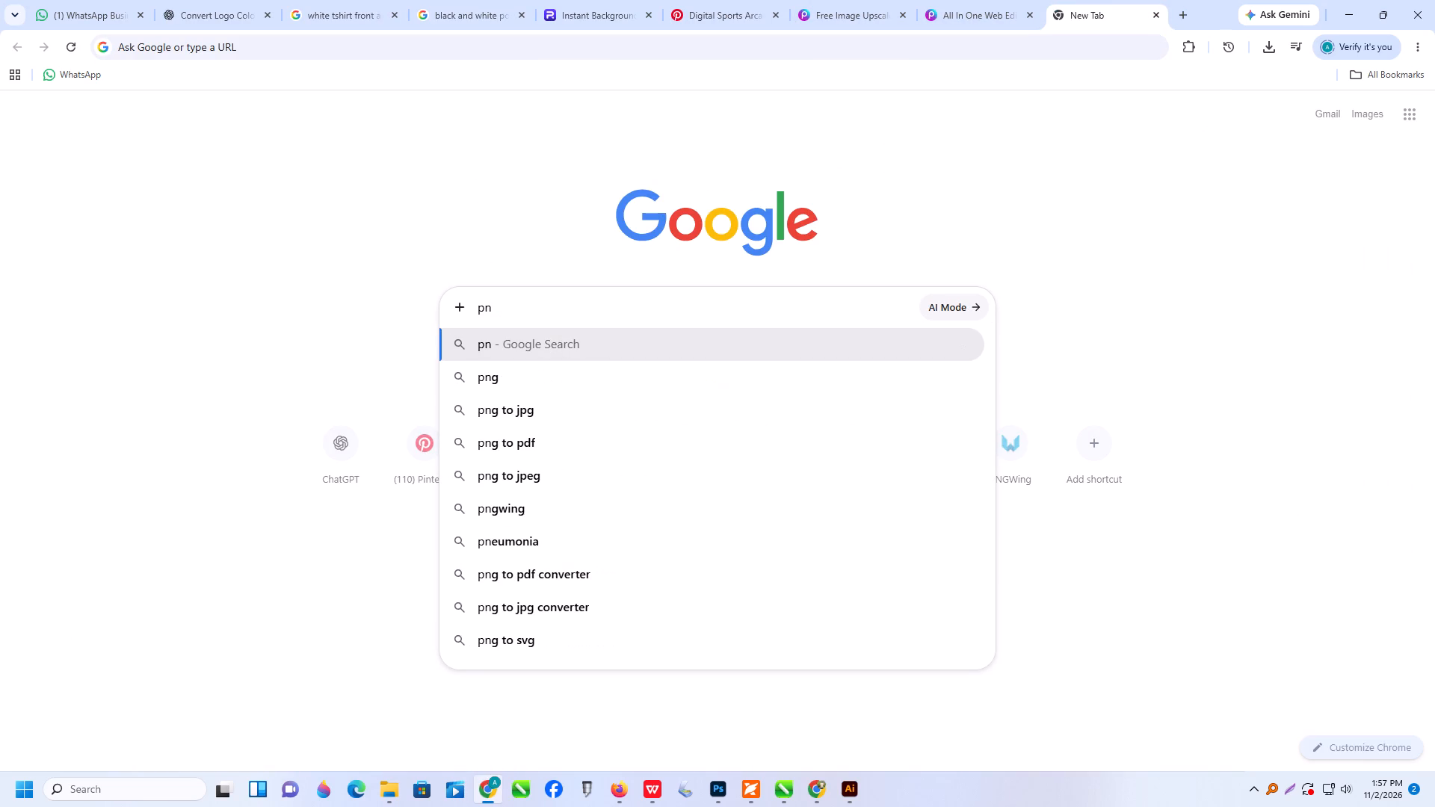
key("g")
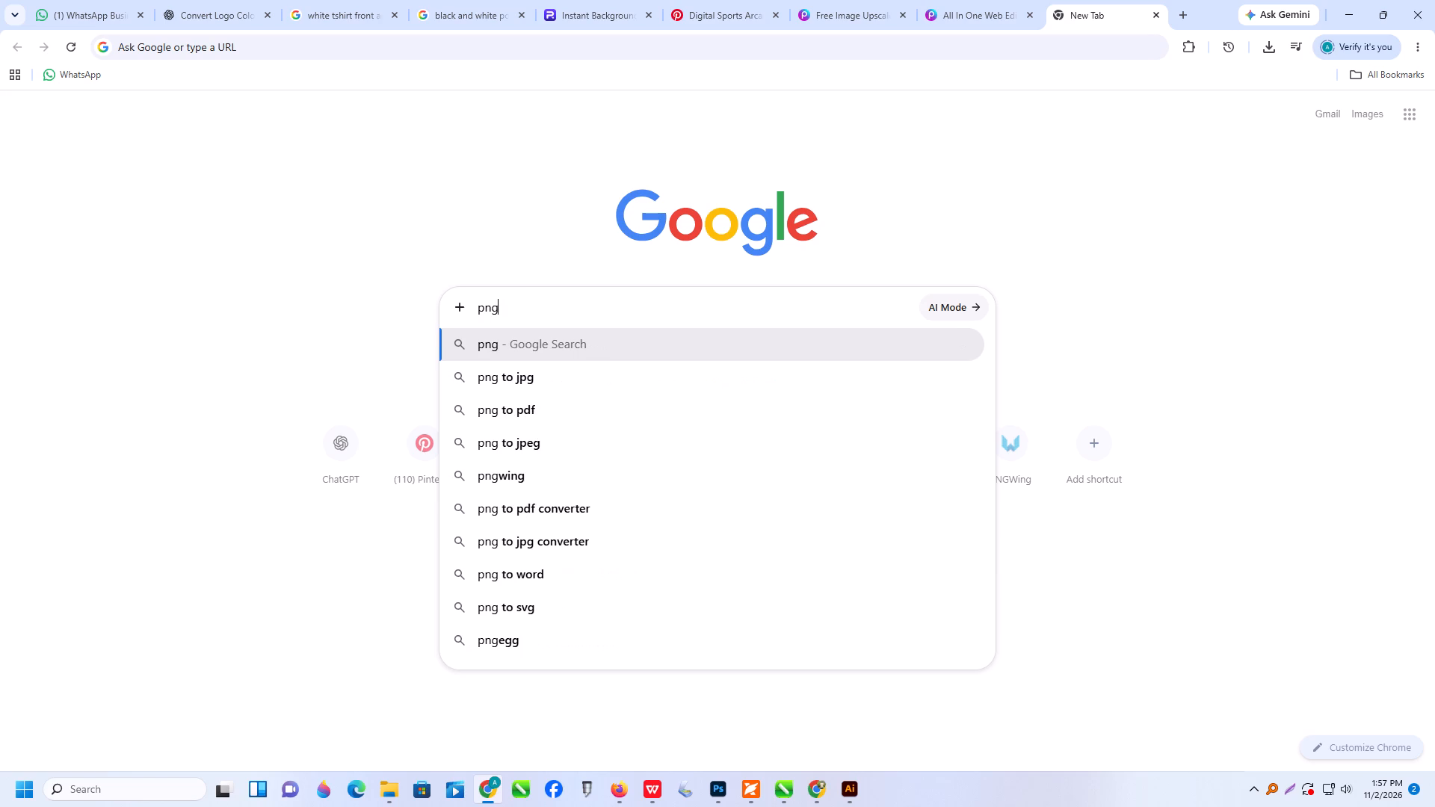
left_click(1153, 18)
Open the PNGWing website in a new browser tab.
left_click(1187, 12)
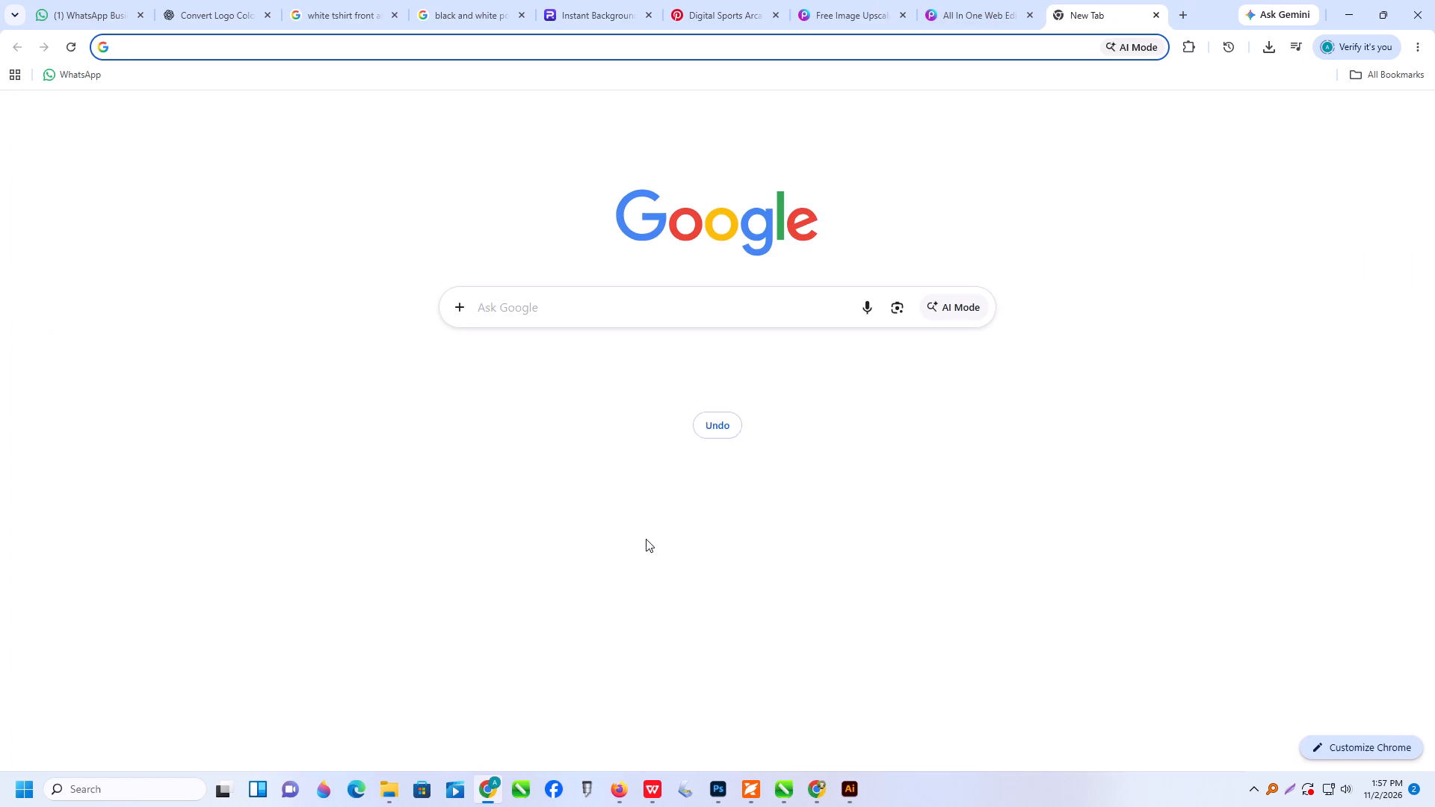
left_click(1002, 427)
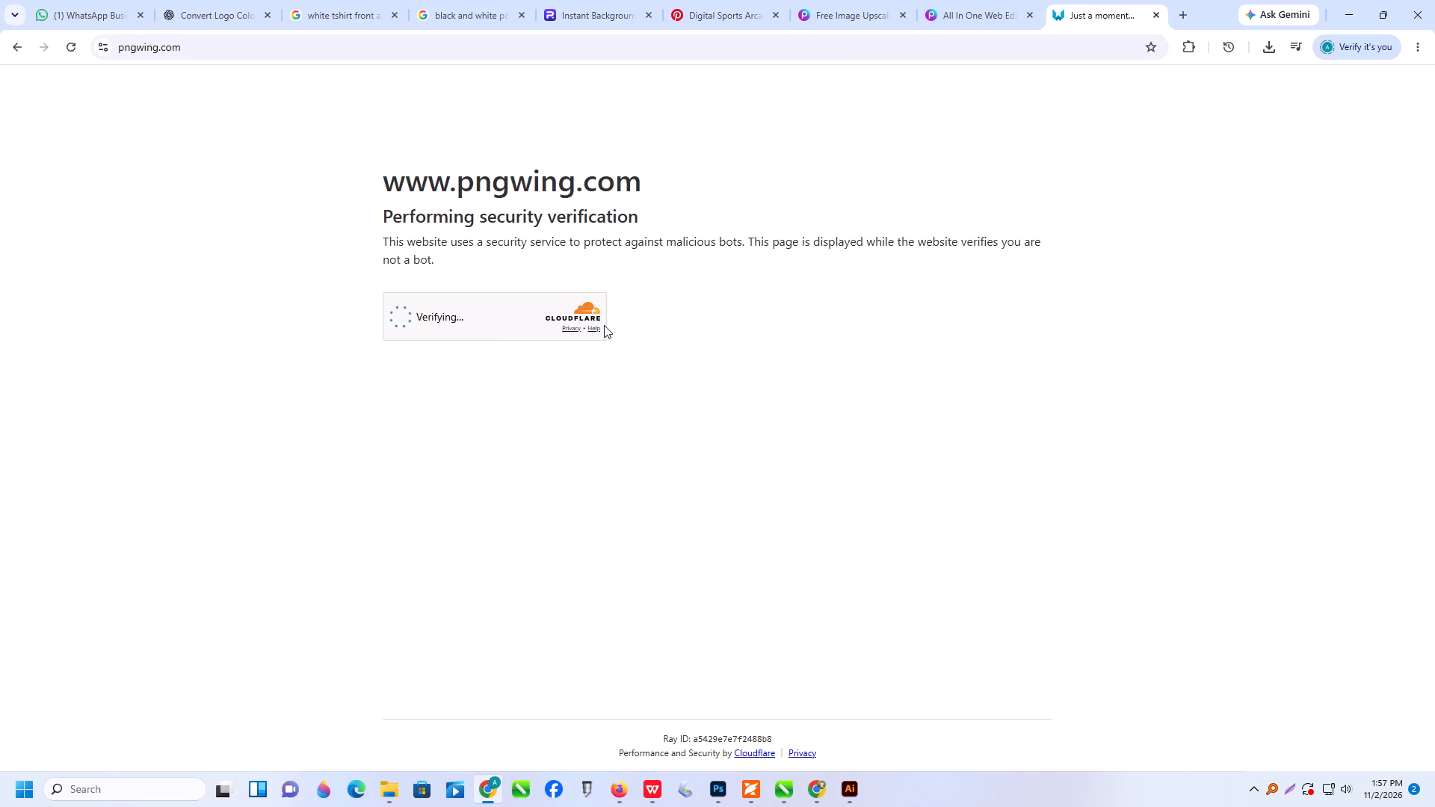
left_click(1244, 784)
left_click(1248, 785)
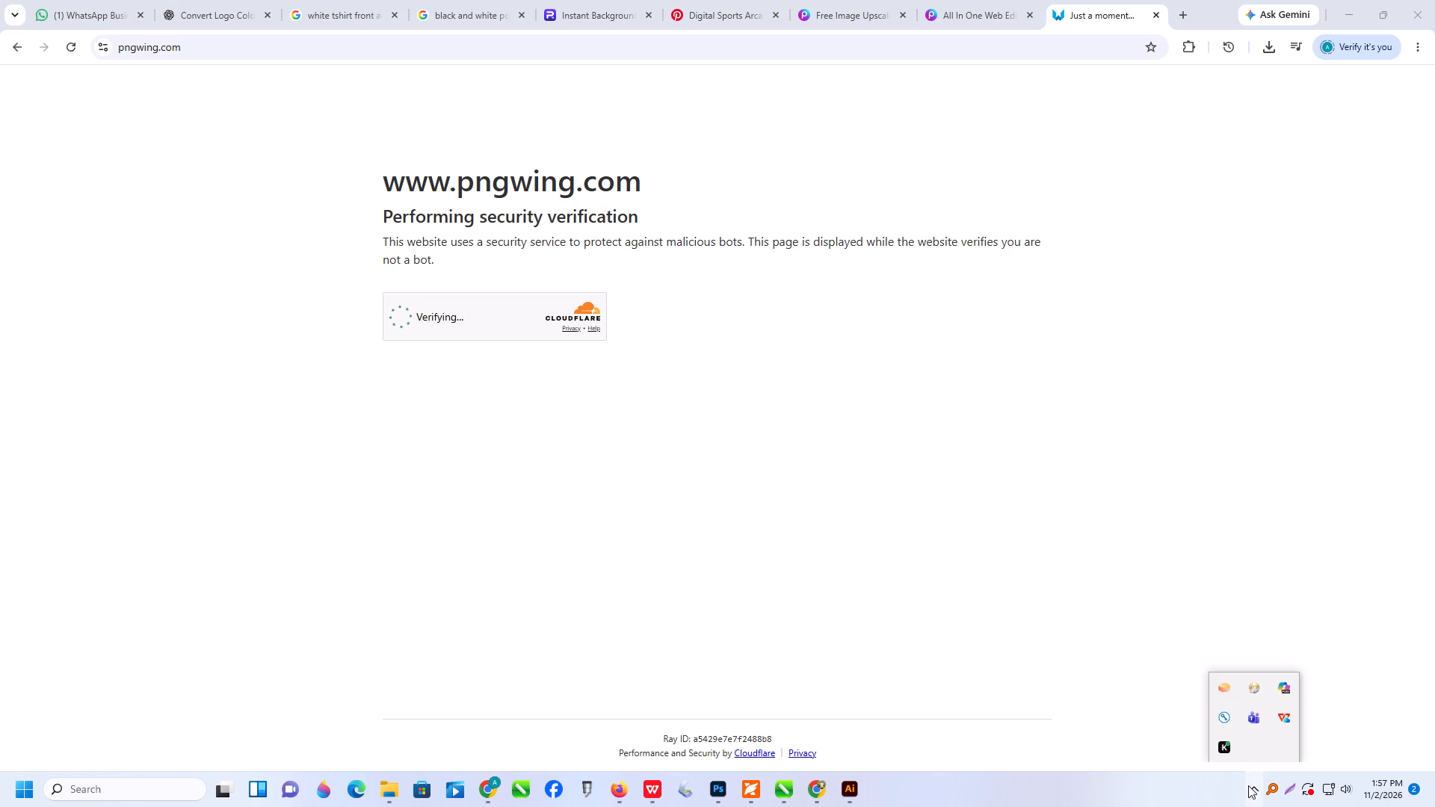
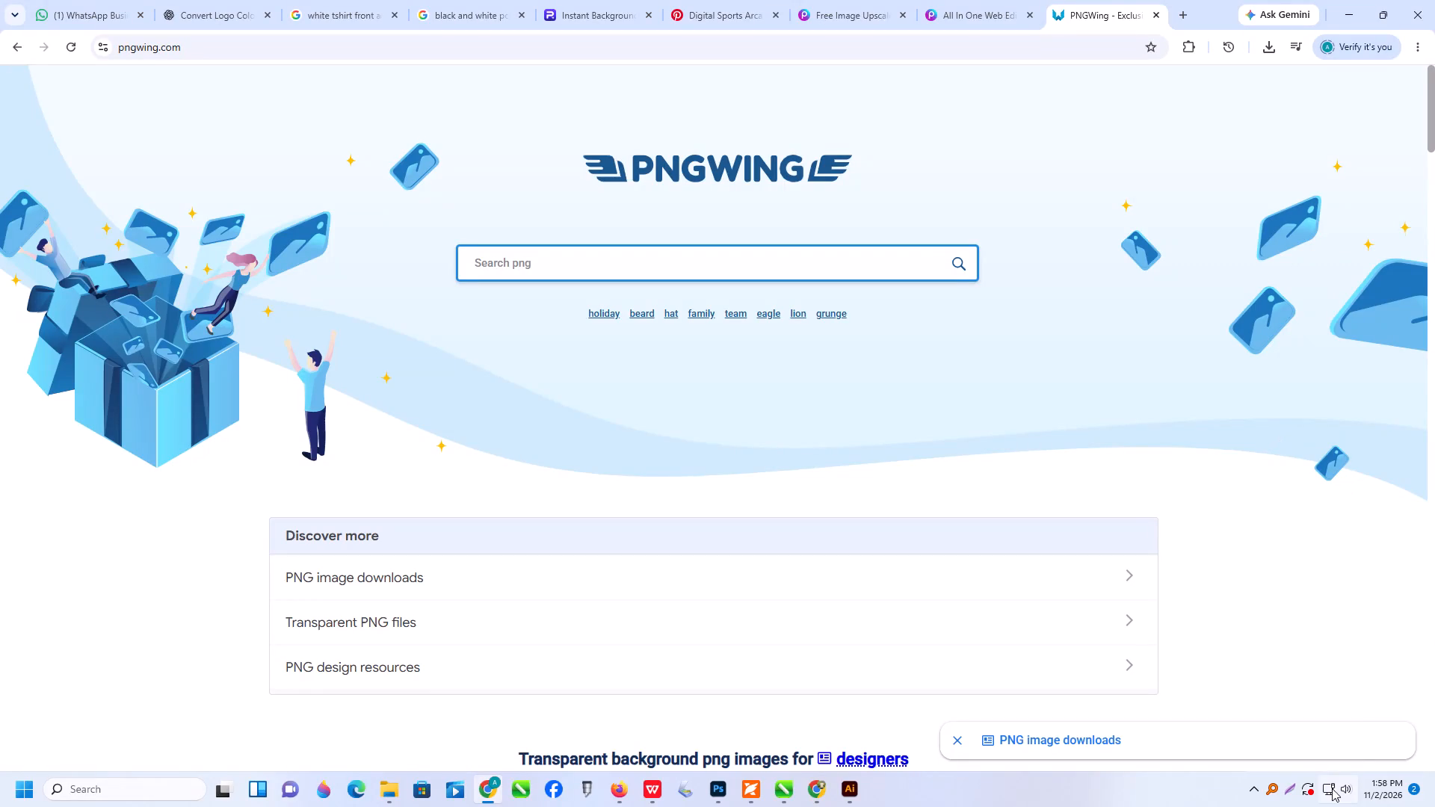
Search PNGWing for "gaming in mall".
left_click(1257, 786)
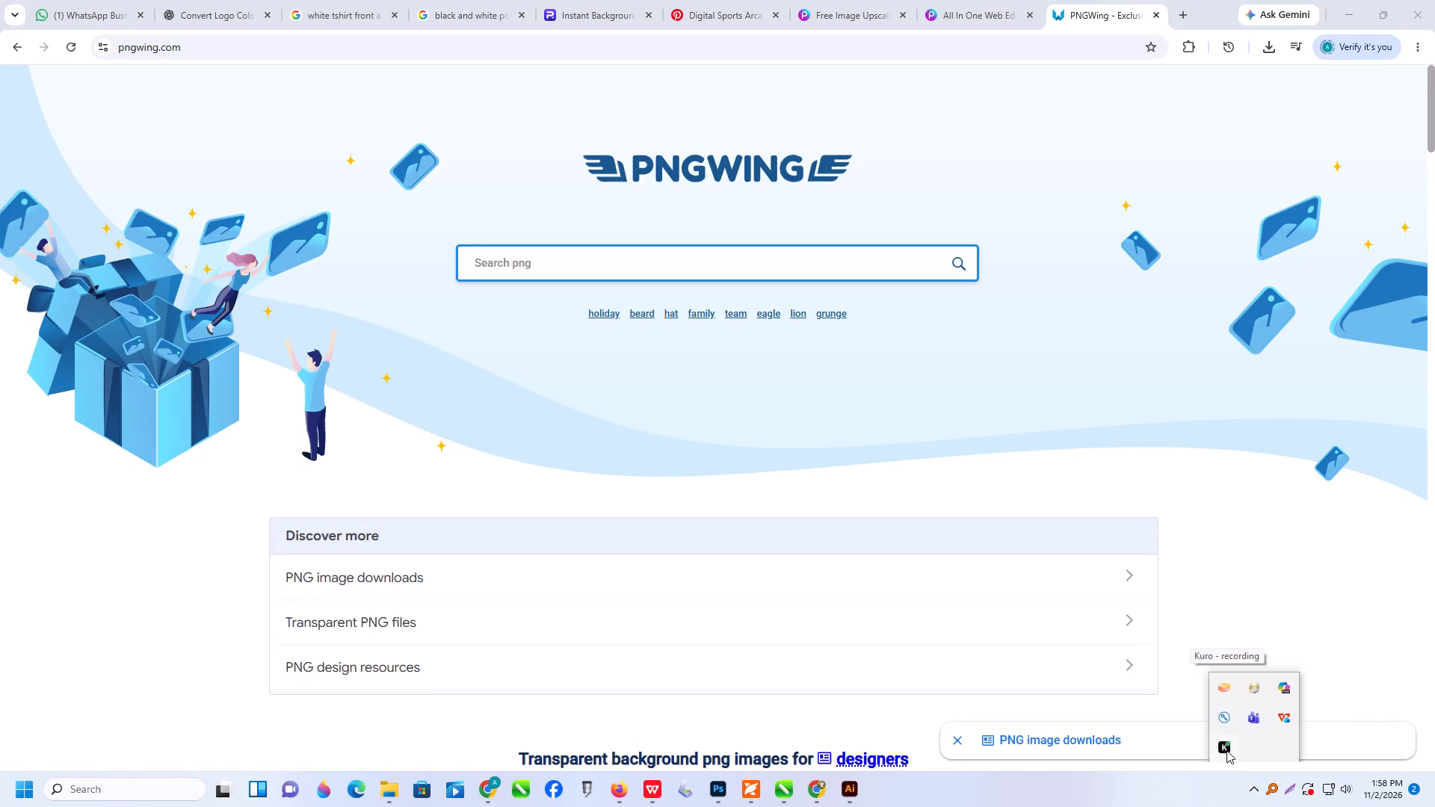
left_click(513, 273)
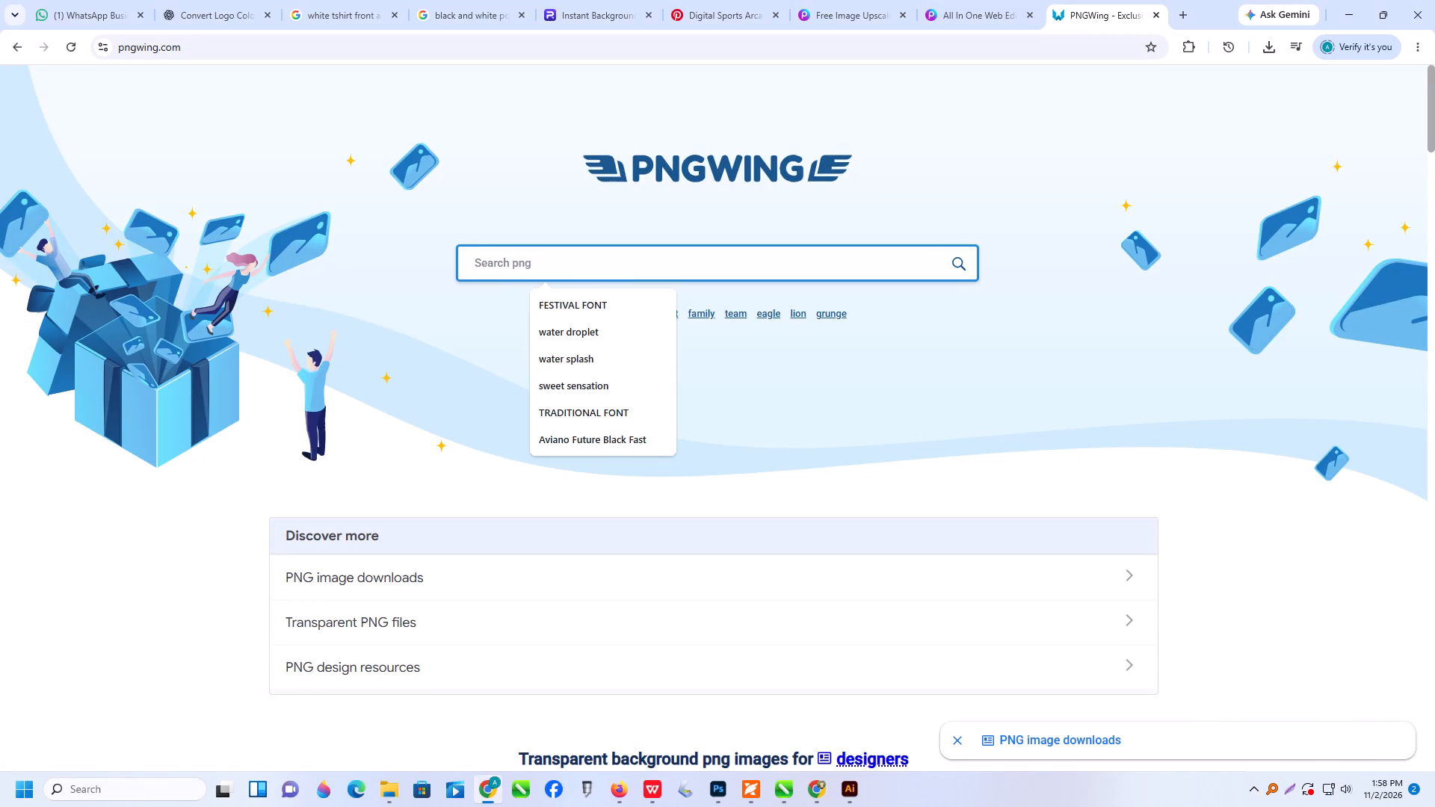
type("gaming in mall")
key("Return")
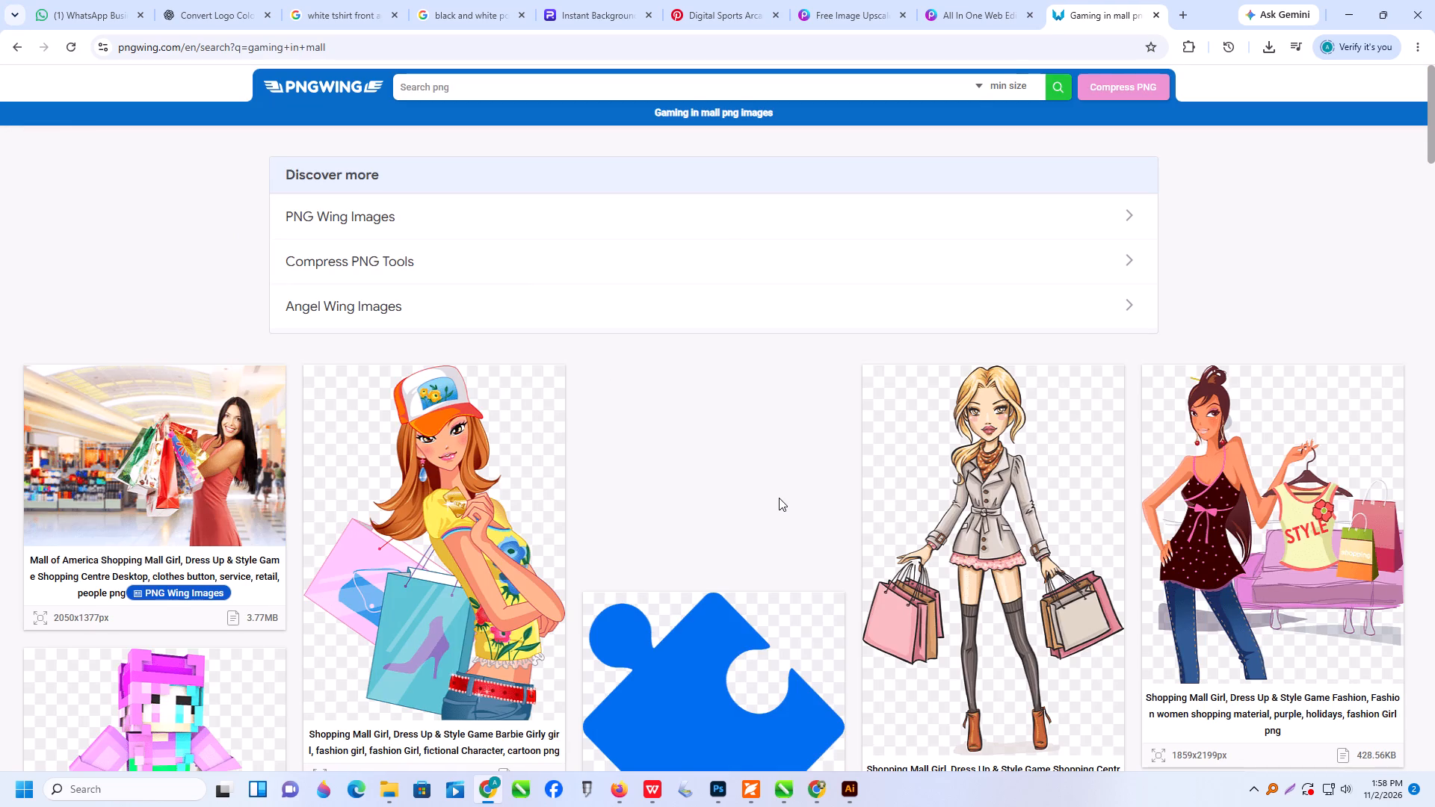
Browse the "gaming in mall" results from top to bottom for arcade artwork suitable for the banner.
scroll(333, 513, "down", 2)
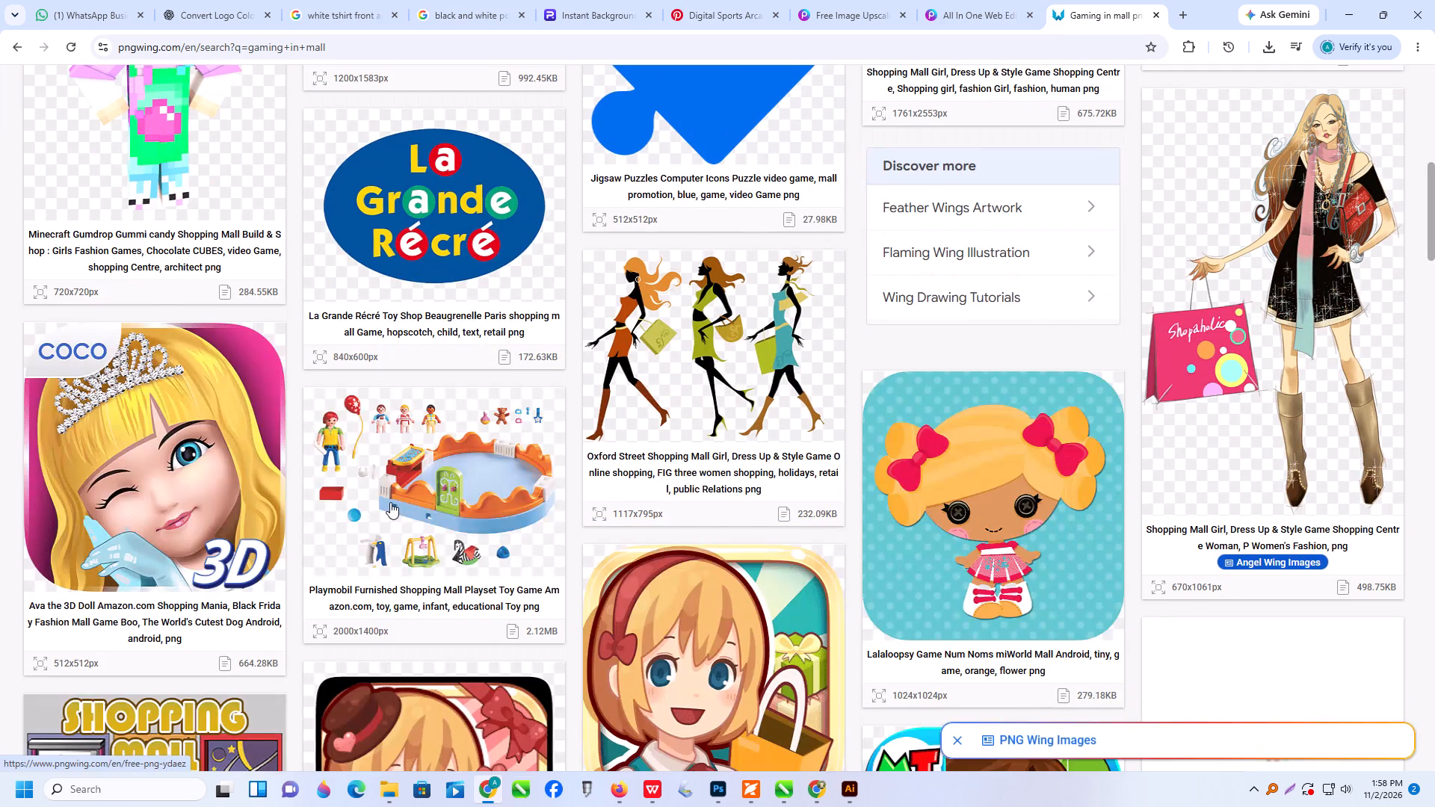
scroll(390, 502, "down", 2)
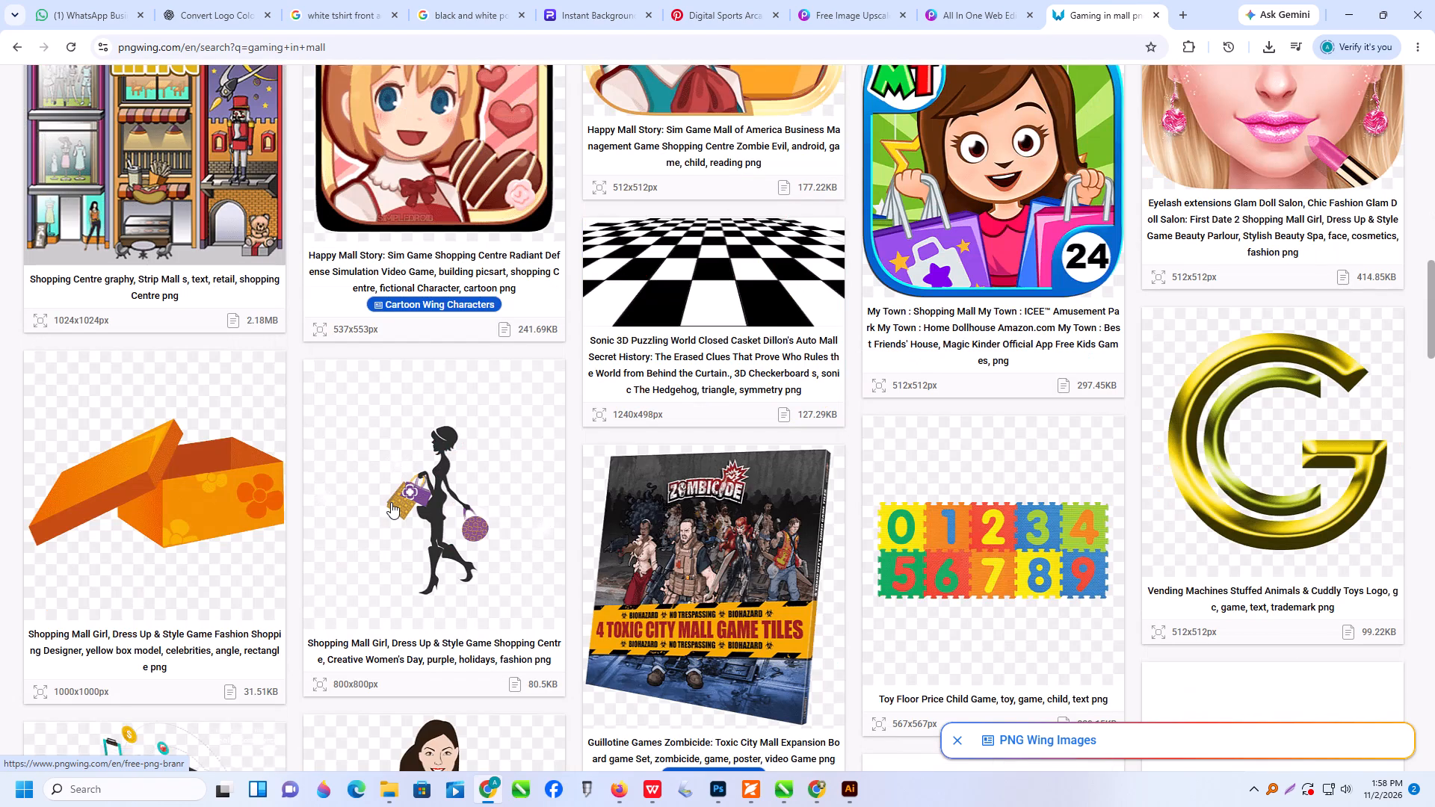
scroll(392, 489, "down", 2)
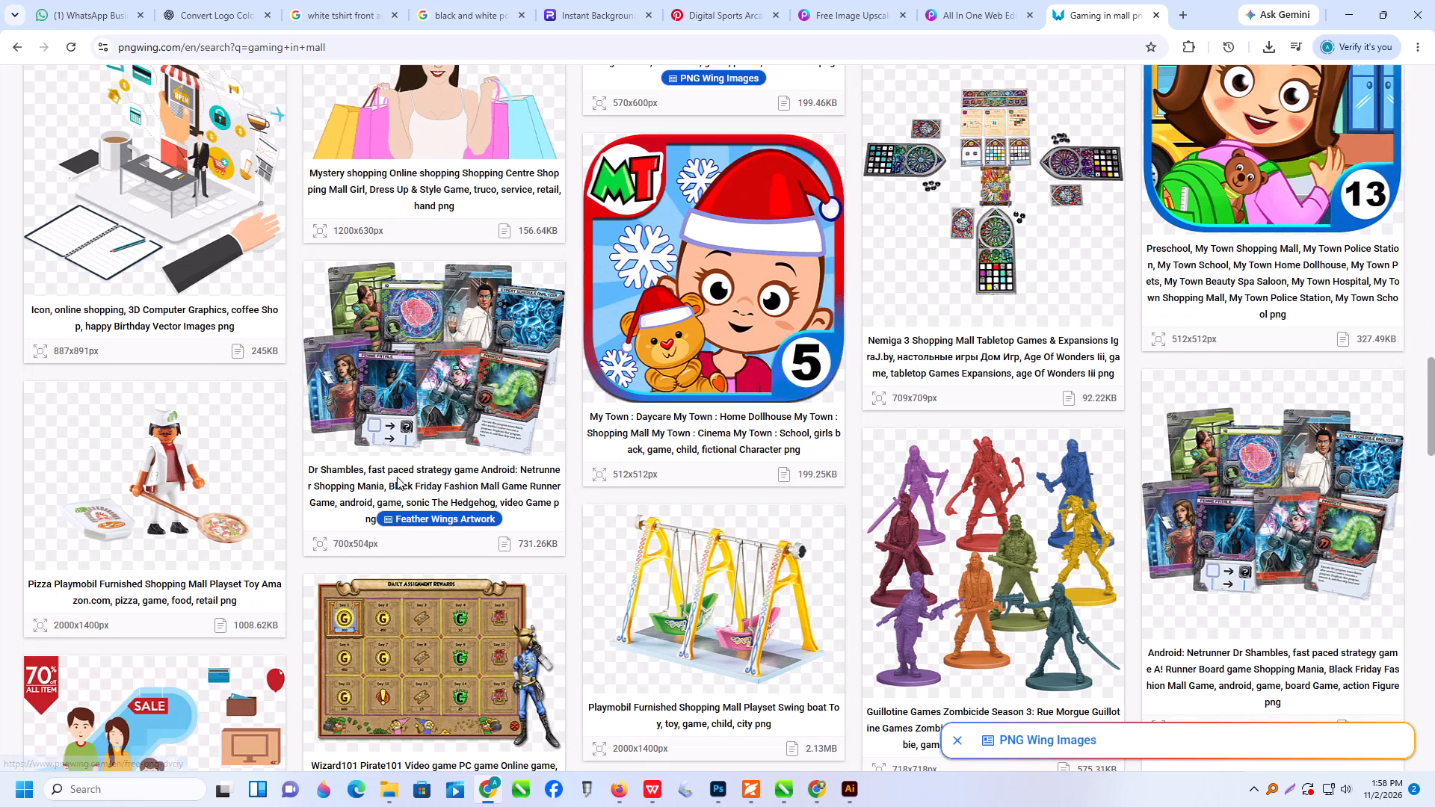
scroll(401, 455, "down", 2)
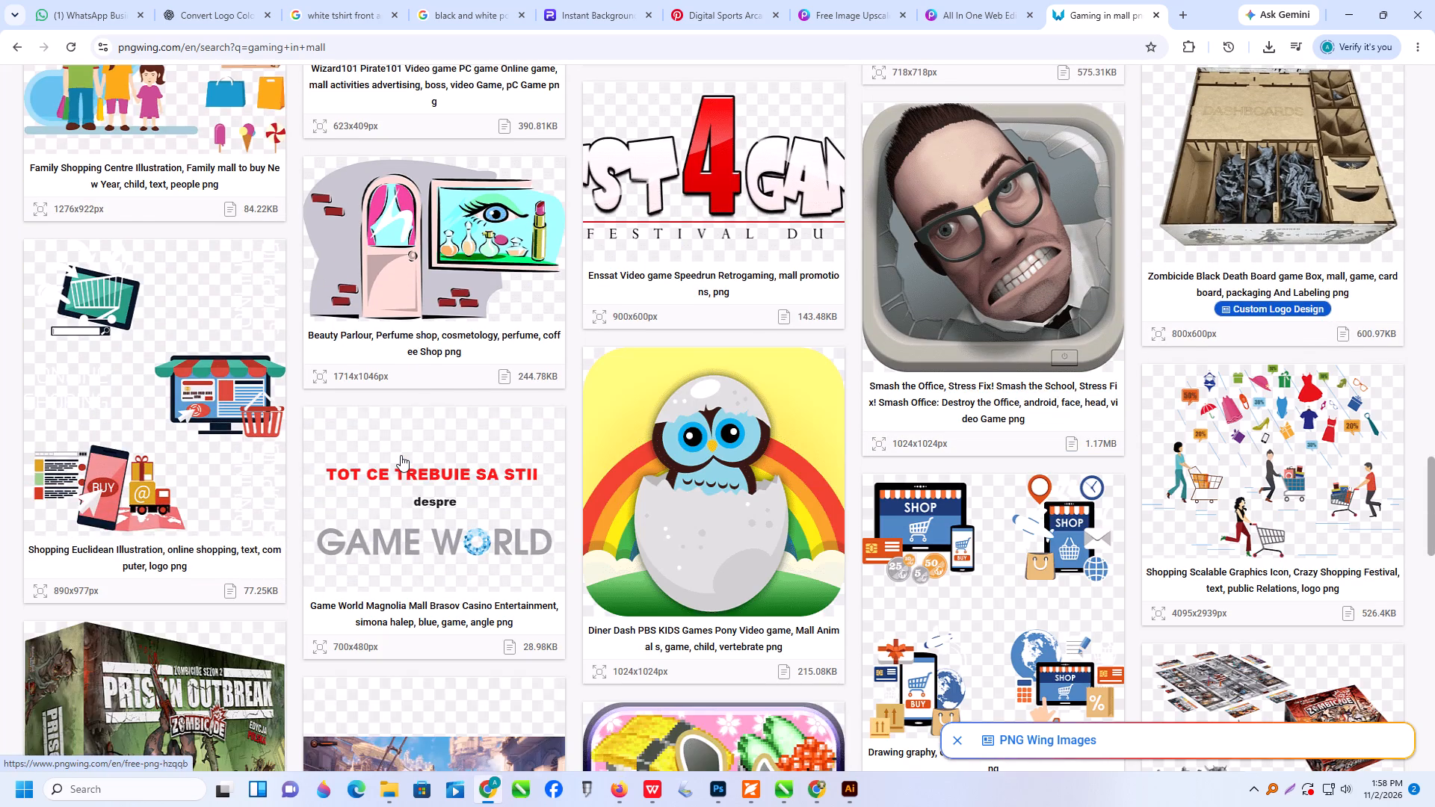
scroll(401, 455, "down", 2)
scroll(413, 436, "up", 1)
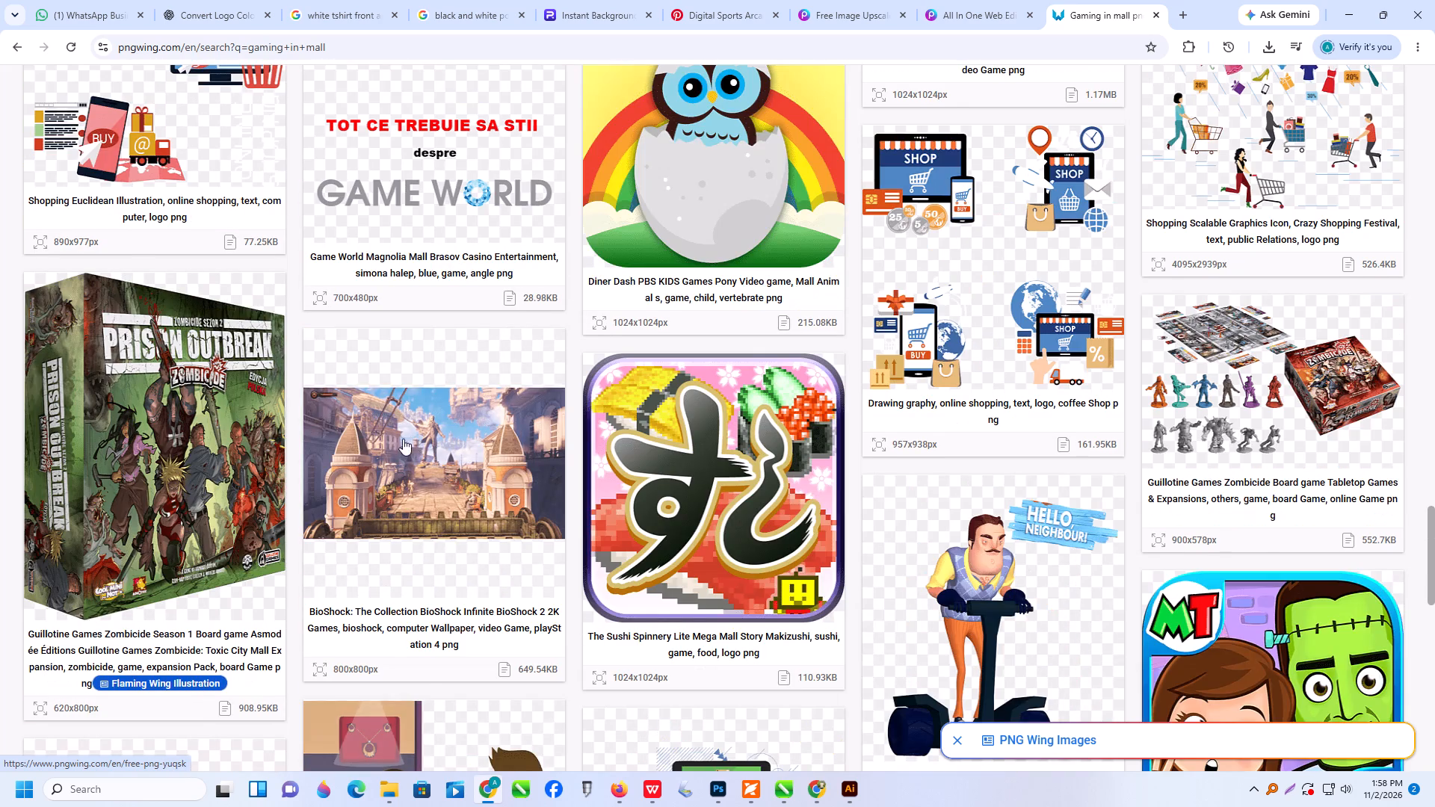
scroll(386, 454, "down", 4)
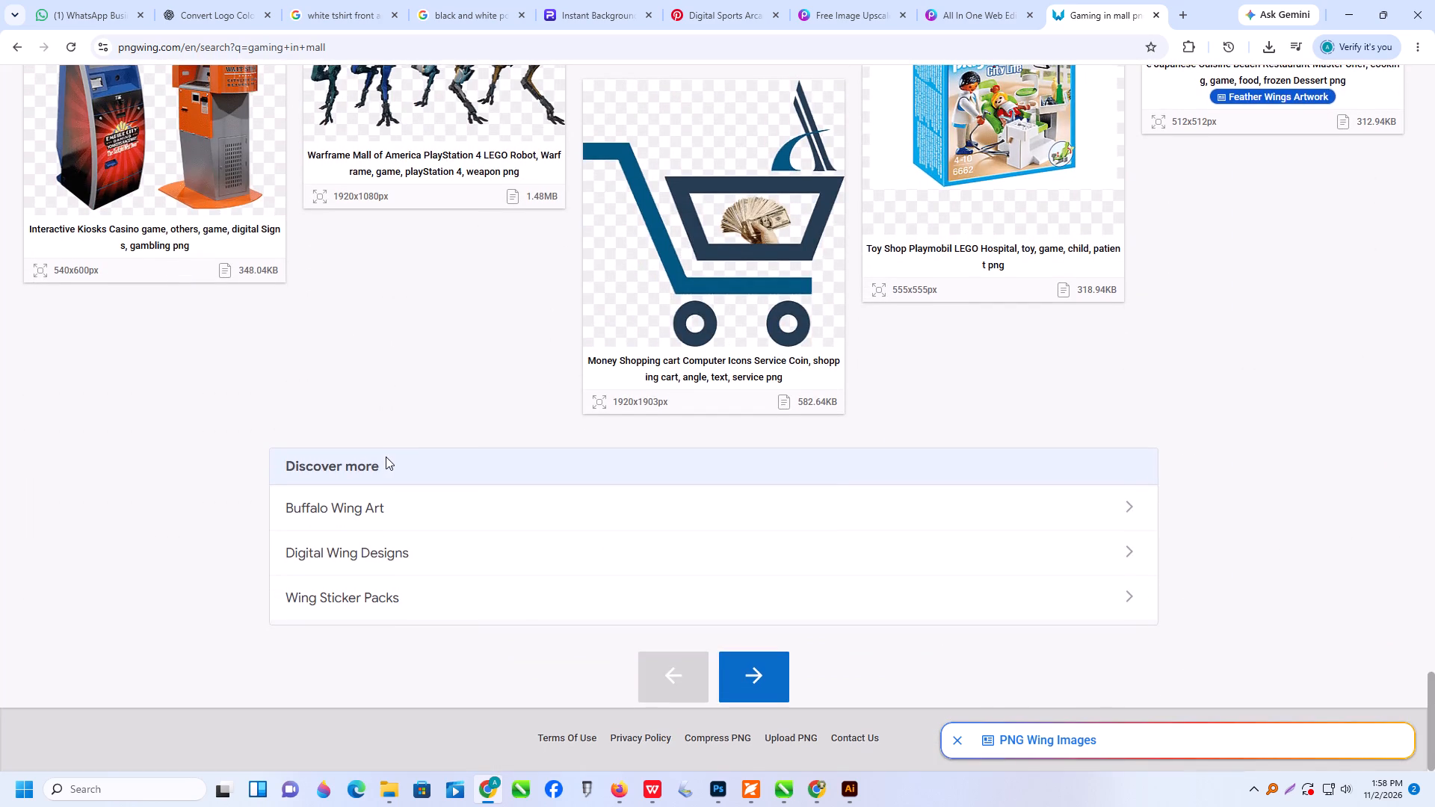
scroll(386, 457, "up", 8)
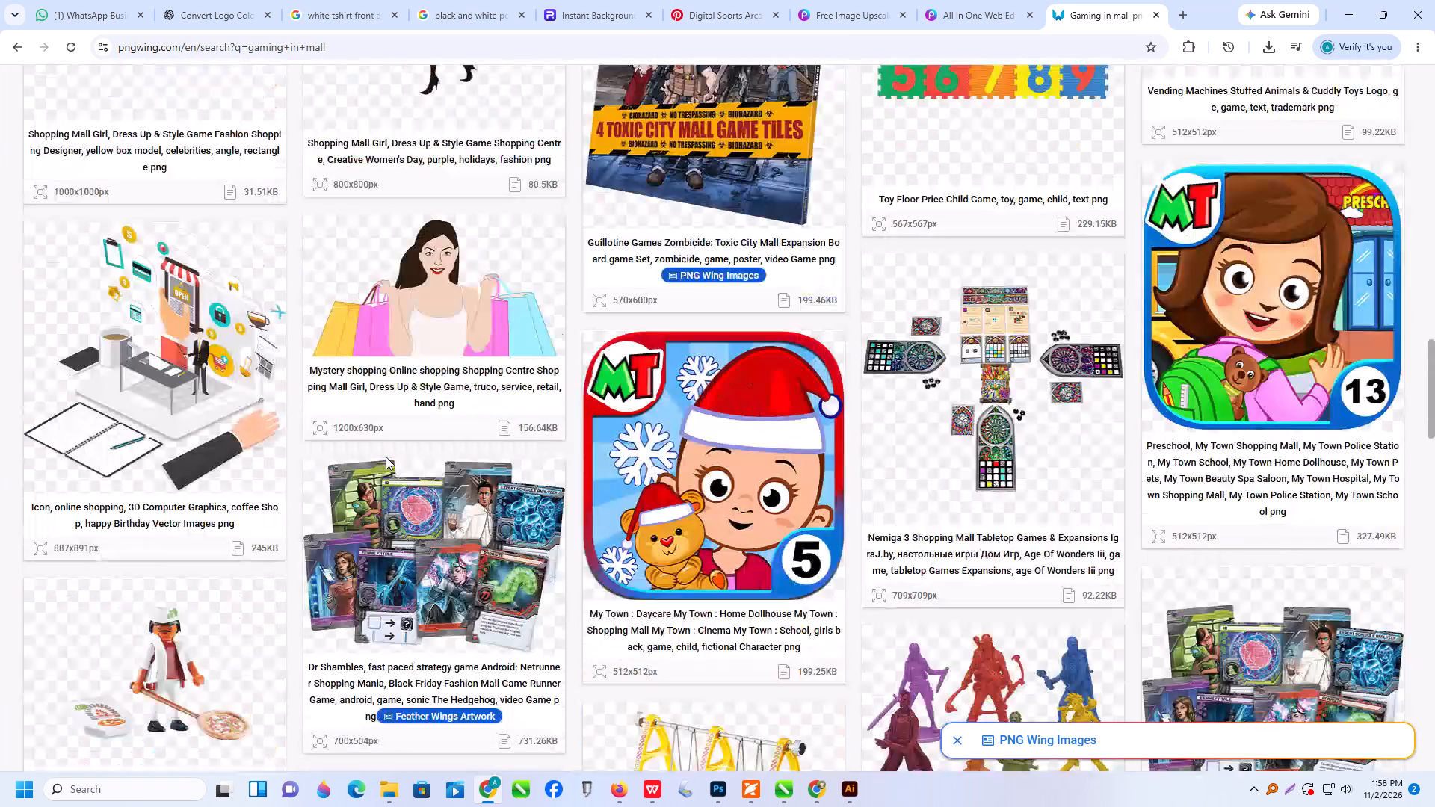
scroll(386, 457, "down", 2)
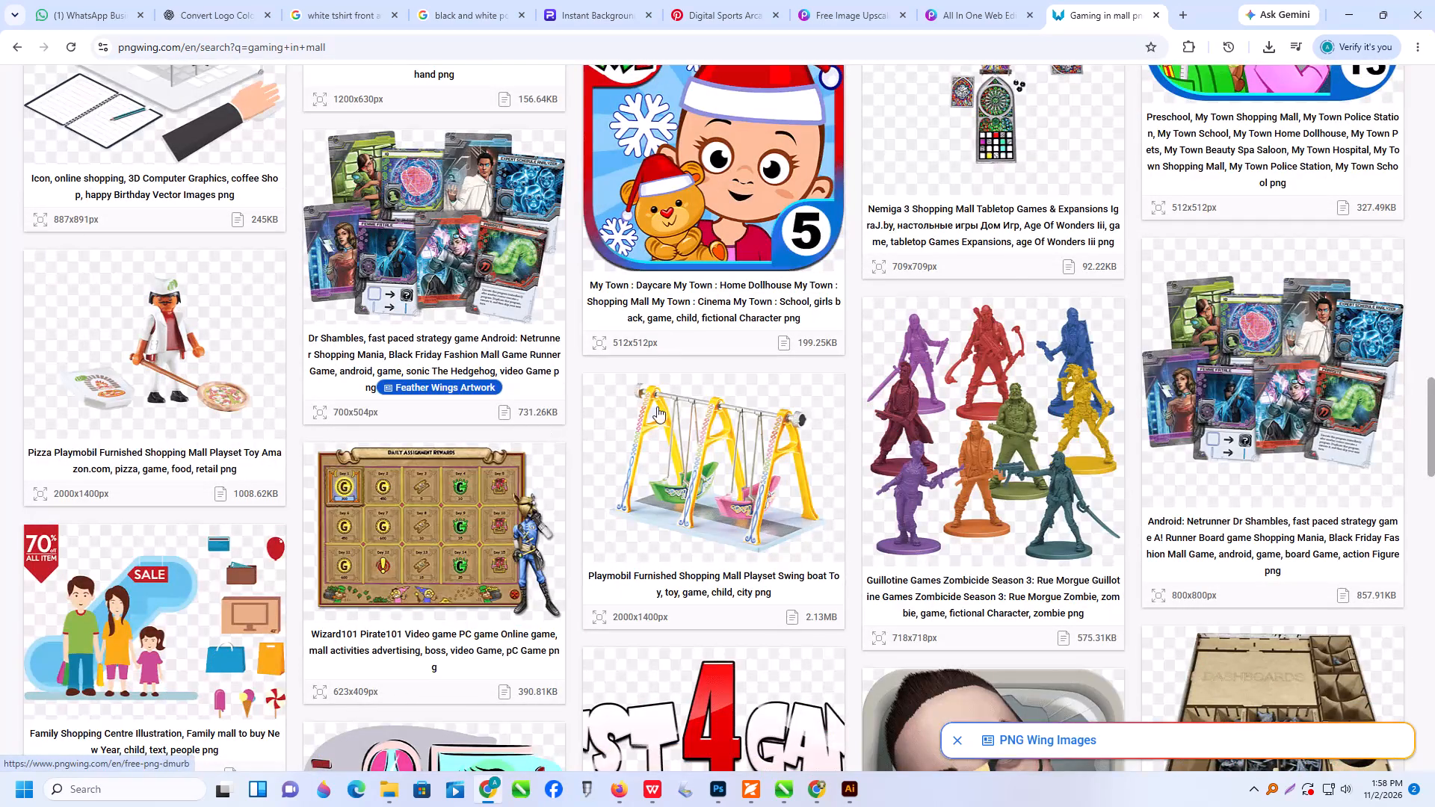
scroll(386, 502, "up", 10)
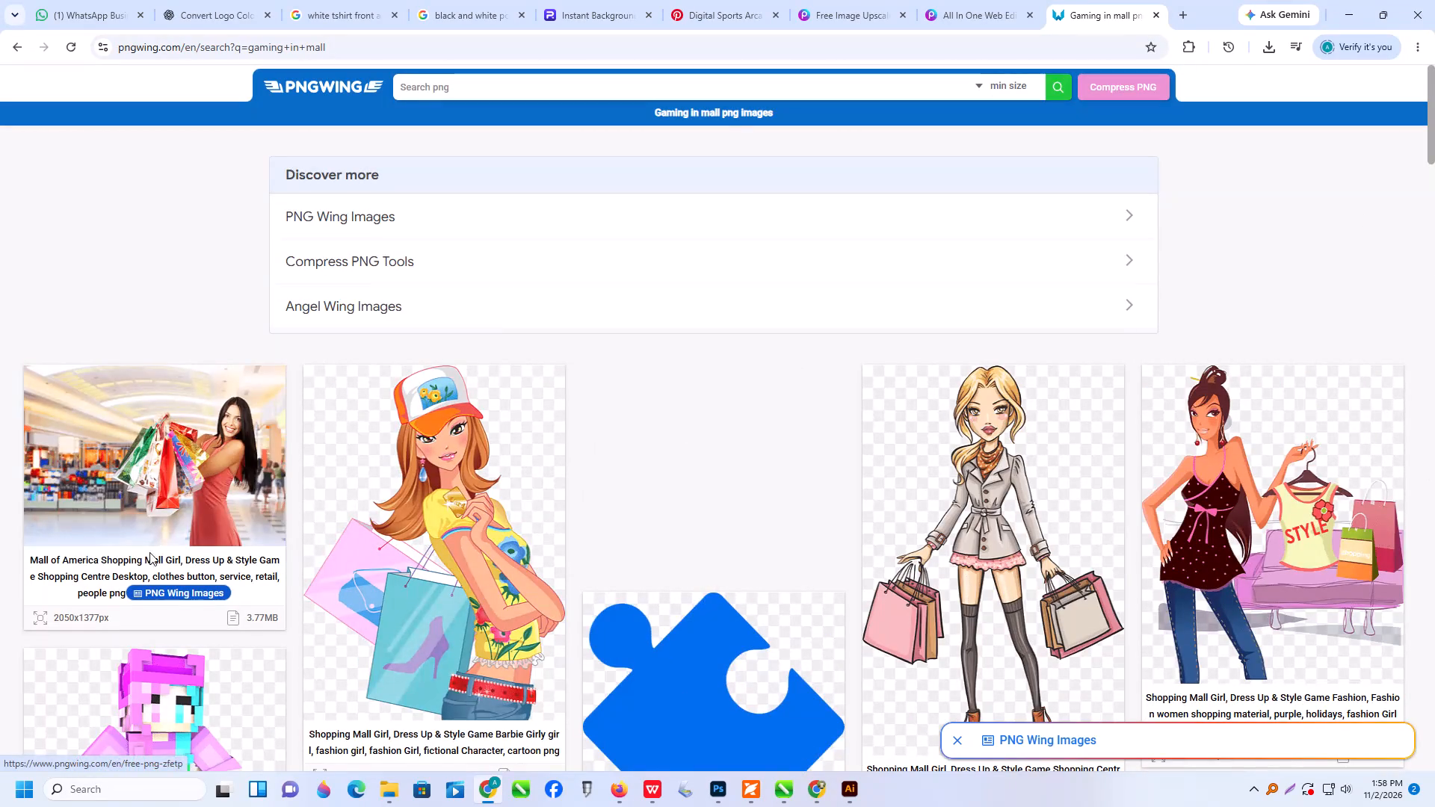
scroll(317, 436, "down", 11)
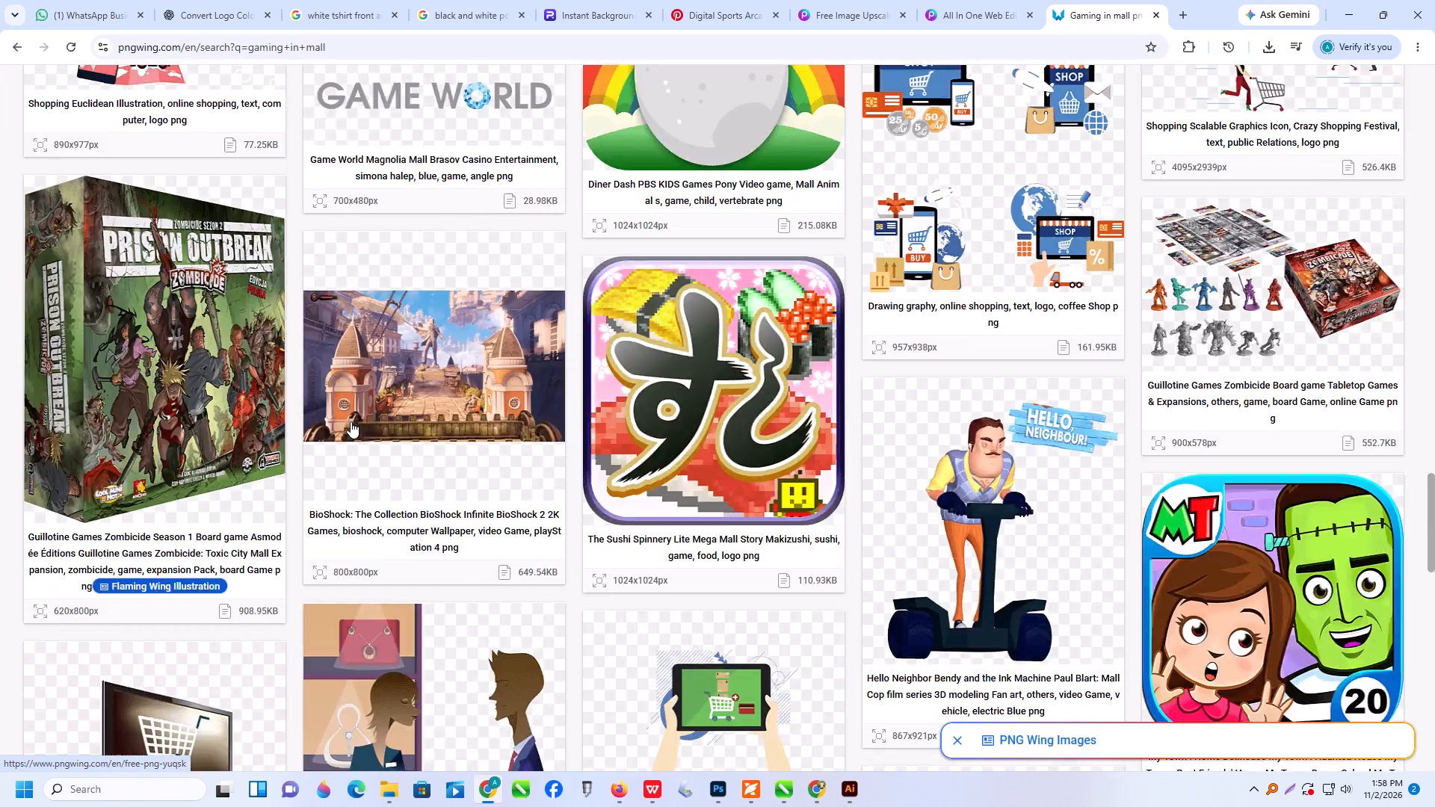
scroll(351, 421, "down", 4)
Open the Interactive Kiosks casino game image and look through its related PNG images.
left_click(114, 190)
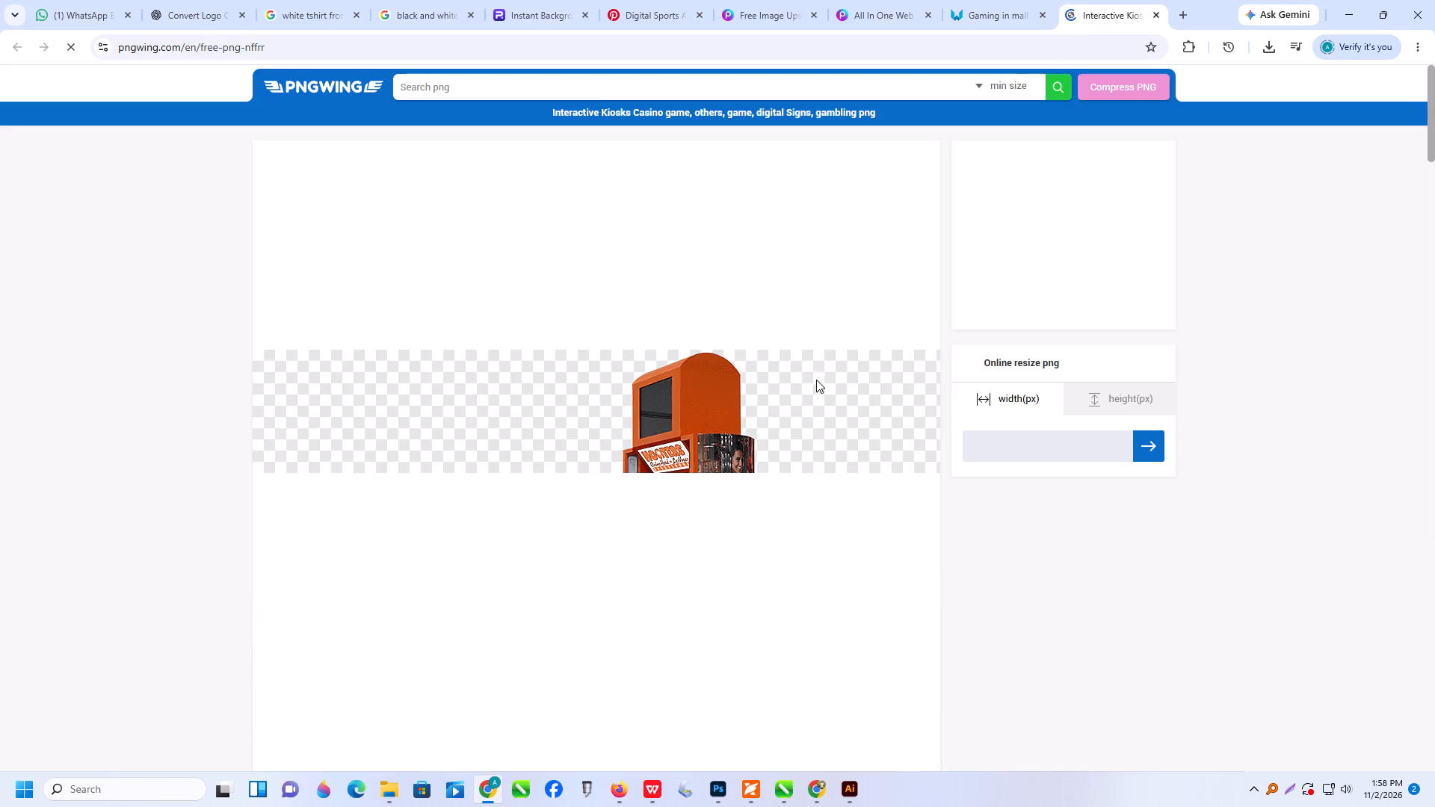
scroll(812, 374, "down", 2)
scroll(695, 385, "down", 1)
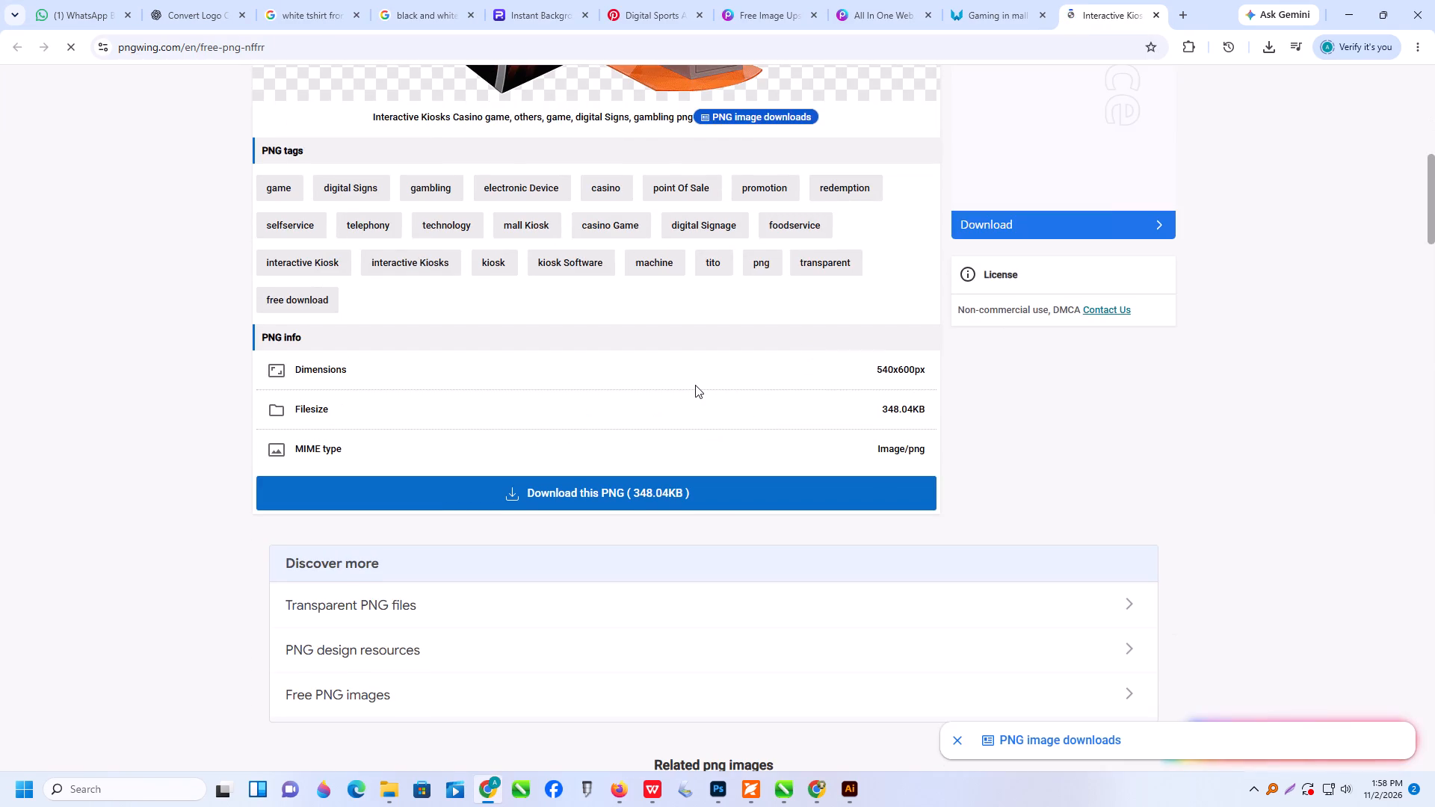
scroll(695, 385, "down", 1)
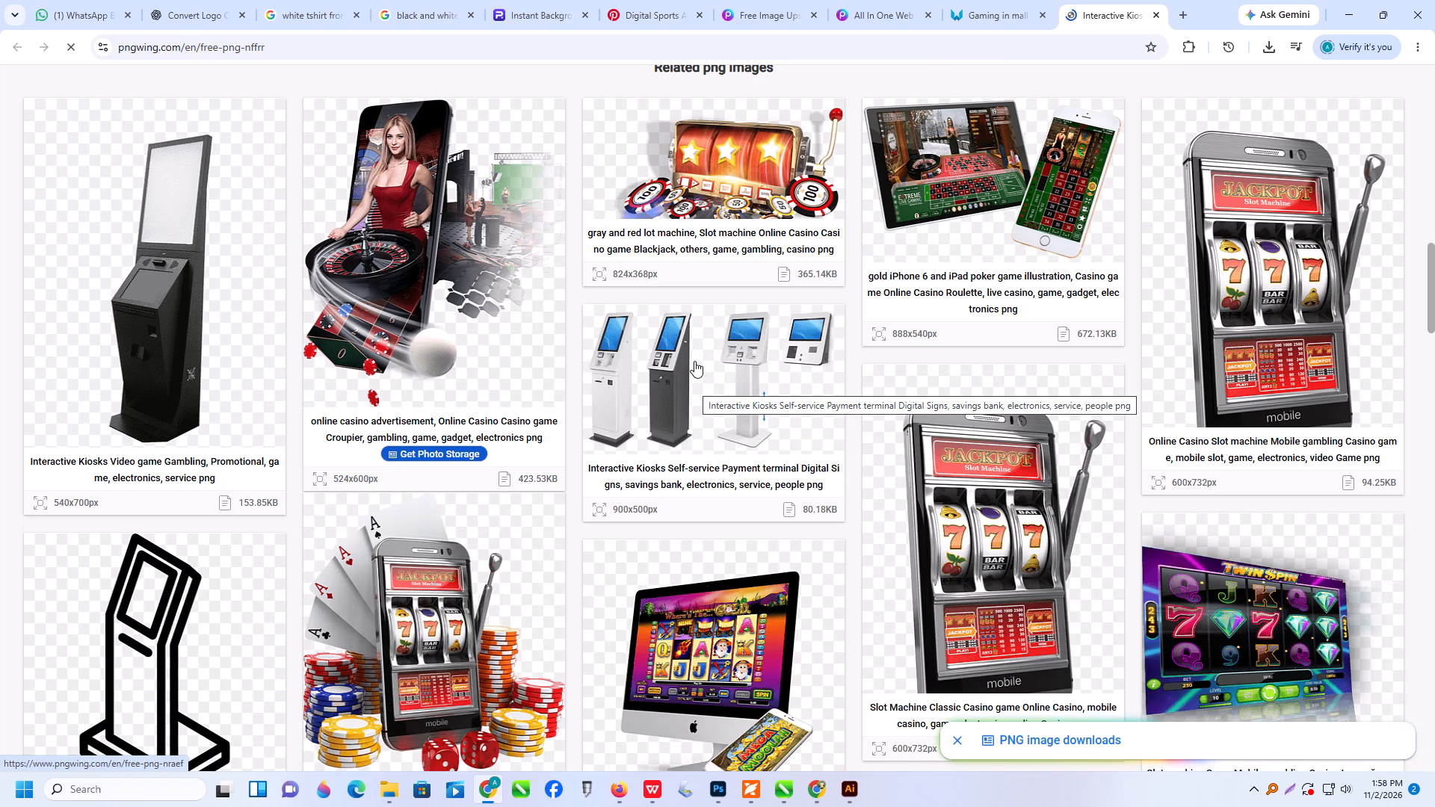
scroll(697, 340, "down", 1)
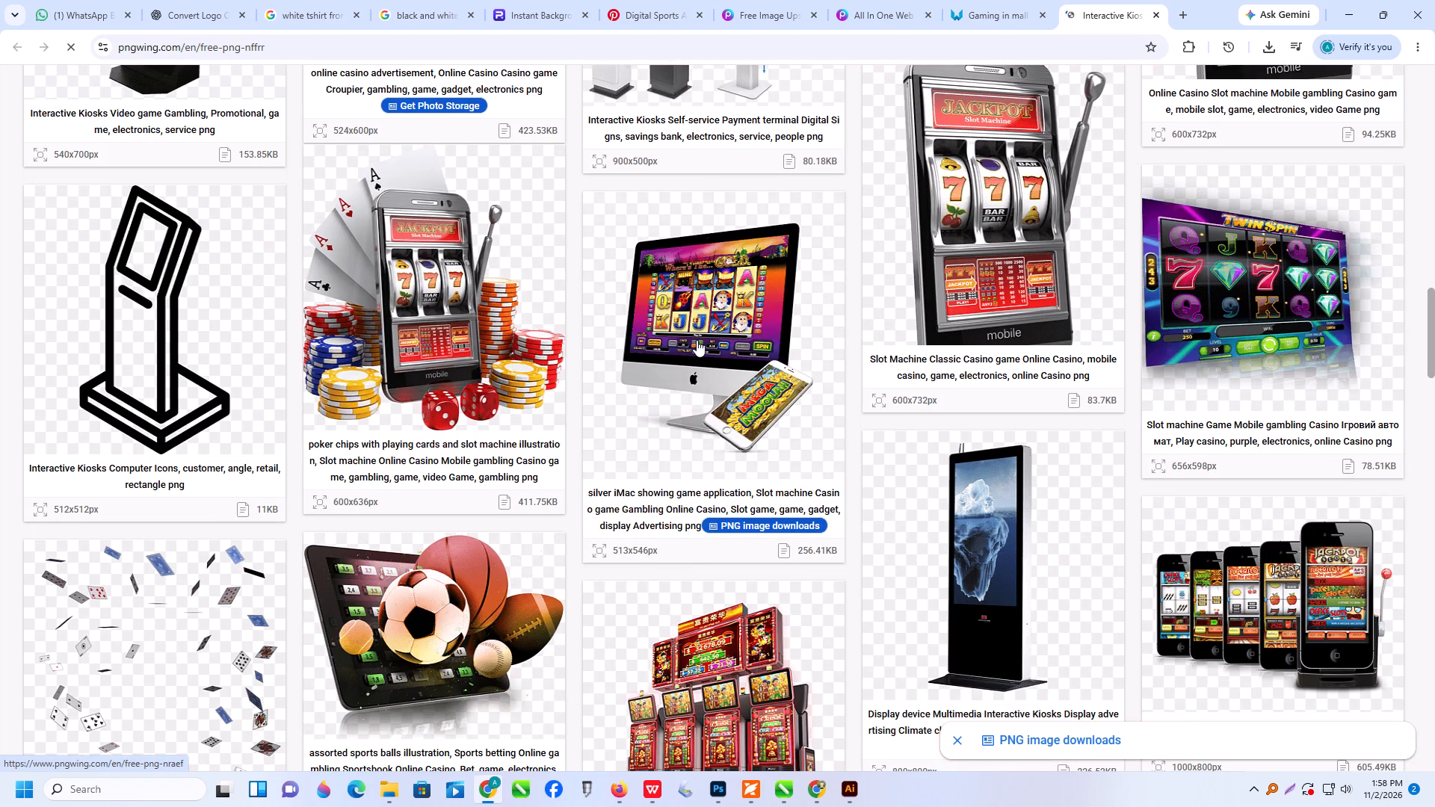
scroll(845, 260, "down", 1)
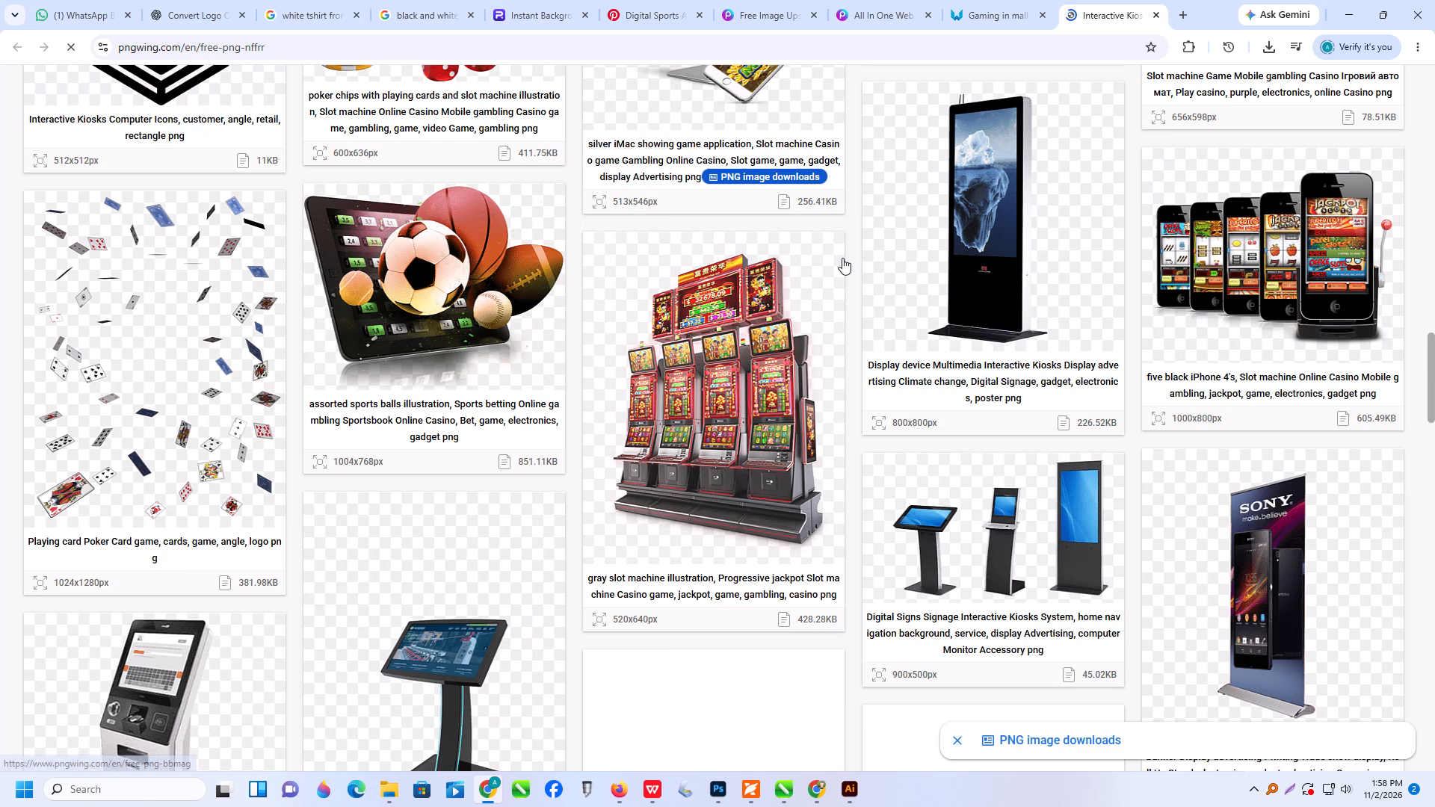
Open the gray slot machine illustration and examine its related PNG images for usable game machine artwork.
left_click(724, 398)
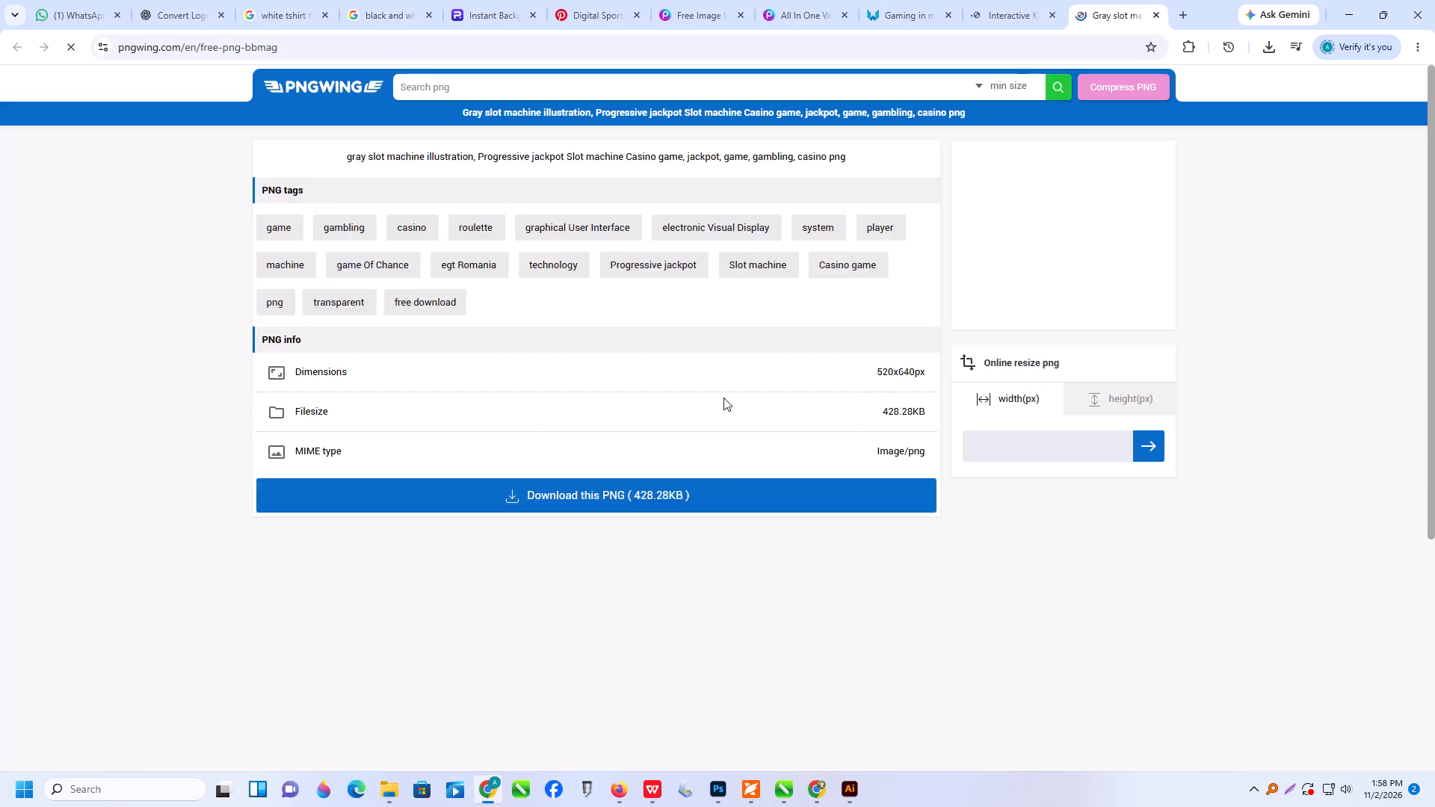
scroll(546, 416, "down", 2)
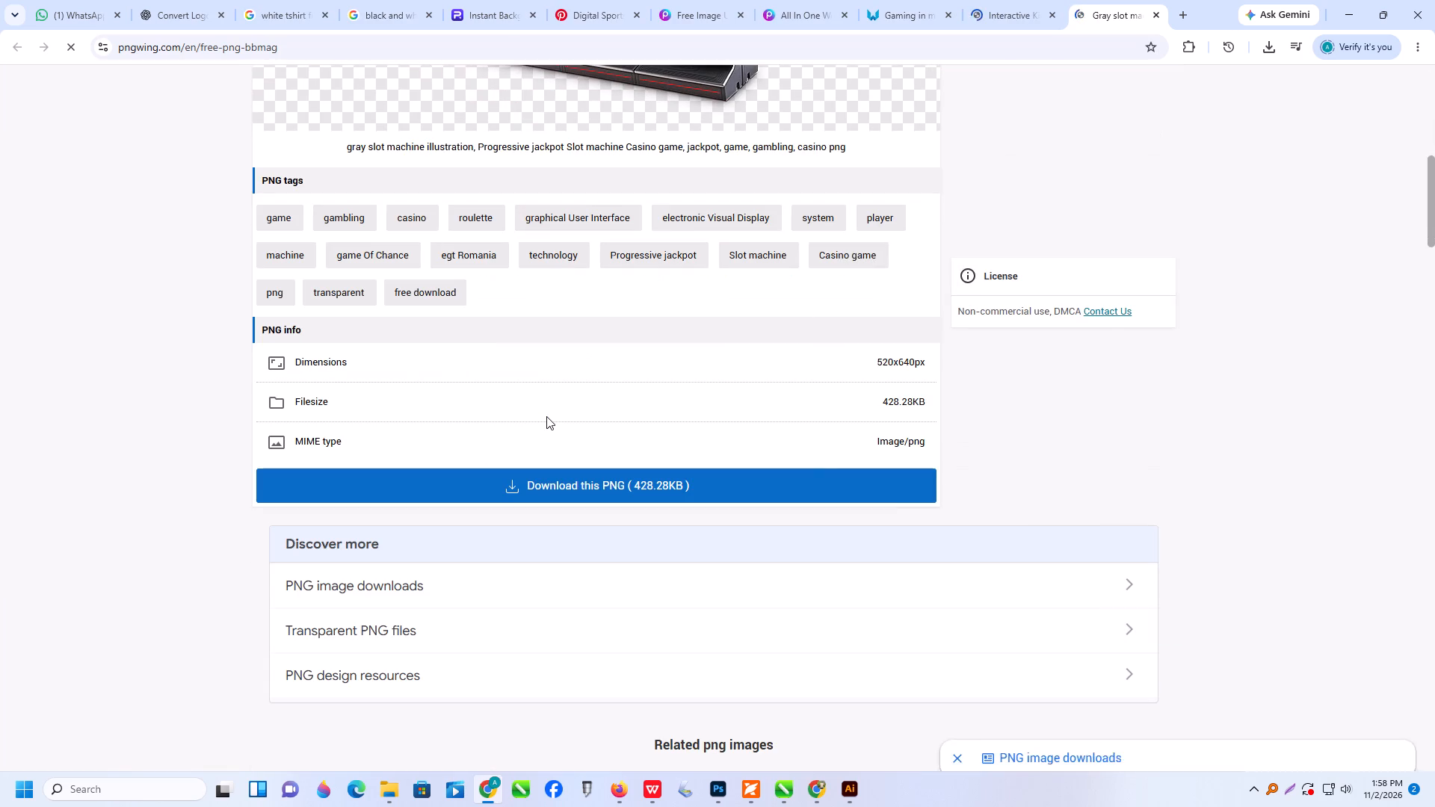
scroll(549, 414, "down", 2)
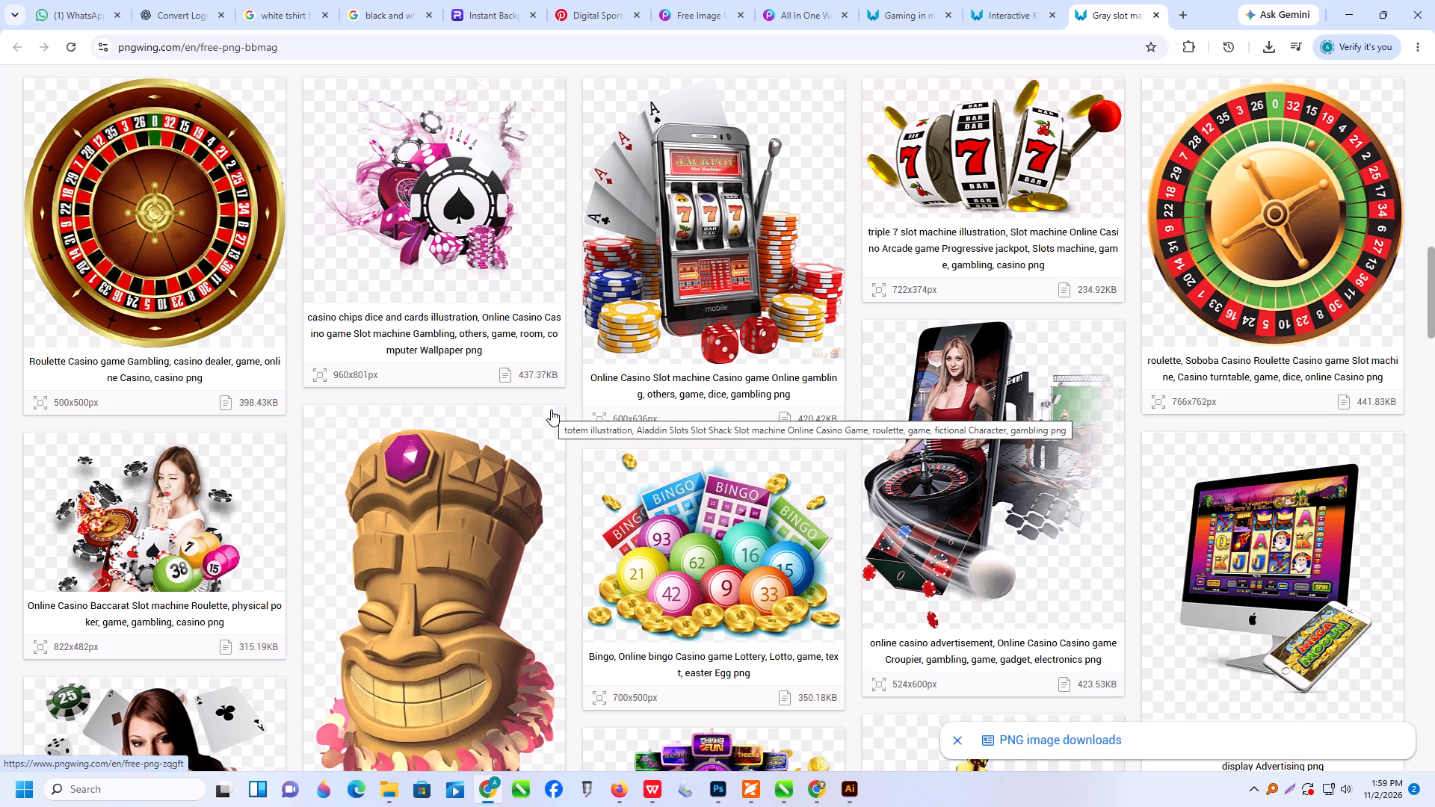
scroll(933, 396, "down", 2)
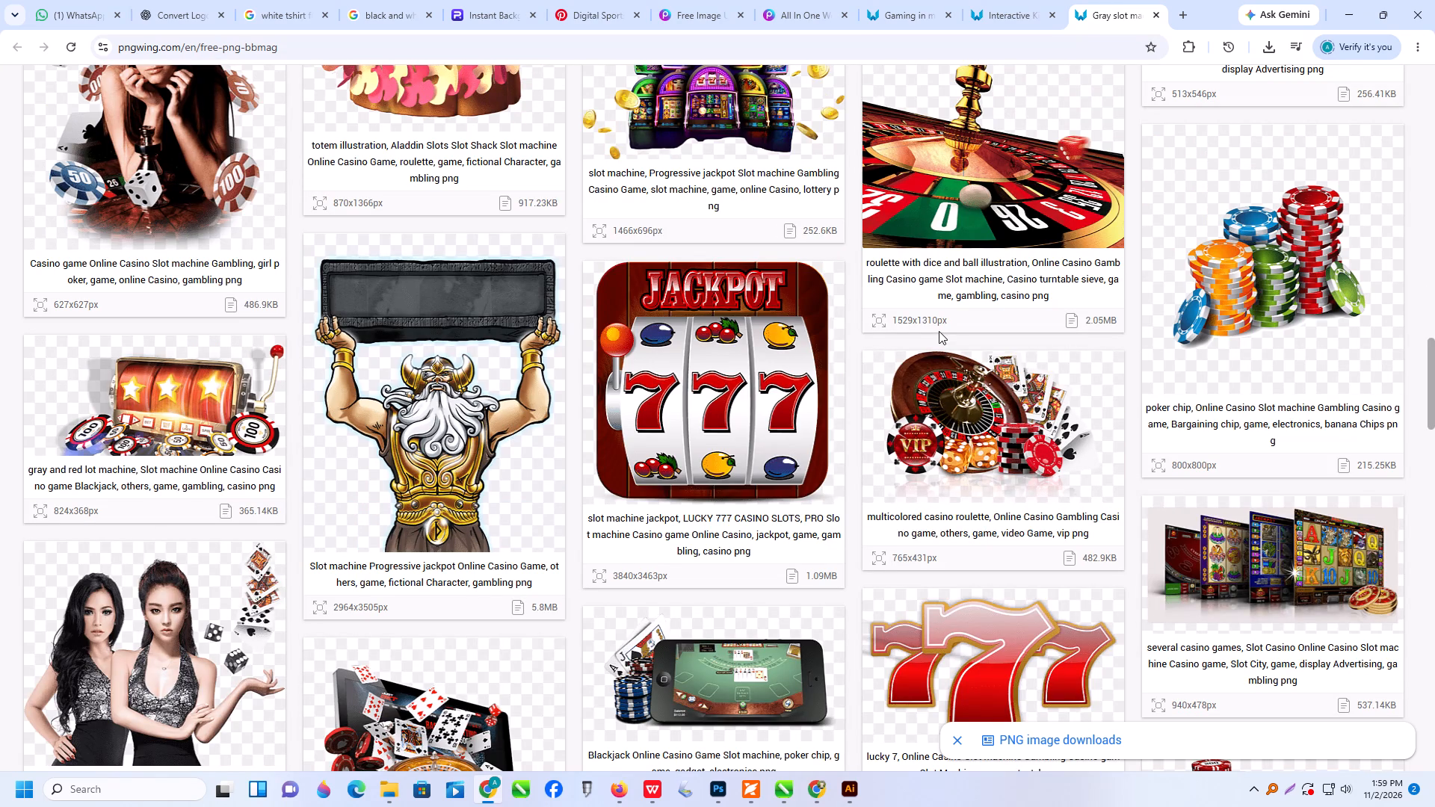
scroll(942, 319, "down", 2)
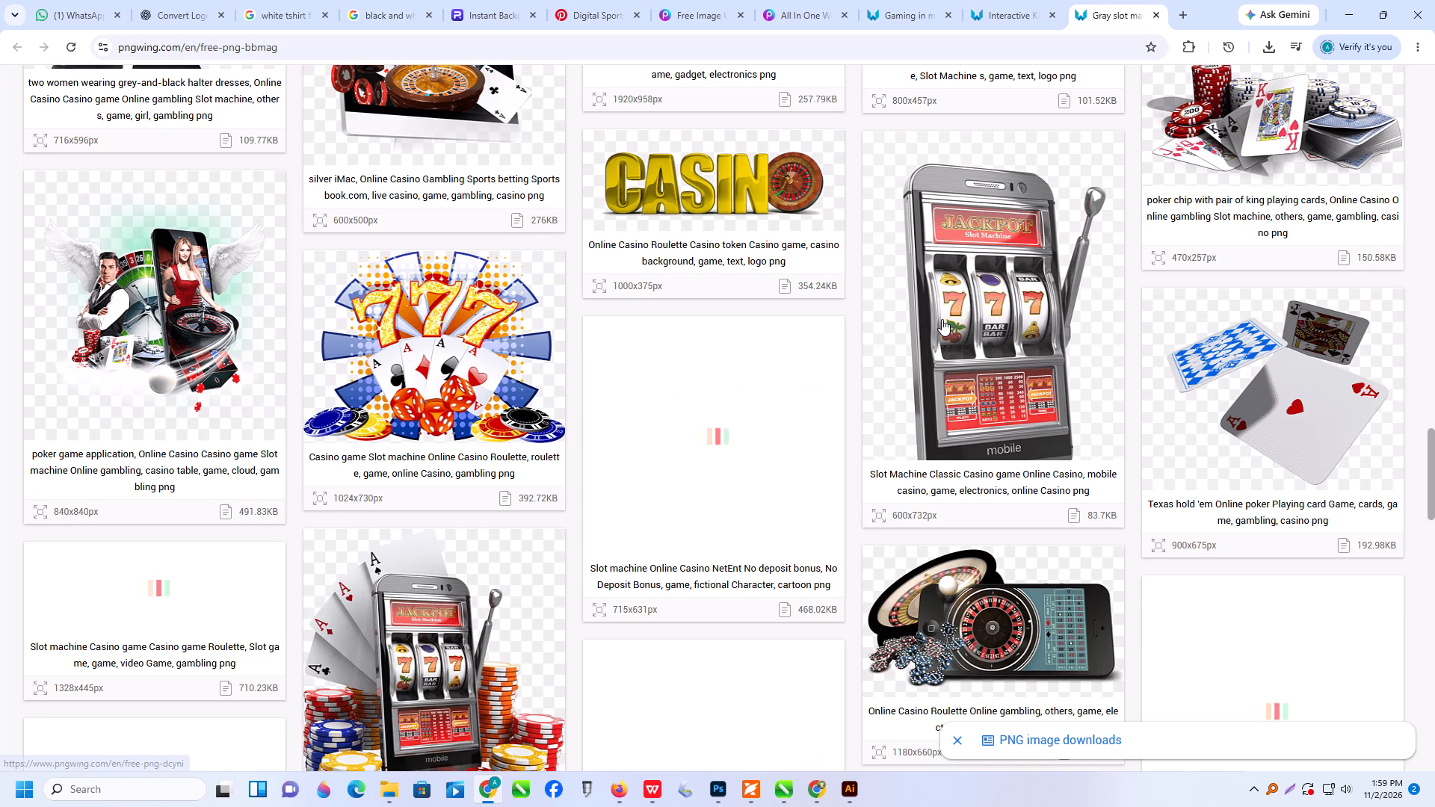
scroll(942, 319, "down", 1)
scroll(942, 318, "up", 2)
scroll(942, 318, "down", 2)
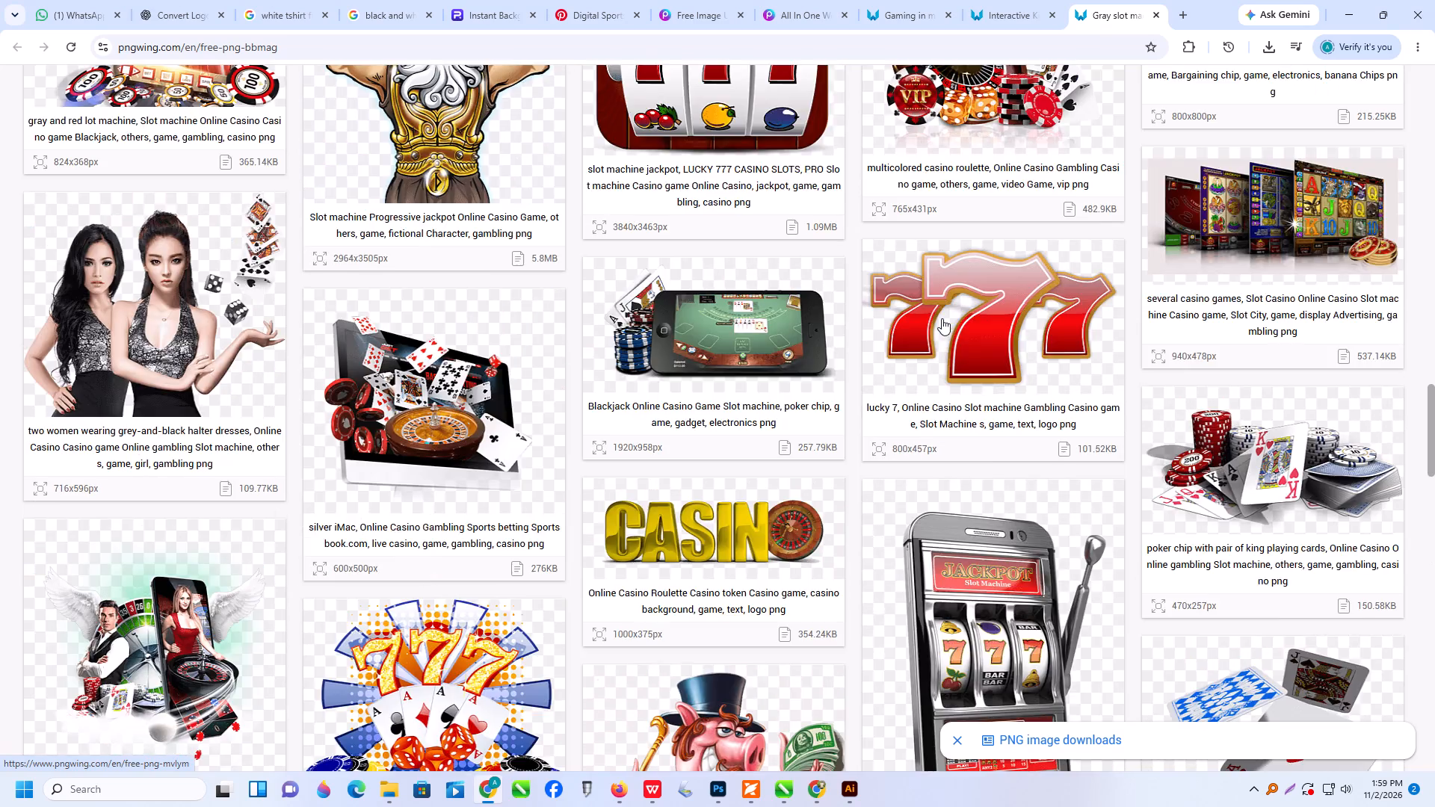
scroll(942, 318, "down", 4)
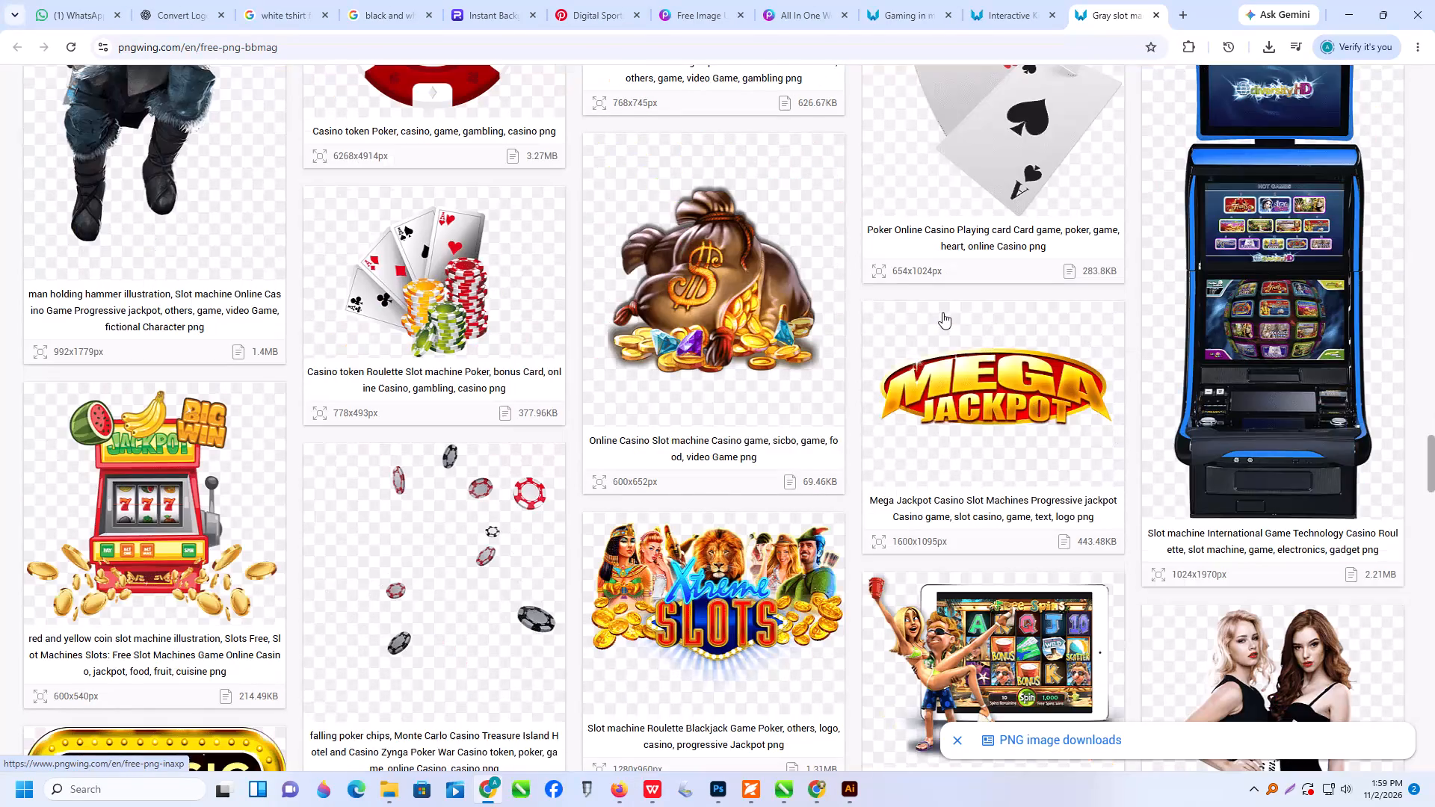
scroll(942, 312, "down", 1)
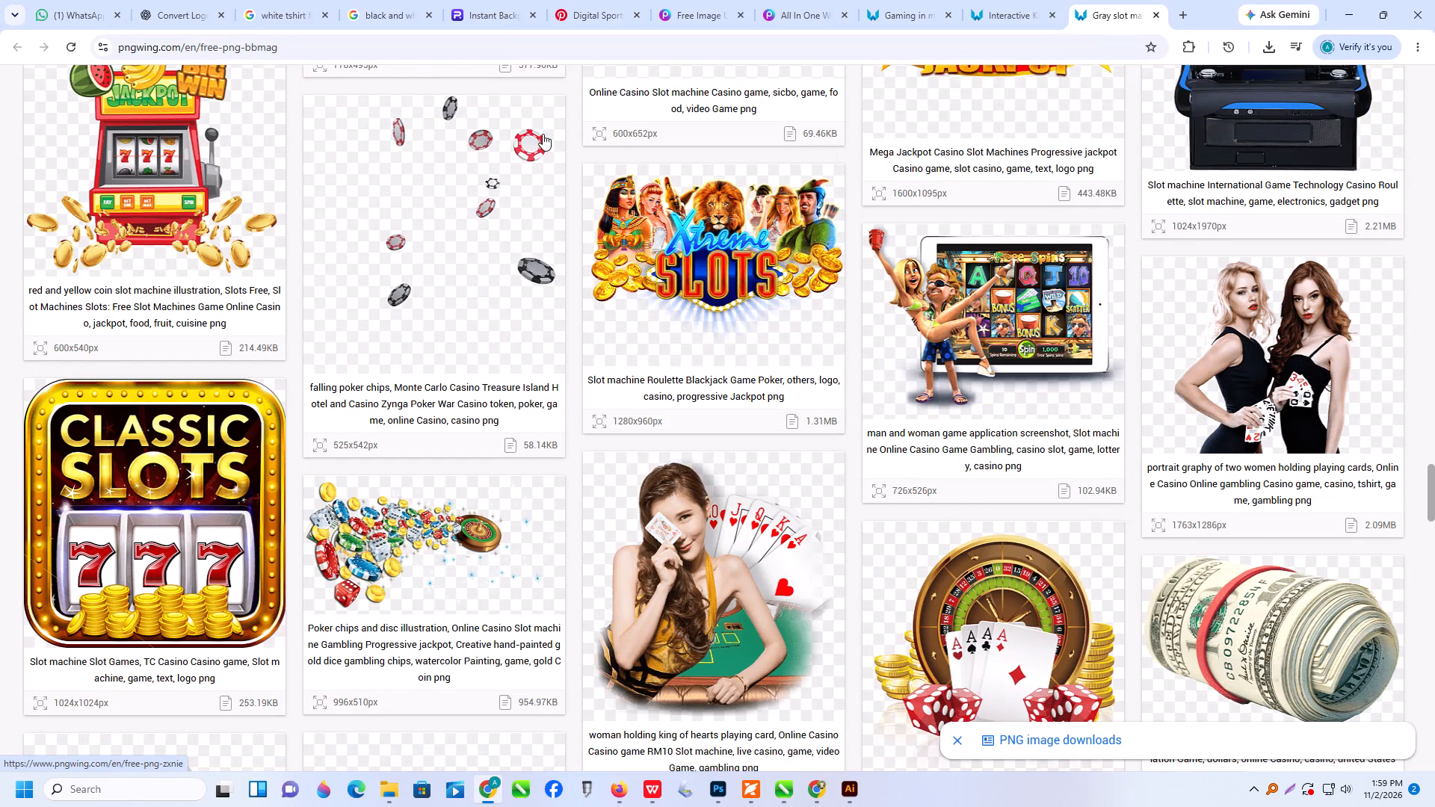
scroll(522, 153, "up", 20)
scroll(522, 153, "up", 1)
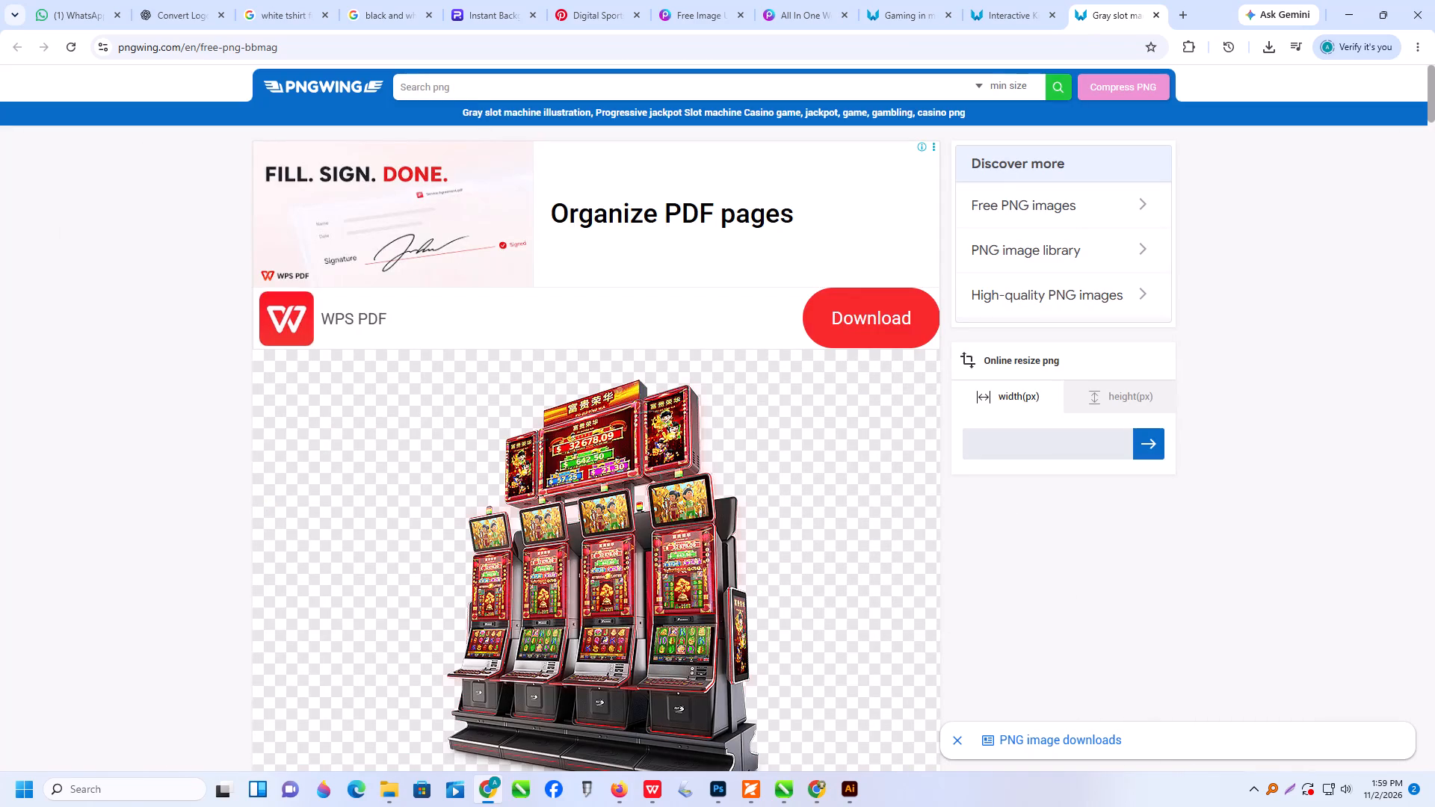
Search PNGWing for "game for child in mall".
left_click(471, 96)
type("game for child")
key("space")
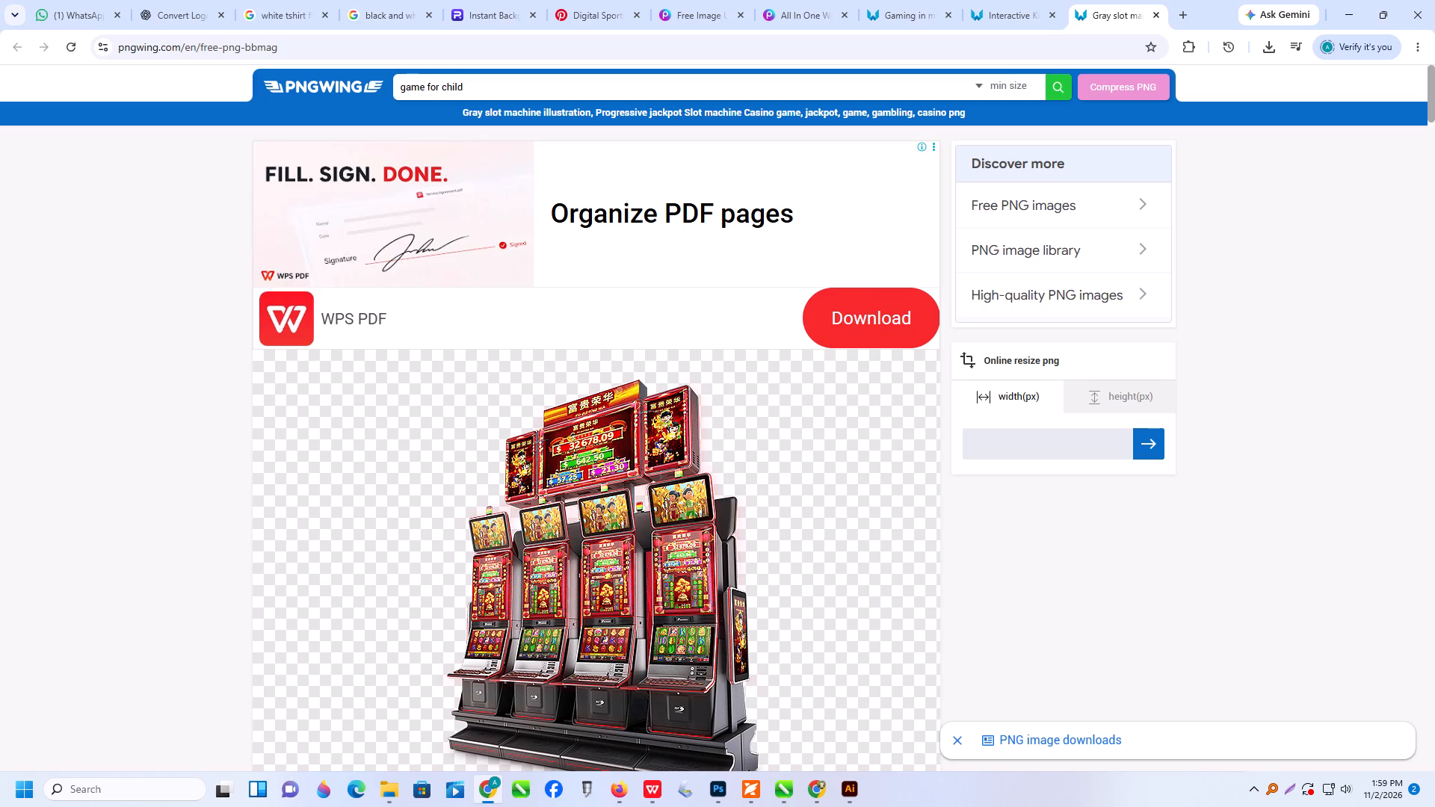
type("in mall")
key("Return")
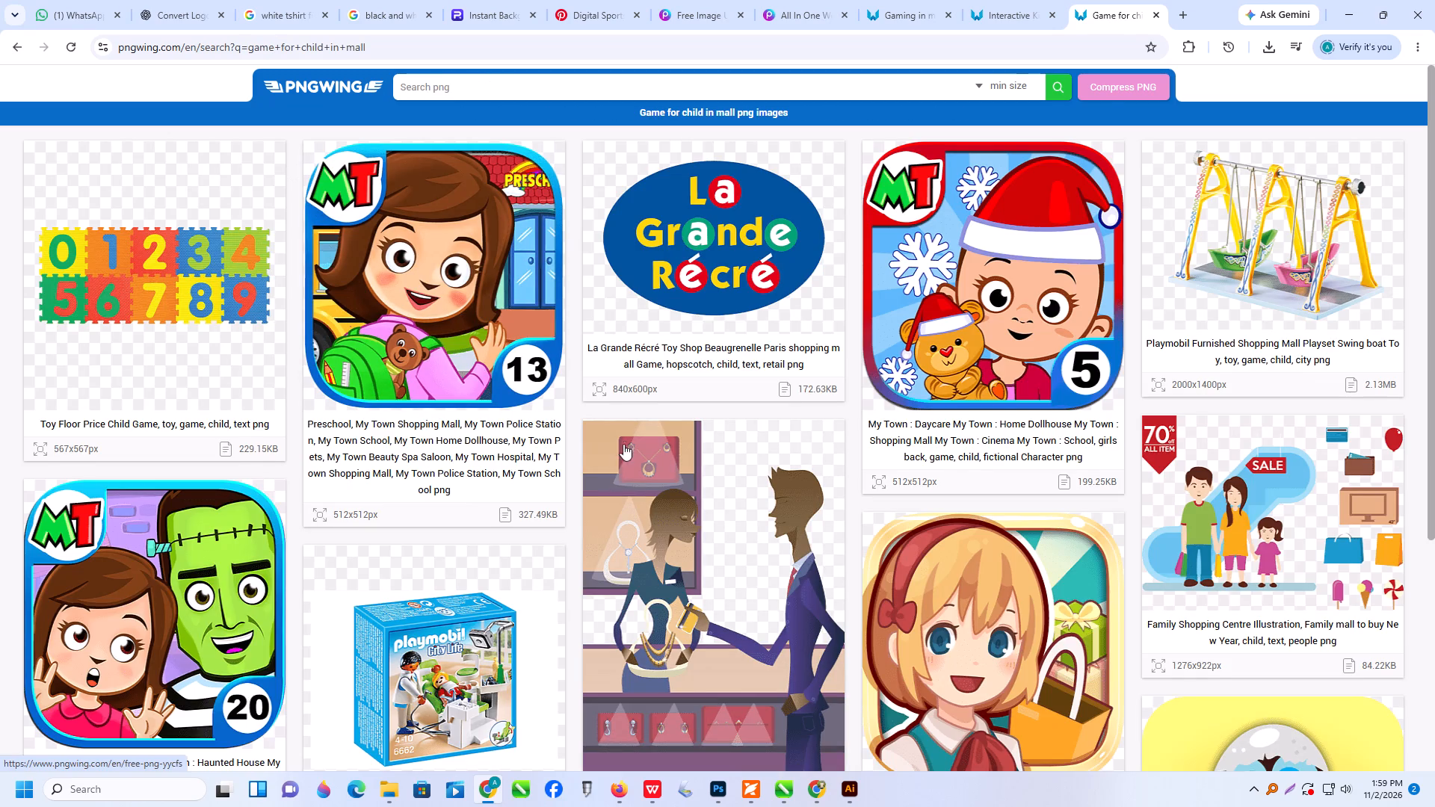
Check the child game results, open the Preschool My Town image numbered 13, and look through its related images.
scroll(906, 560, "down", 1)
scroll(191, 393, "up", 2)
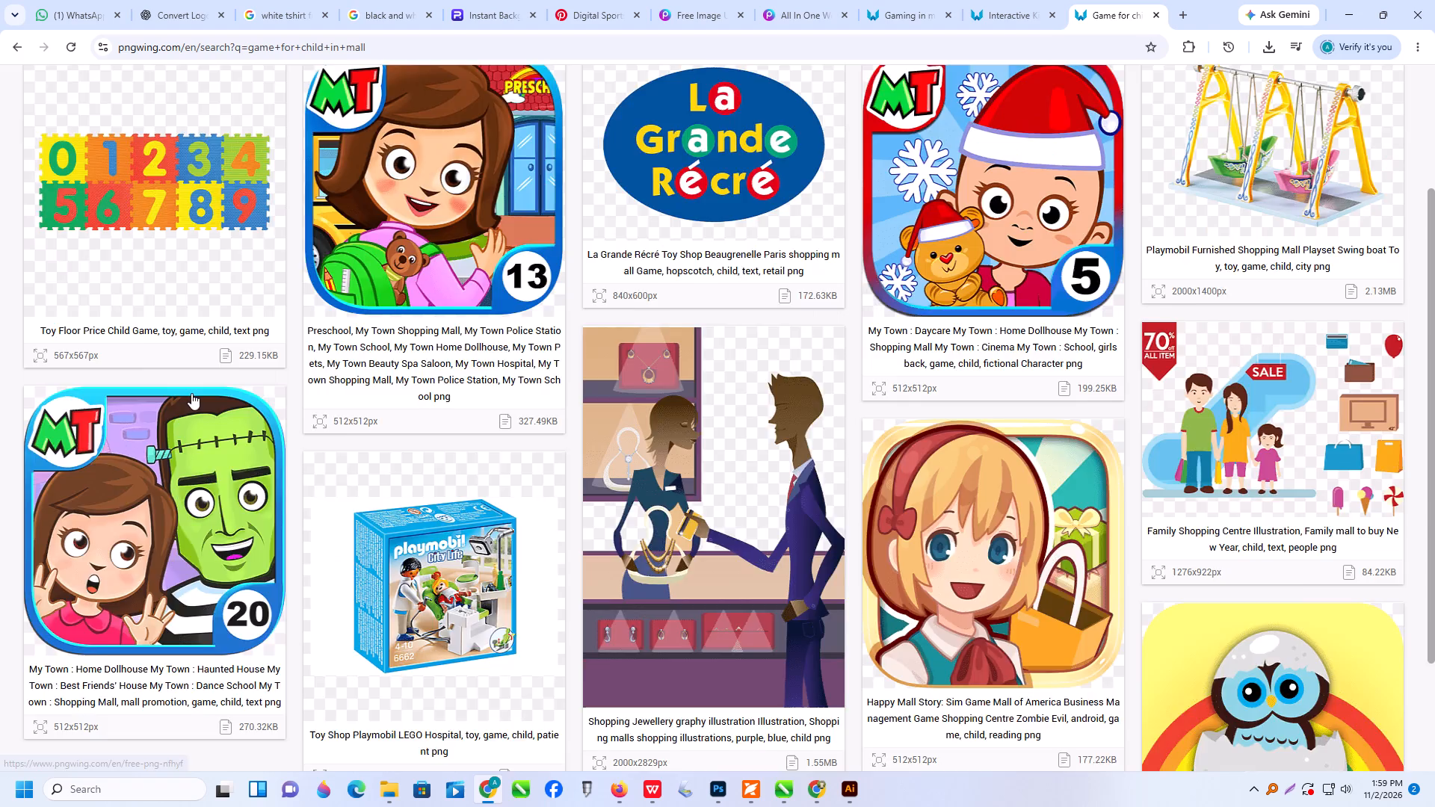
left_click(407, 321)
scroll(876, 466, "down", 1)
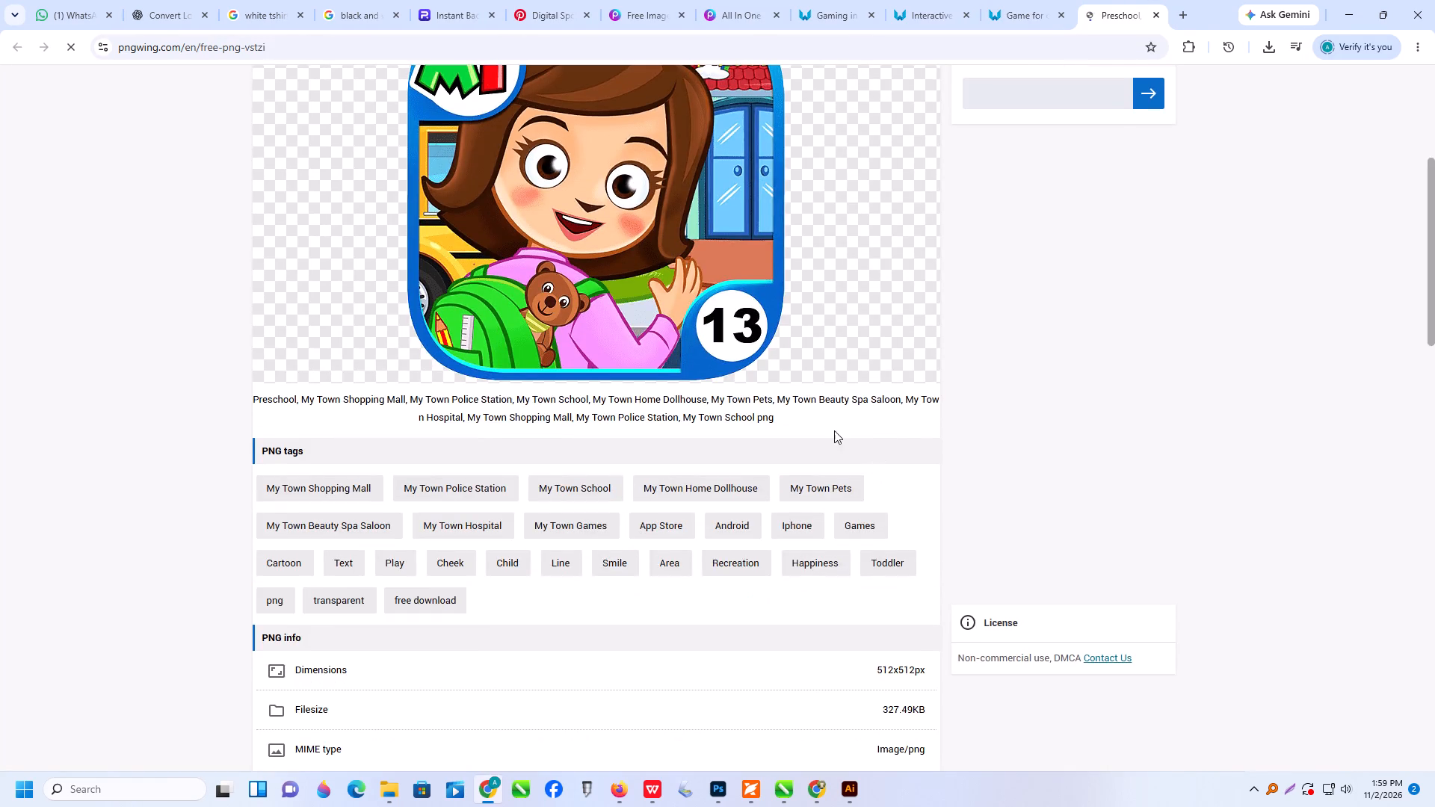
scroll(821, 425, "down", 5)
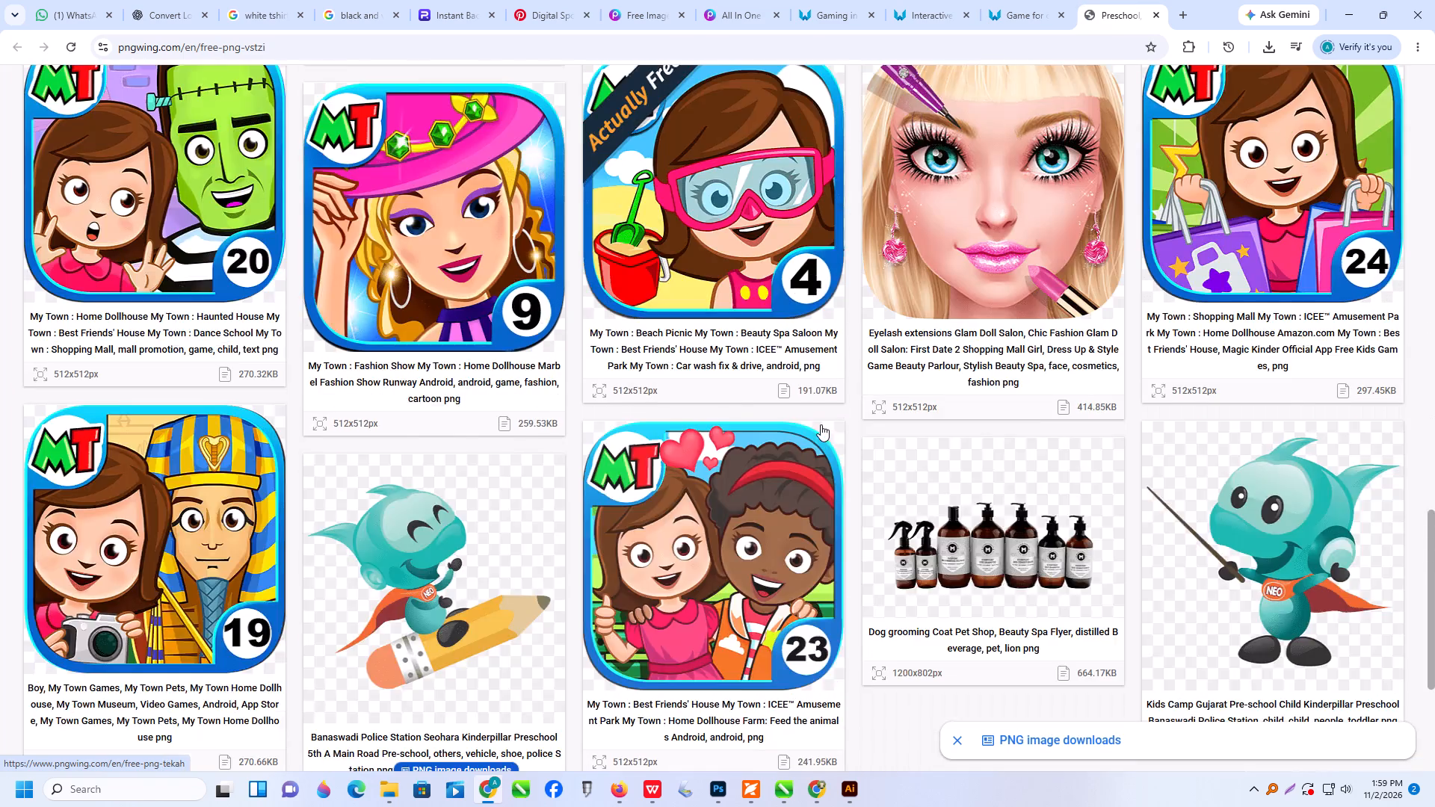
scroll(818, 410, "down", 4)
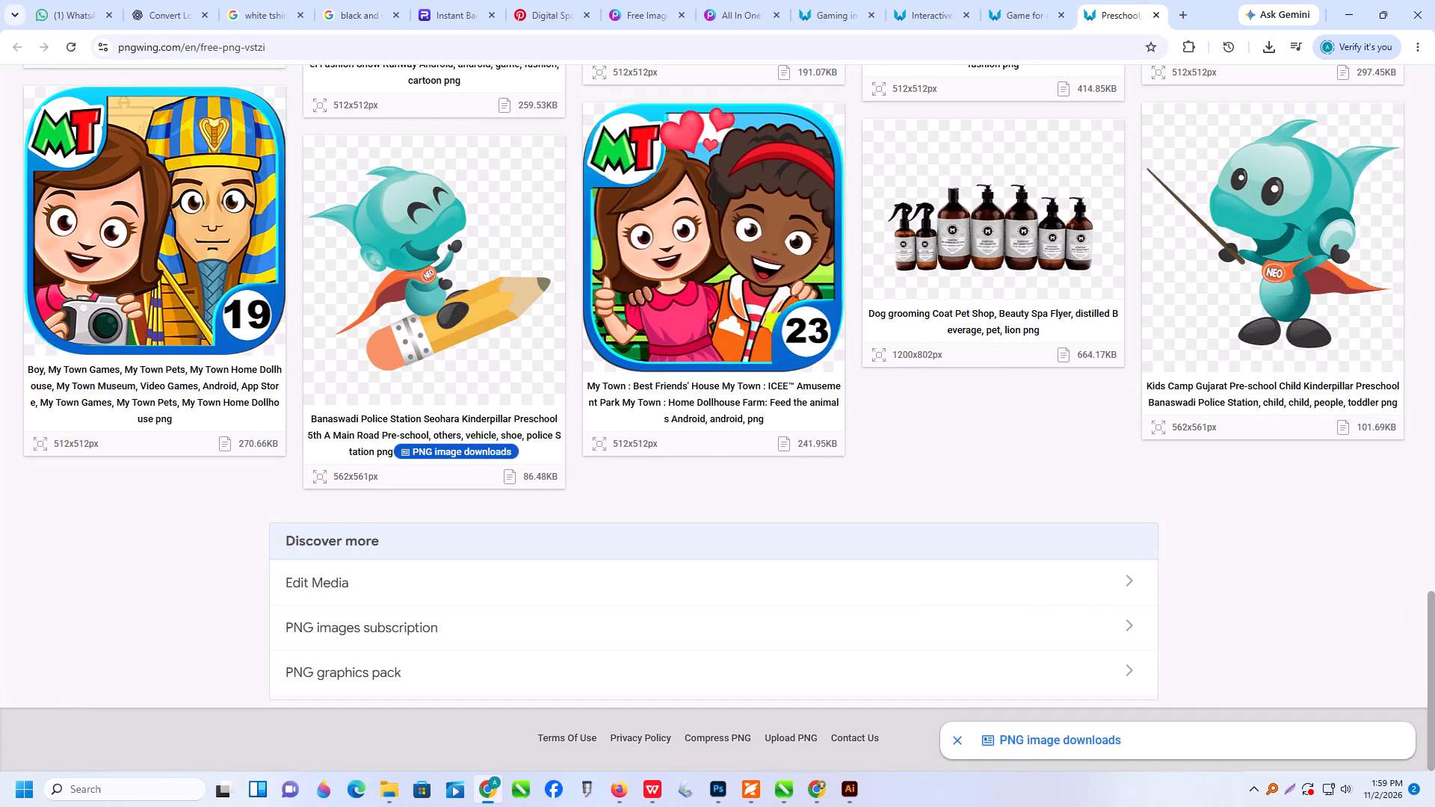
scroll(818, 402, "down", 3)
scroll(904, 360, "down", 5)
Close the open PNGWing pages and the Picsart web editor page.
left_click(1147, 18)
left_click(1153, 13)
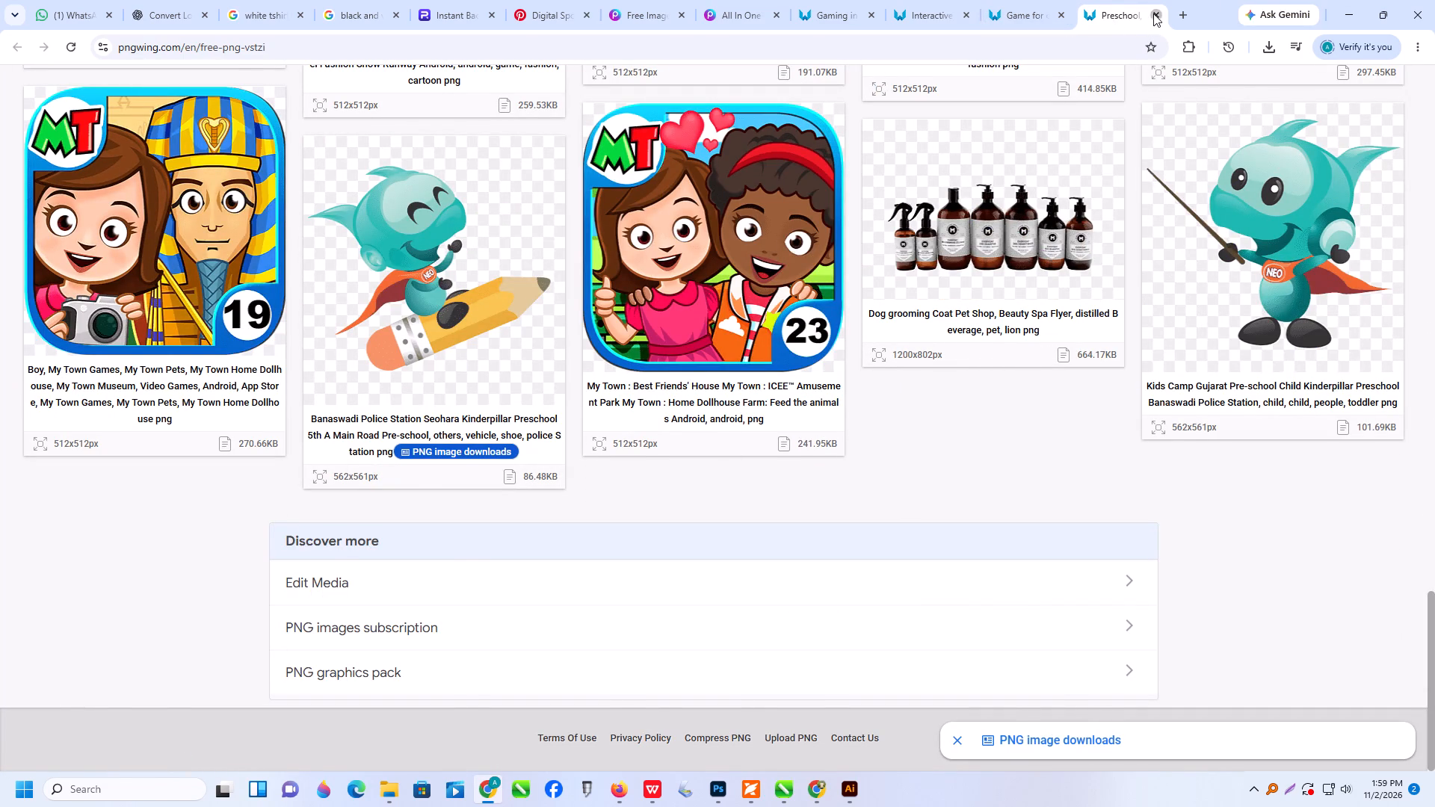
left_click(1153, 18)
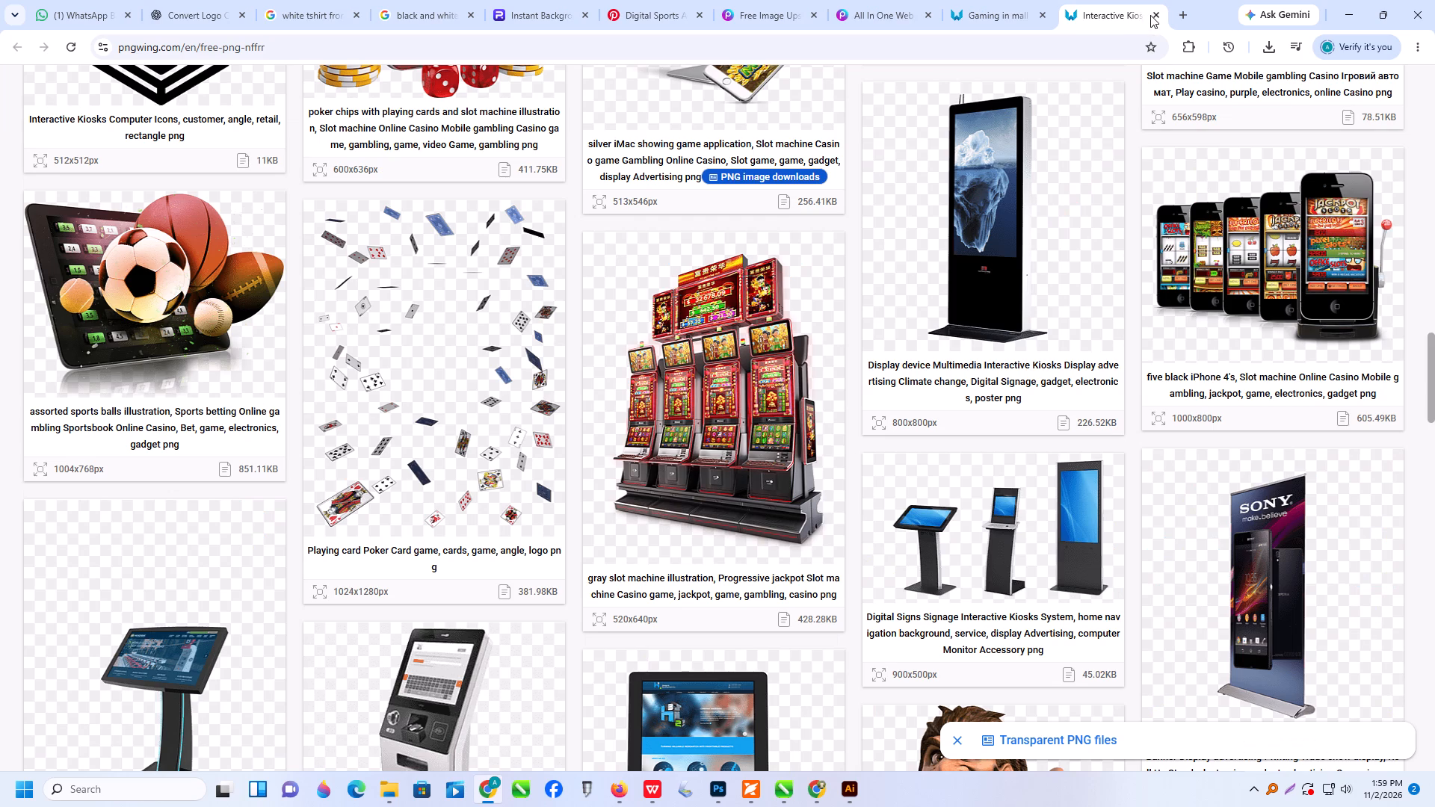
left_click(1151, 15)
left_click(1149, 16)
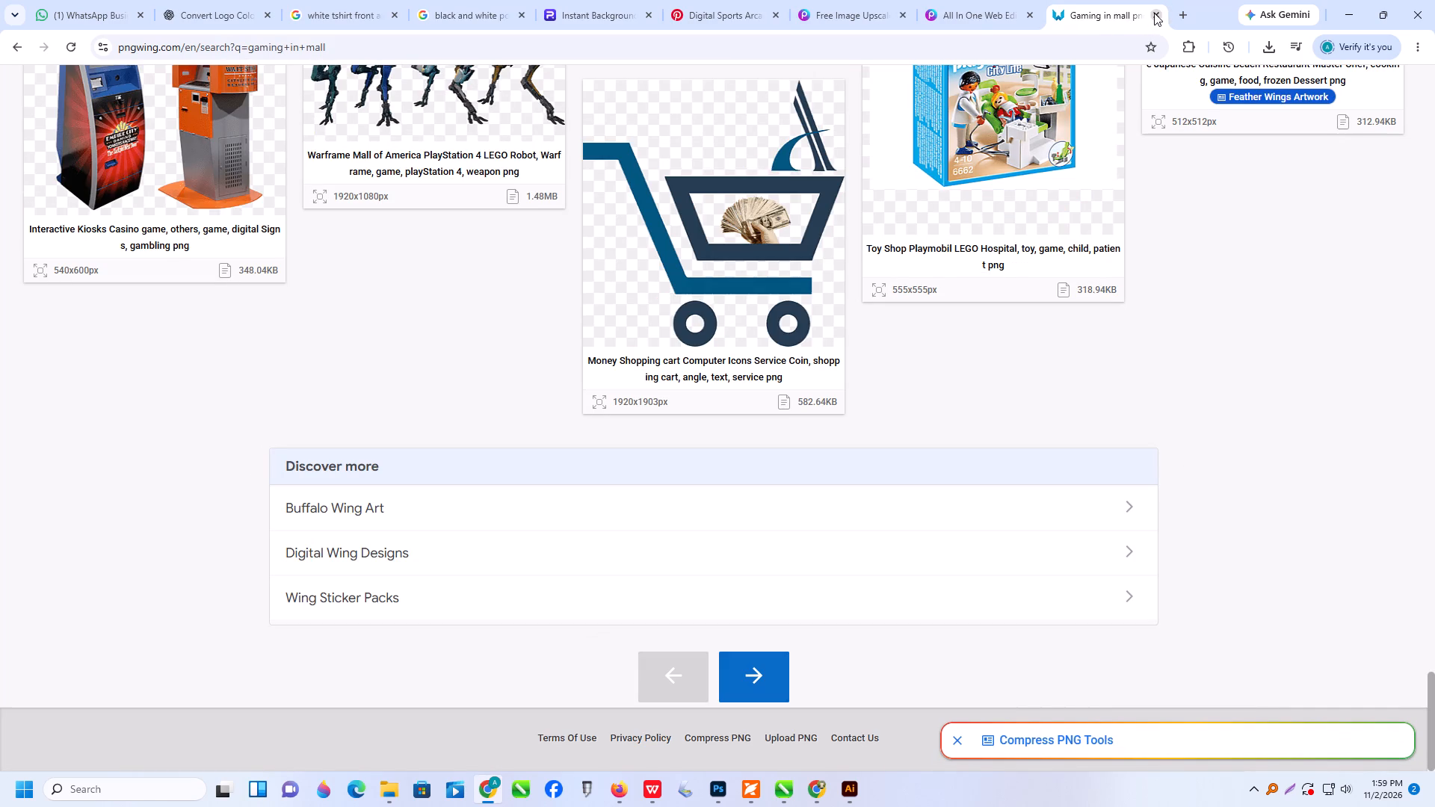
left_click(1155, 13)
left_click(1161, 16)
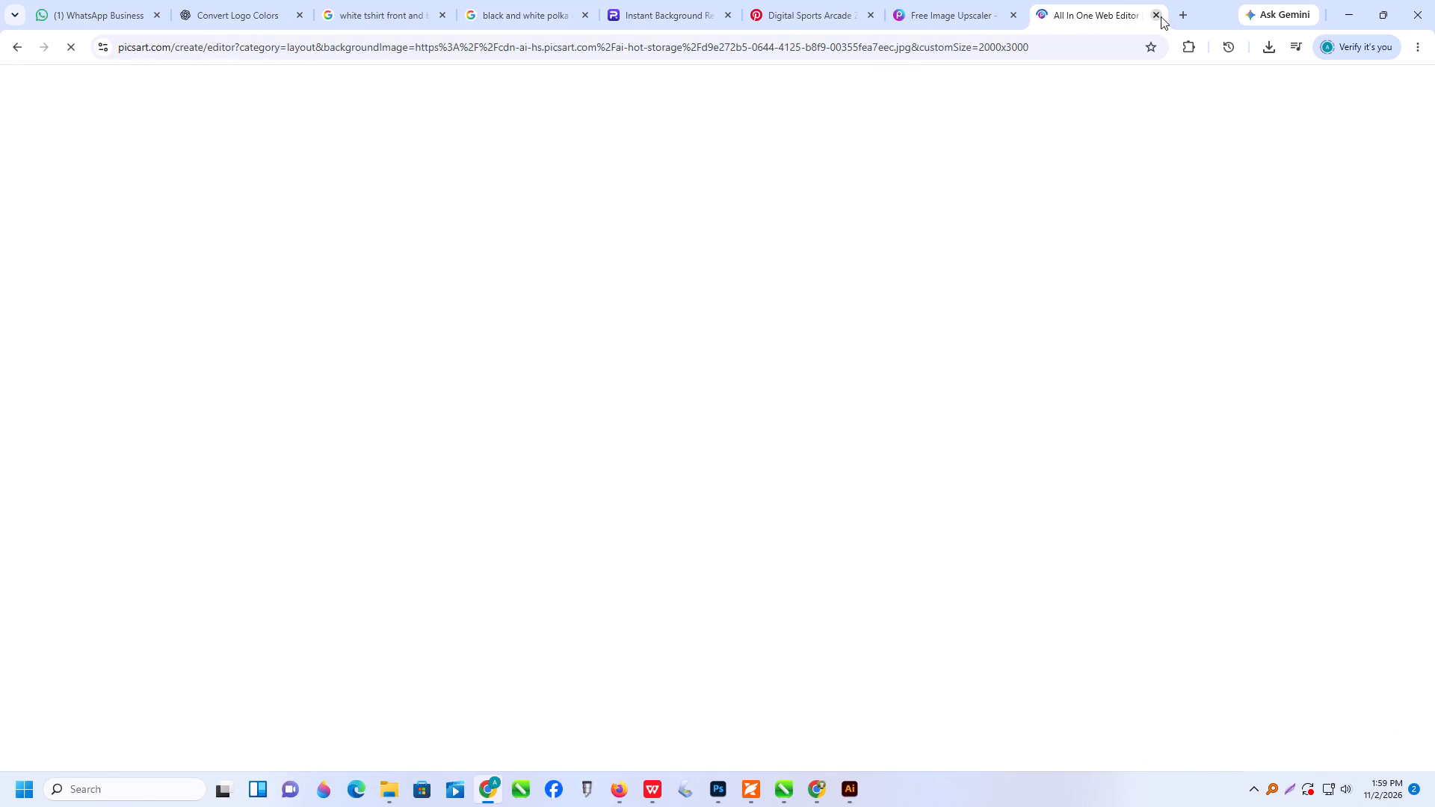
Return to Illustrator and examine the FUN ZONE and START SPEED SCORE banners side by side.
left_click(1349, 8)
left_click(853, 393)
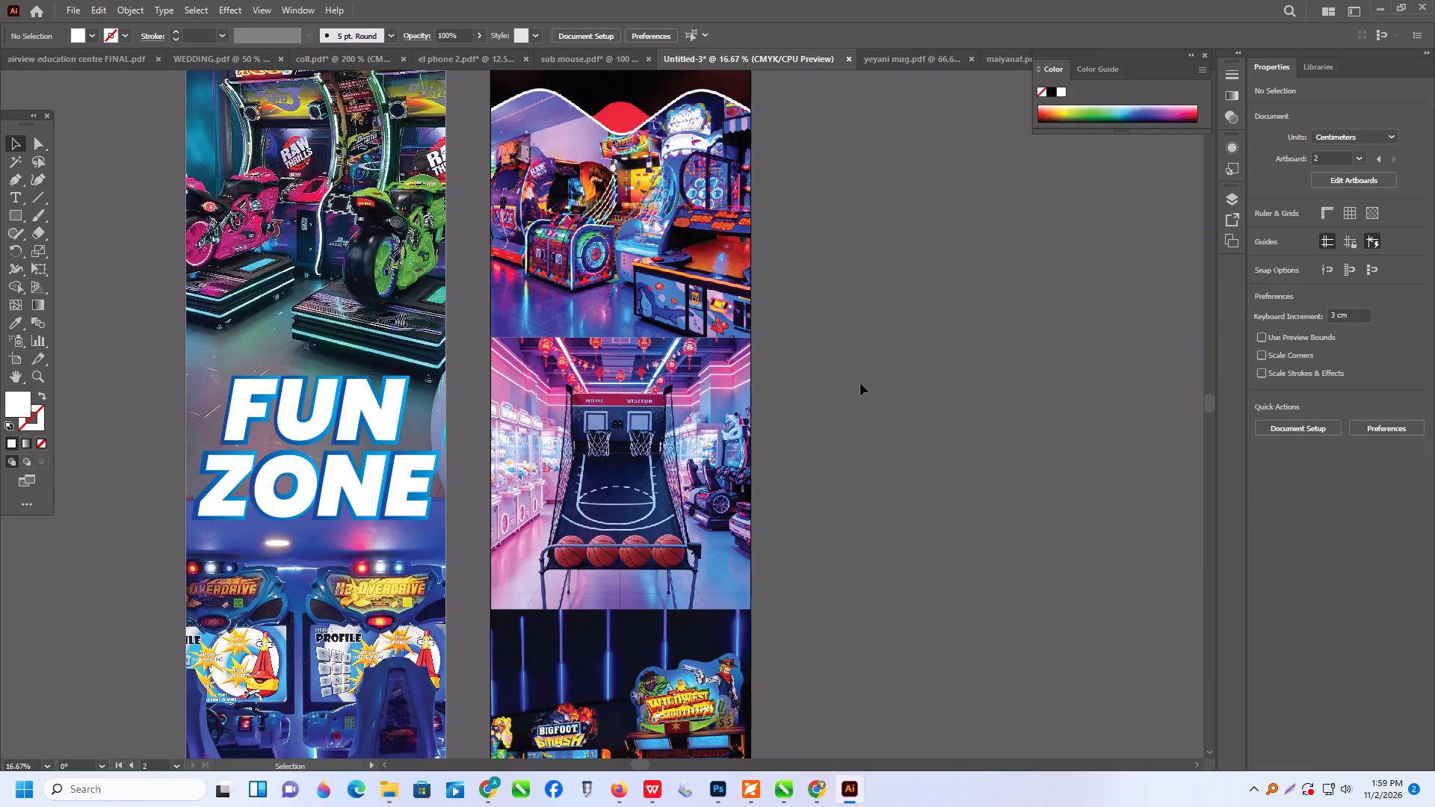
scroll(848, 465, "down", 3)
scroll(823, 483, "down", 3, "alt")
scroll(376, 449, "down", 2)
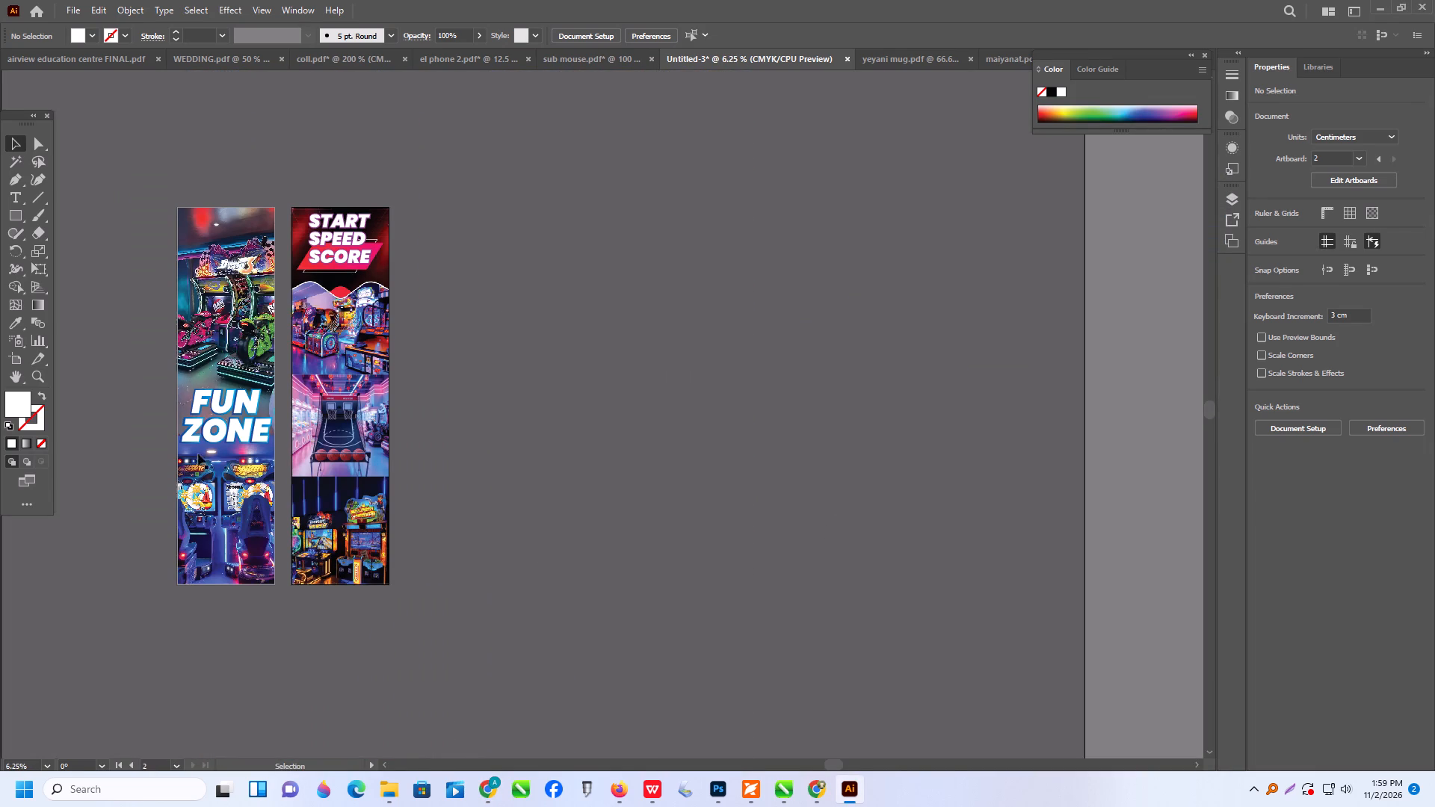
scroll(154, 447, "up", 1, "alt")
scroll(152, 441, "up", 4)
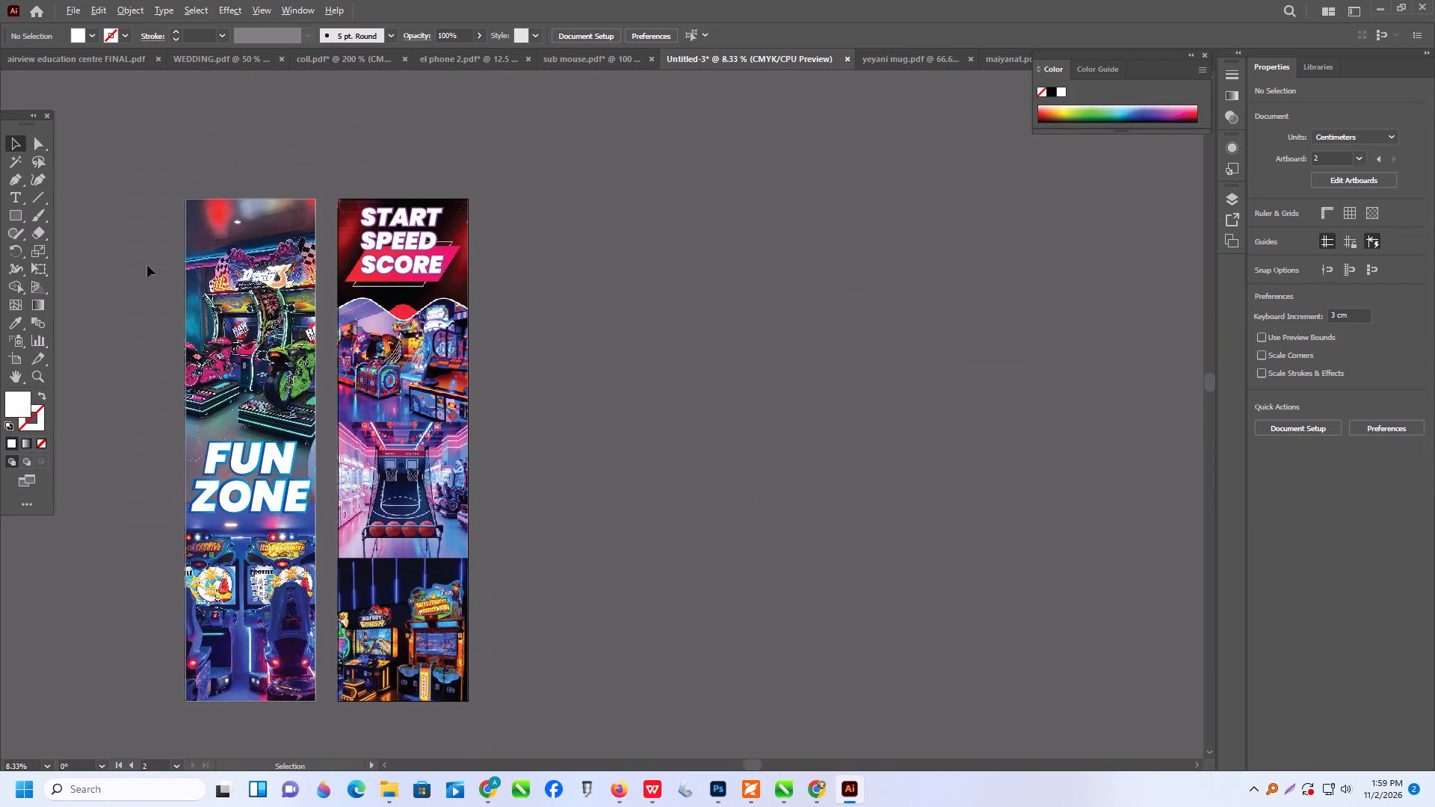
scroll(147, 260, "up", 2, "alt")
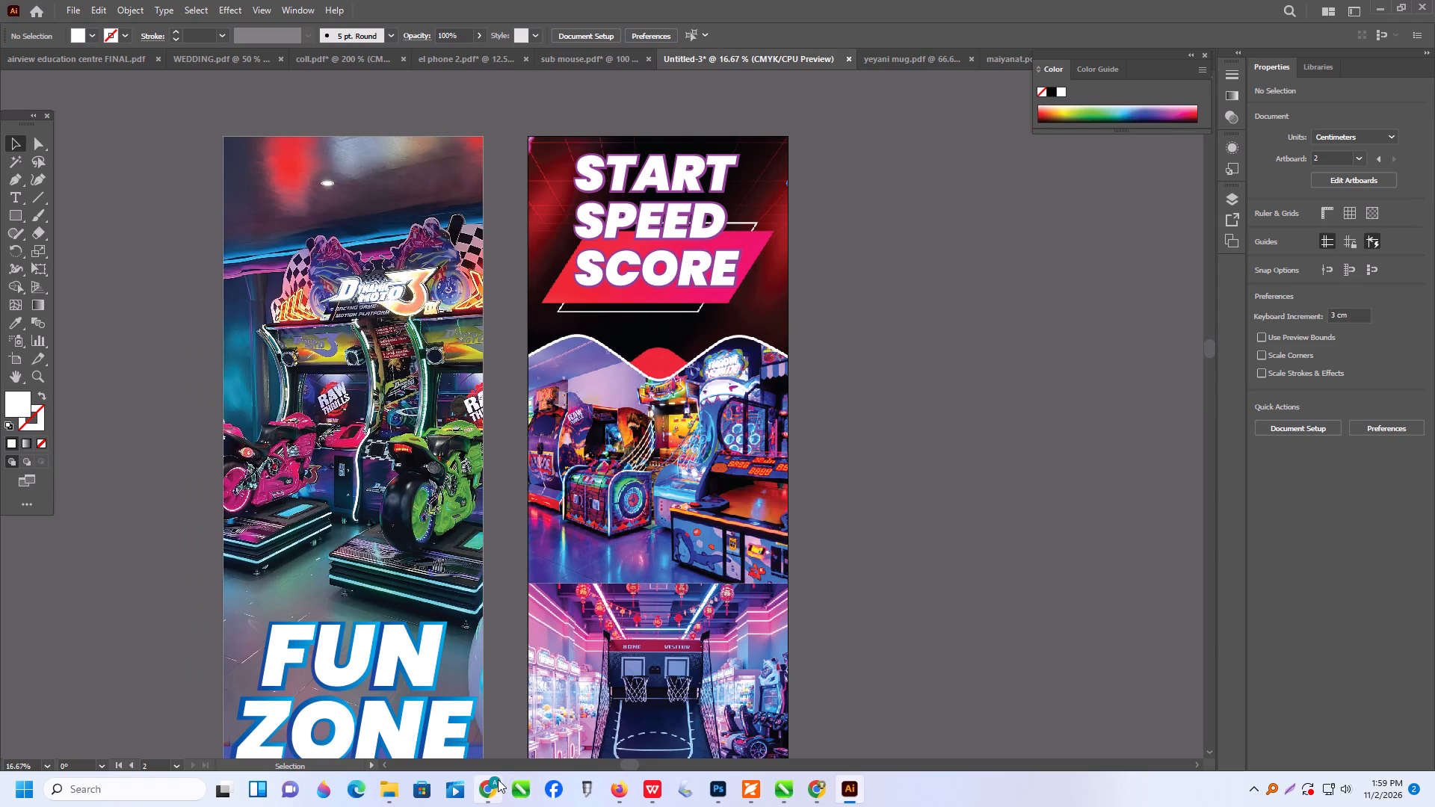
Switch to Chrome, go back to the previous Pinterest pin, open the related Mario racing arcade pin and copy its image.
left_click(498, 779)
left_click(608, 15)
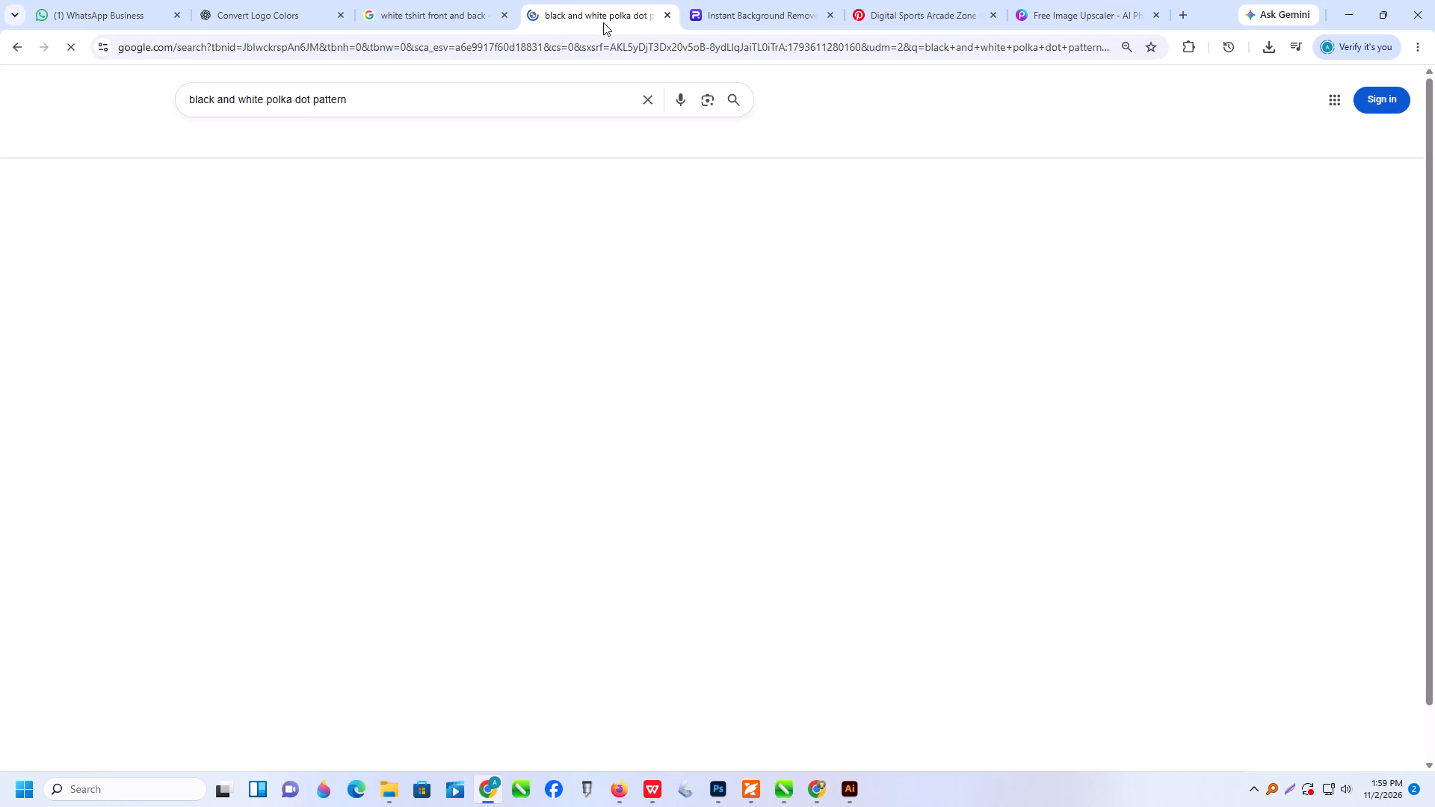
left_click(885, 13)
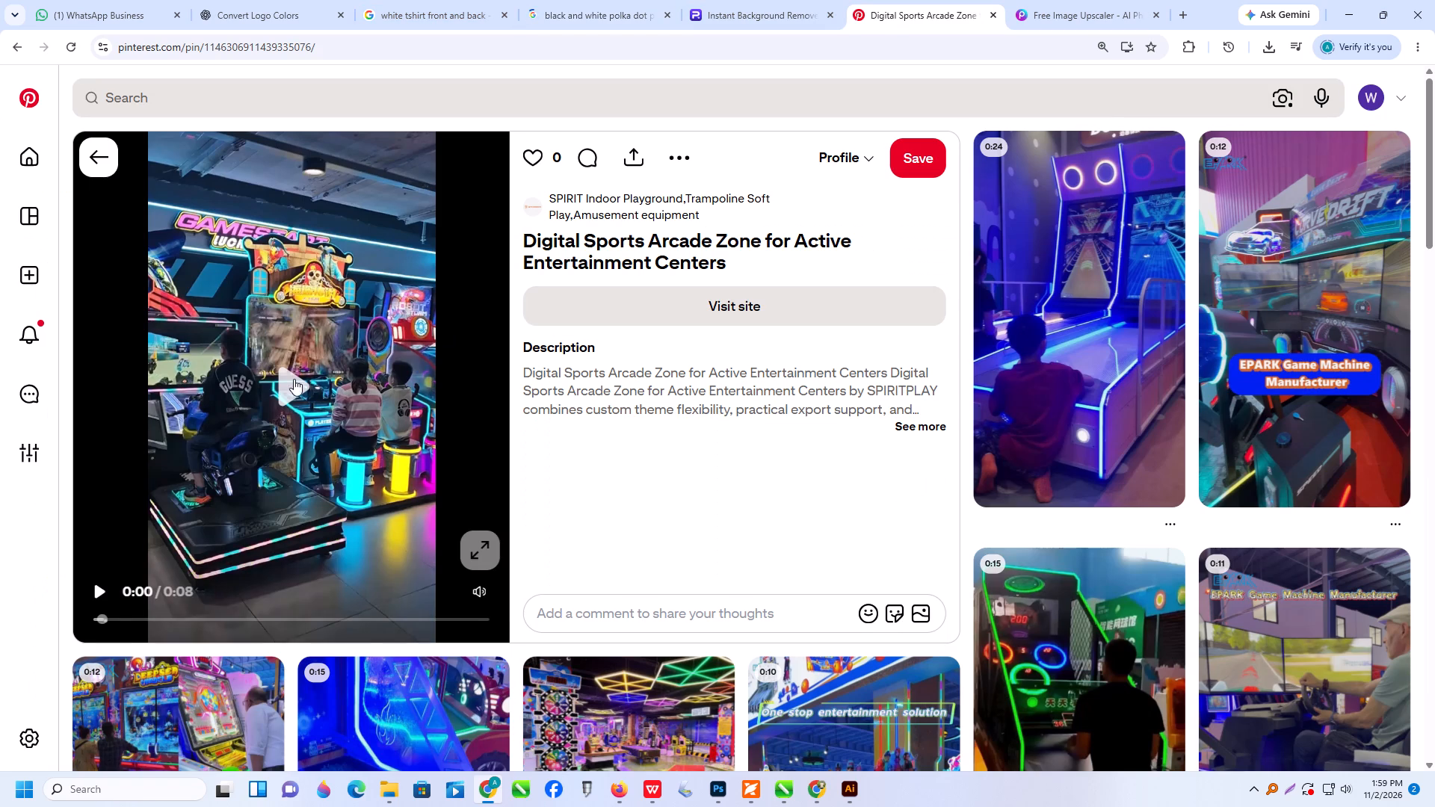
left_click(89, 150)
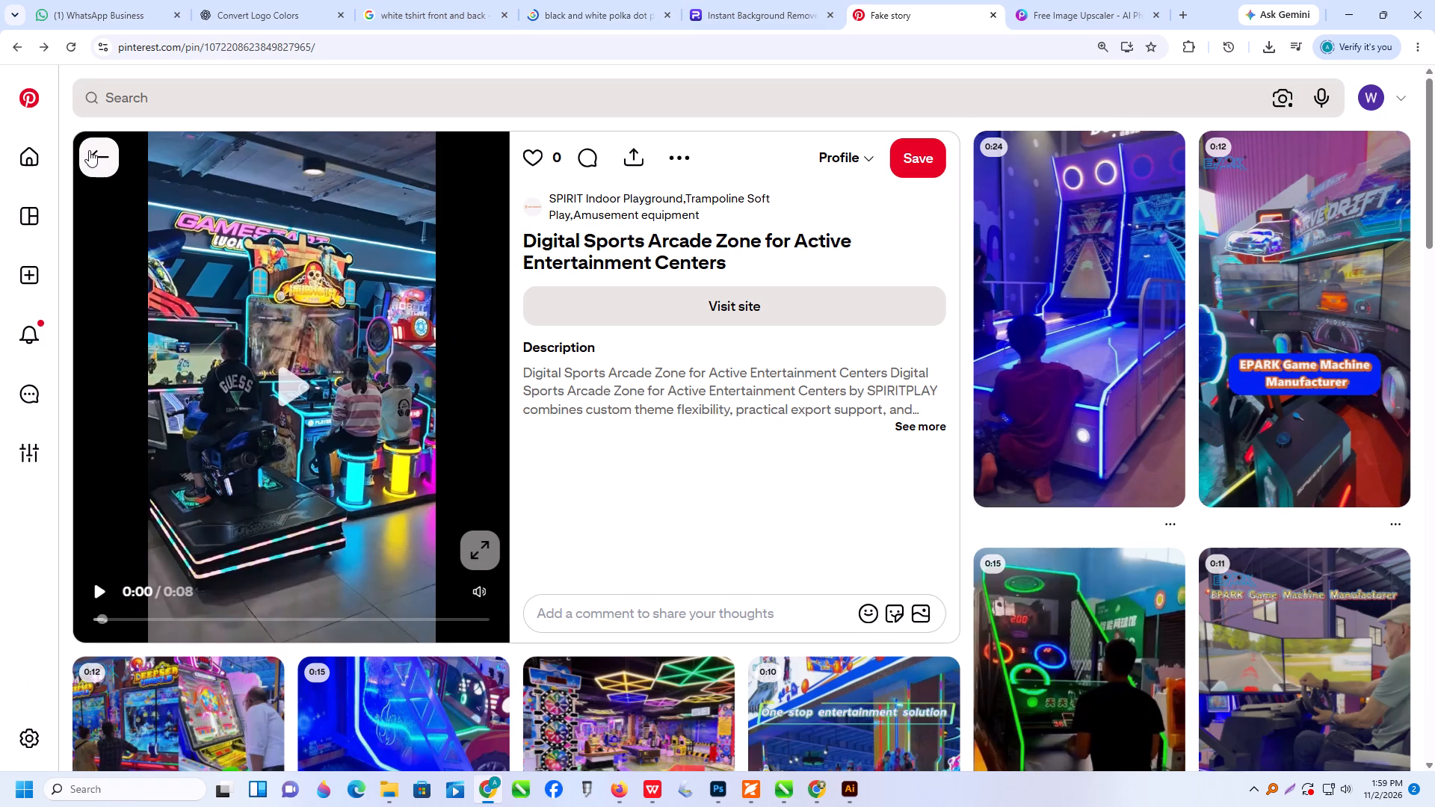
scroll(706, 439, "up", 2)
scroll(709, 439, "down", 1)
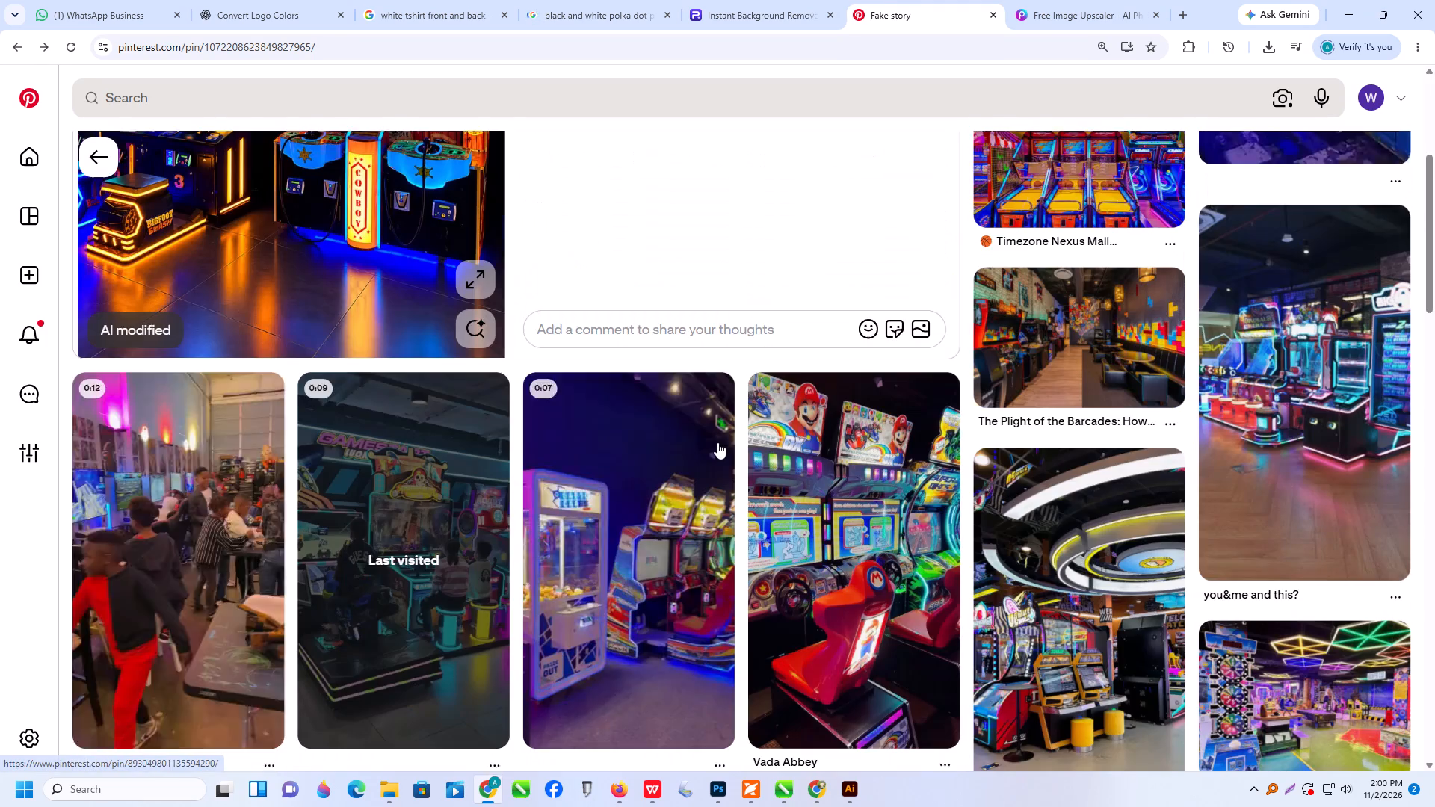
left_click(825, 509)
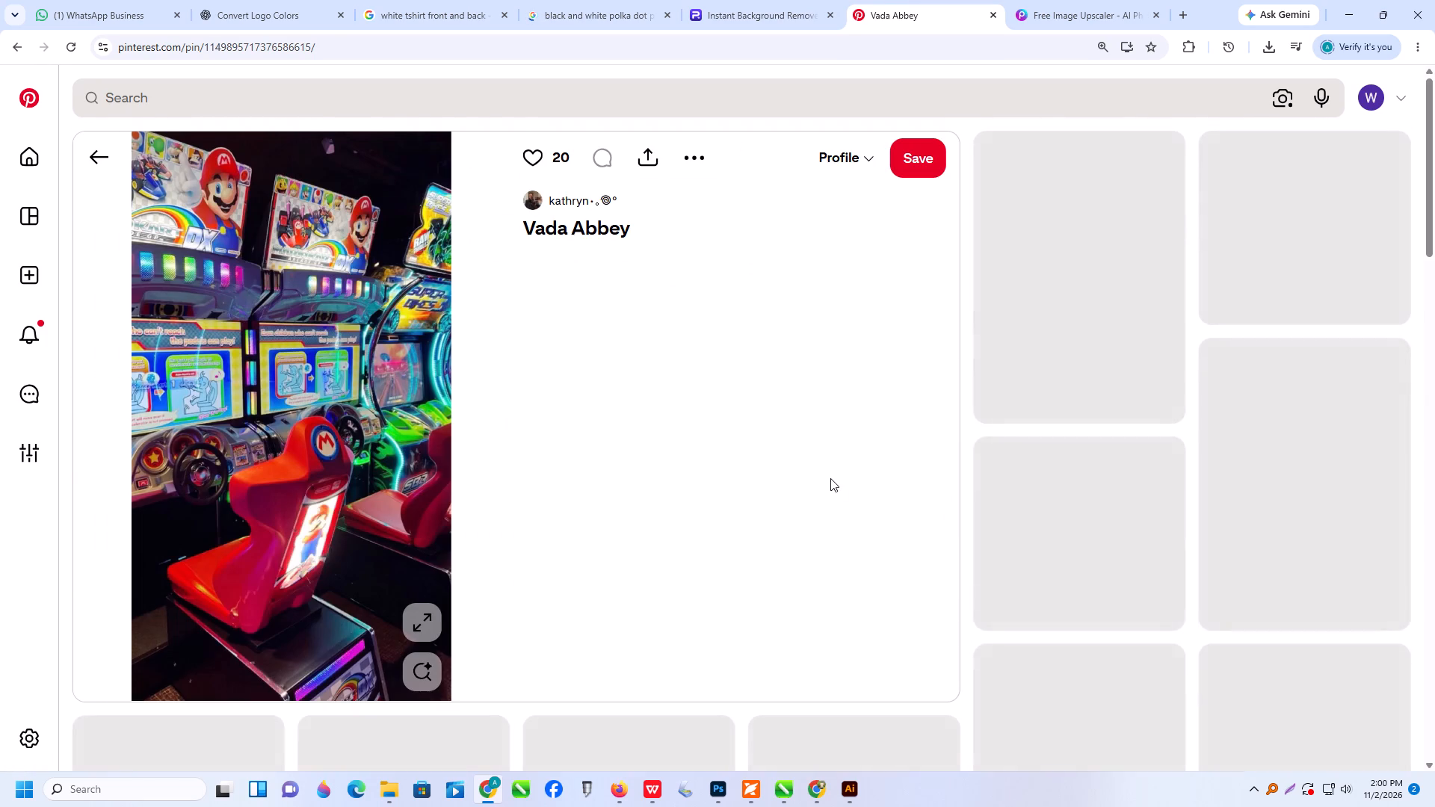
right_click(241, 324)
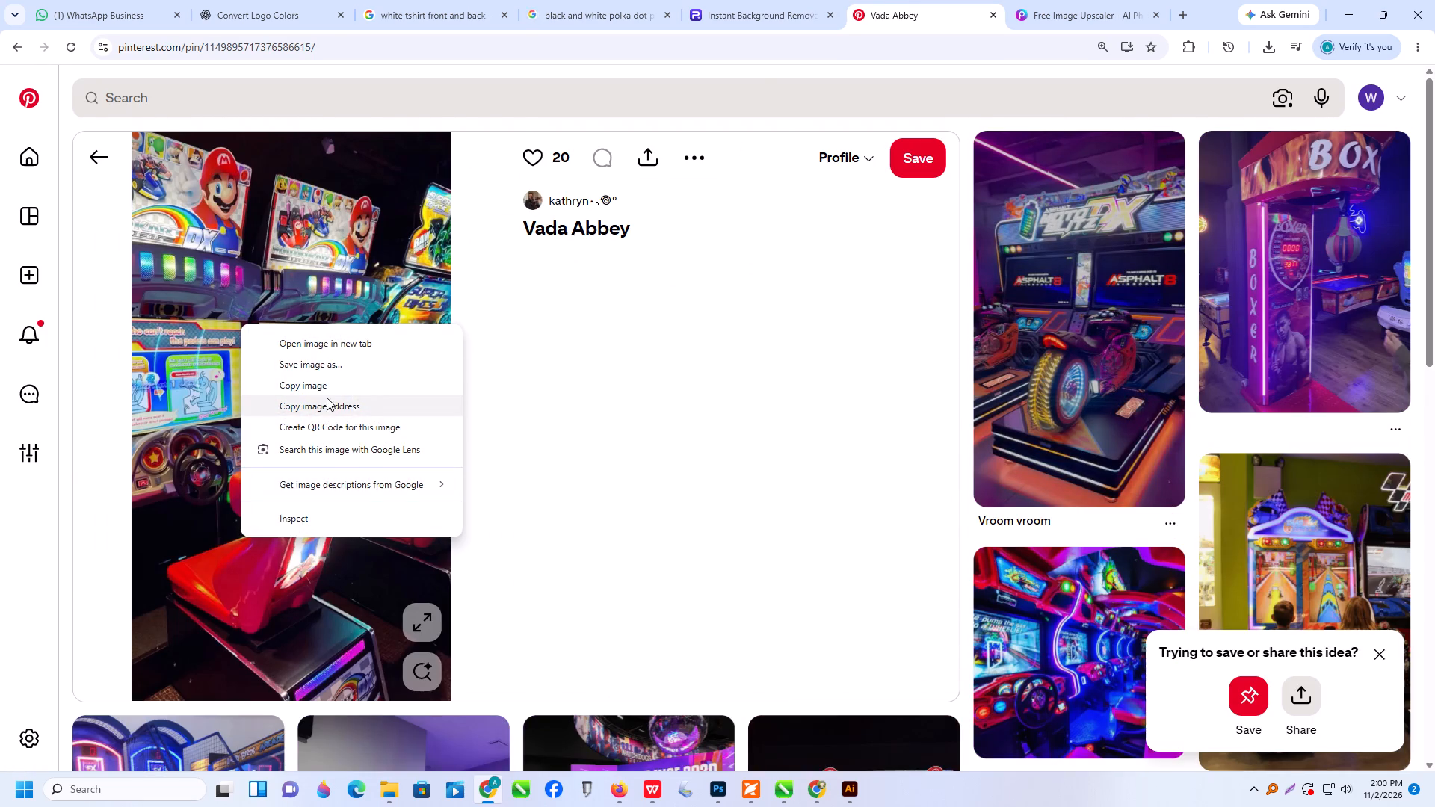
left_click(320, 386)
scroll(517, 367, "down", 1)
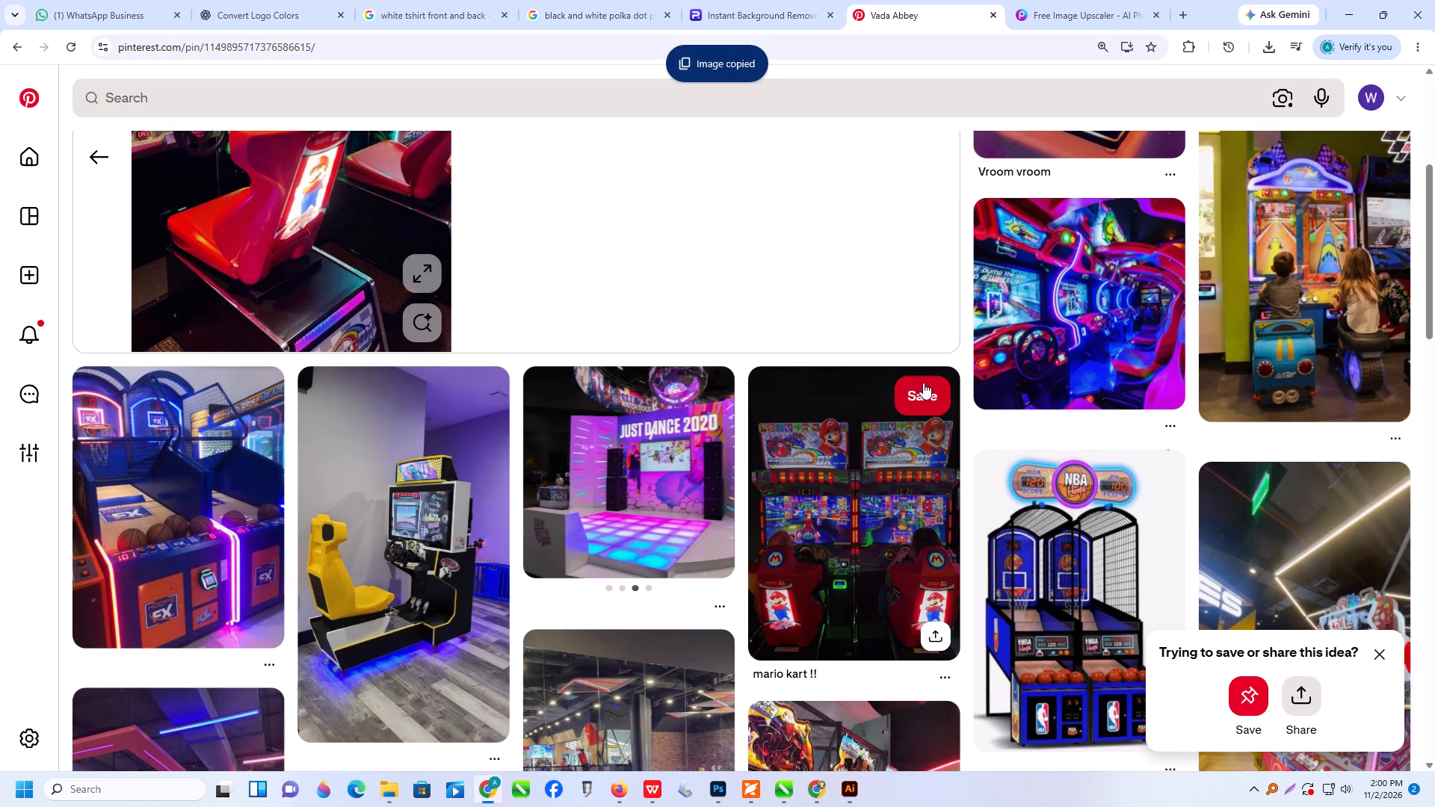
Back in Illustrator, isolate the second banner's clipped image group and delete the Bigfoot Smash and Wild West arcade photo at its bottom.
left_click(1345, 13)
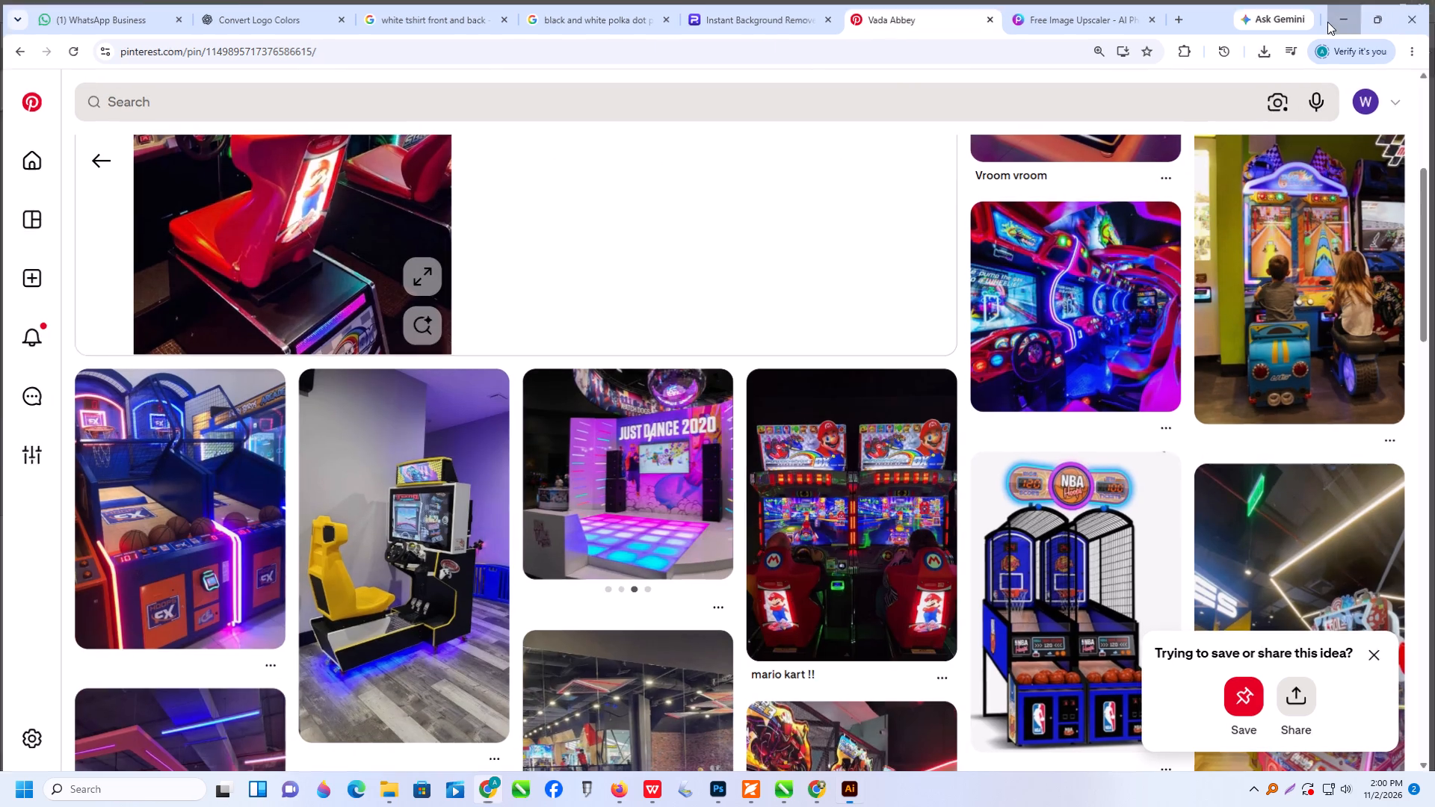
scroll(792, 400, "down", 3)
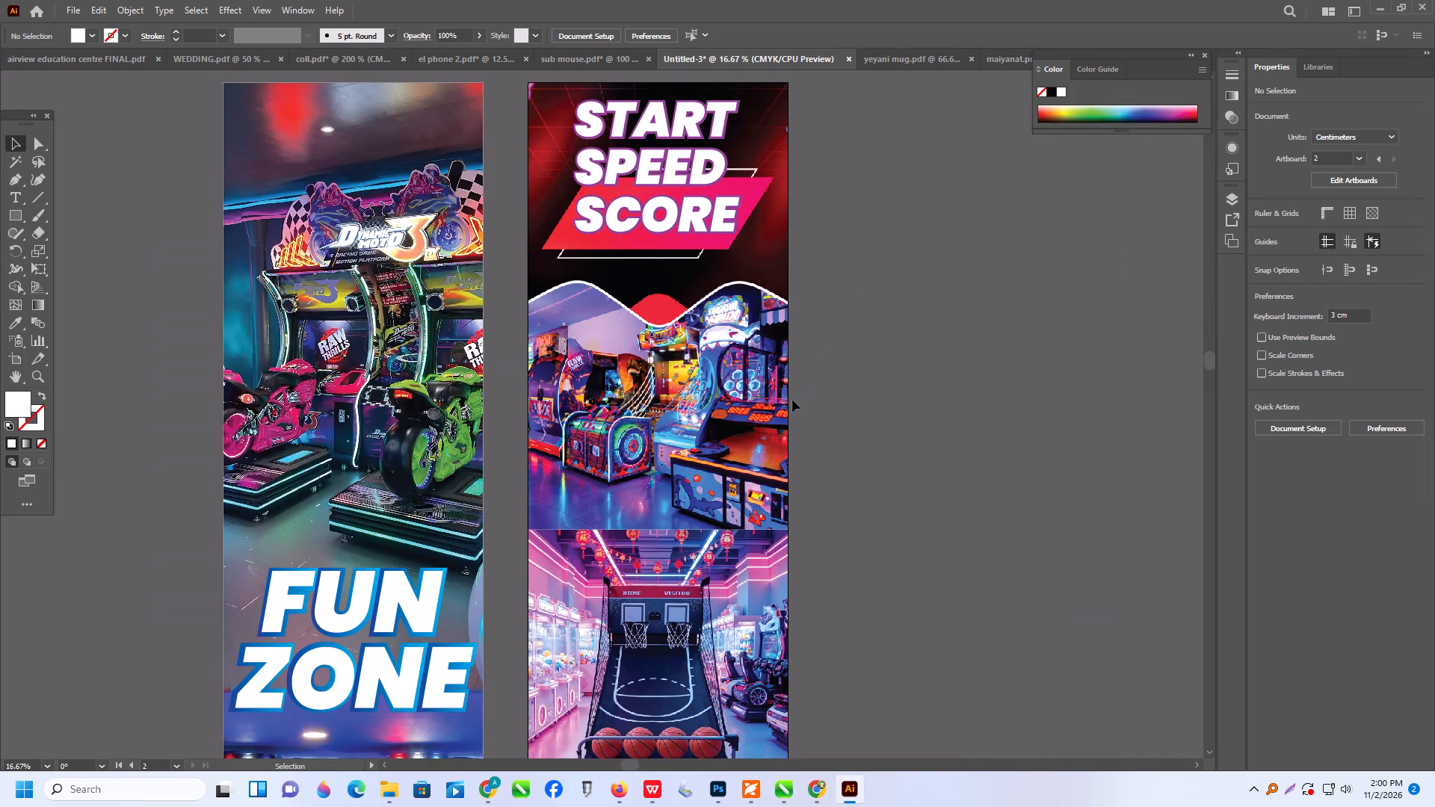
scroll(792, 400, "down", 8)
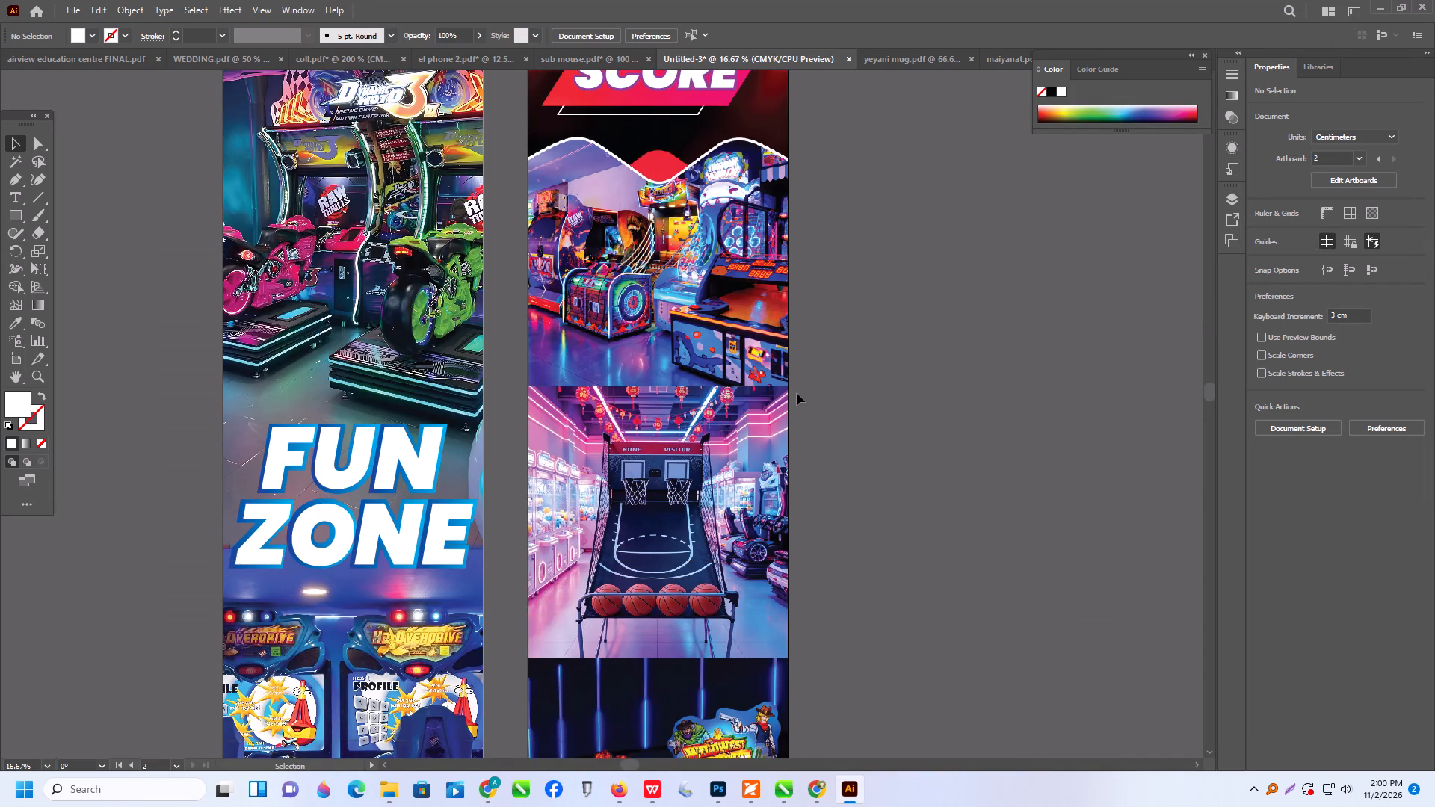
scroll(797, 392, "down", 8)
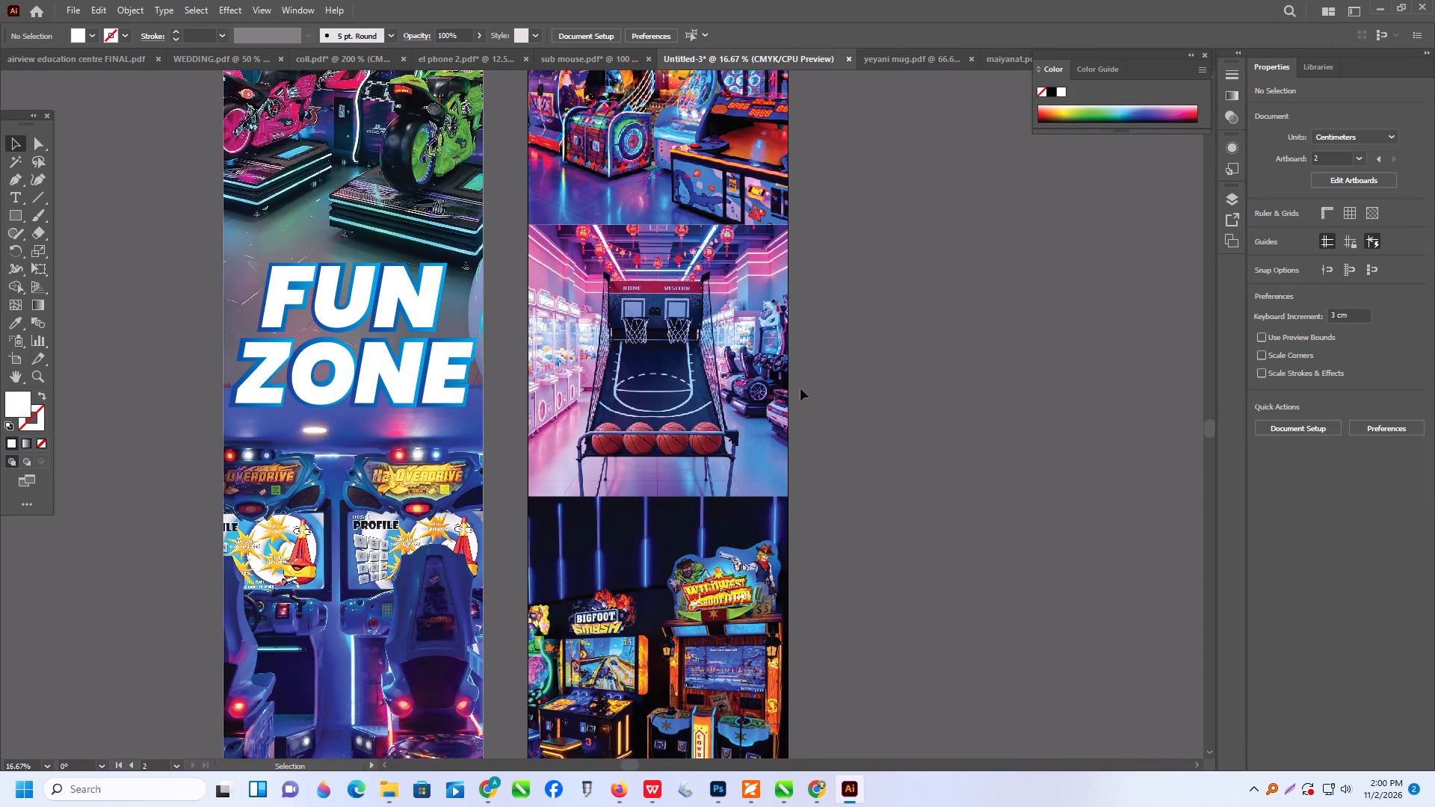
scroll(800, 389, "down", 13)
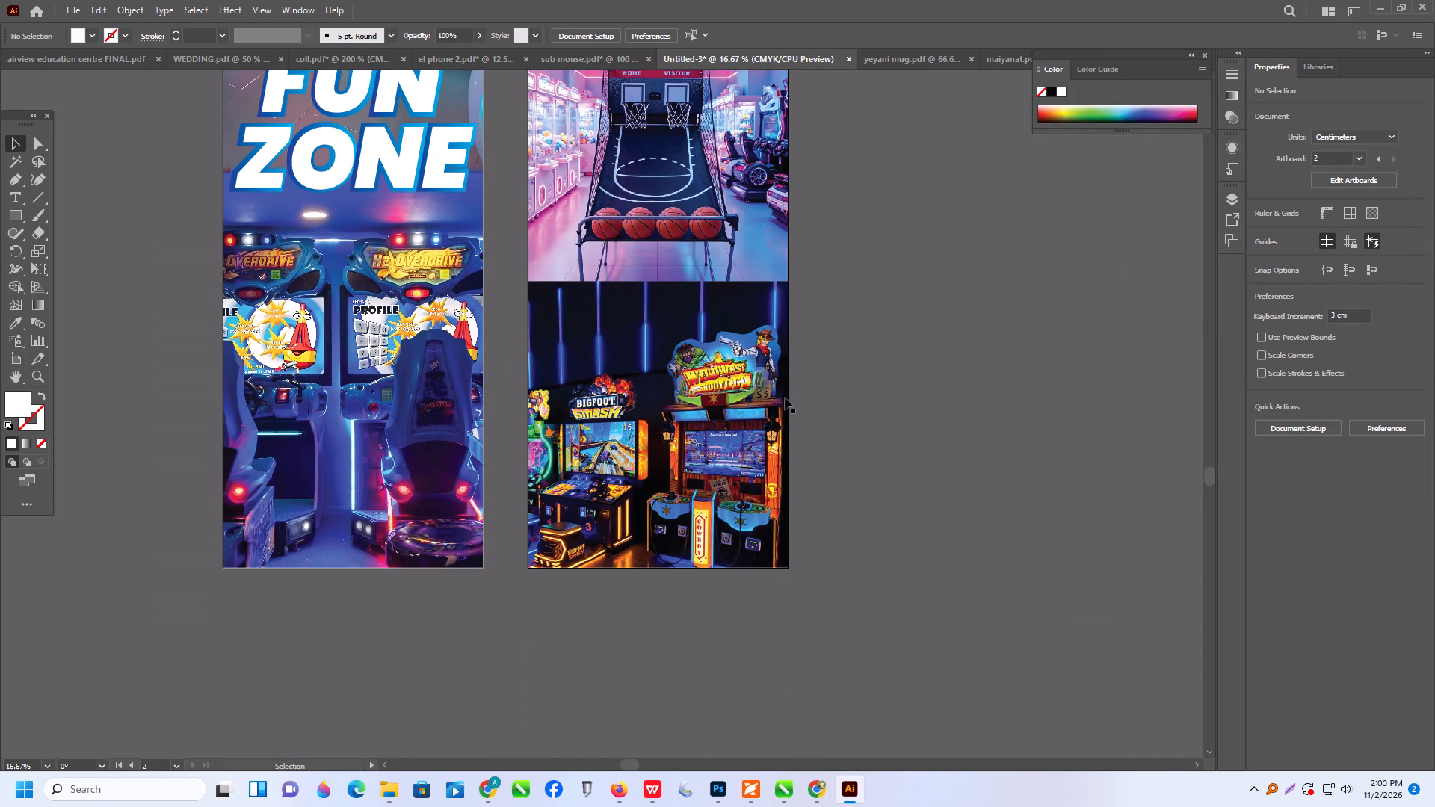
scroll(747, 425, "up", 5, "alt")
scroll(726, 437, "down", 6, "alt")
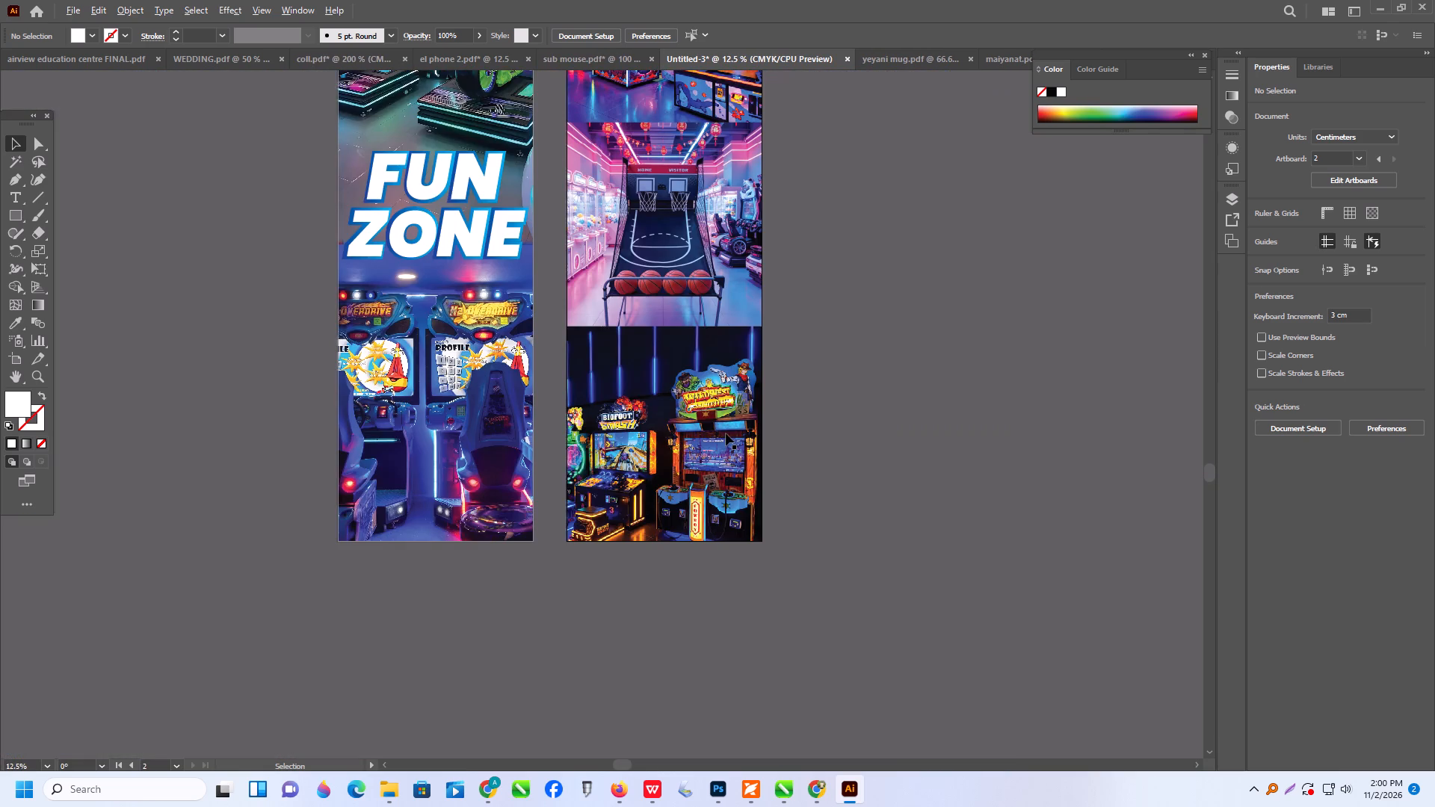
scroll(726, 433, "down", 1)
triple_click(717, 442)
triple_click(722, 434)
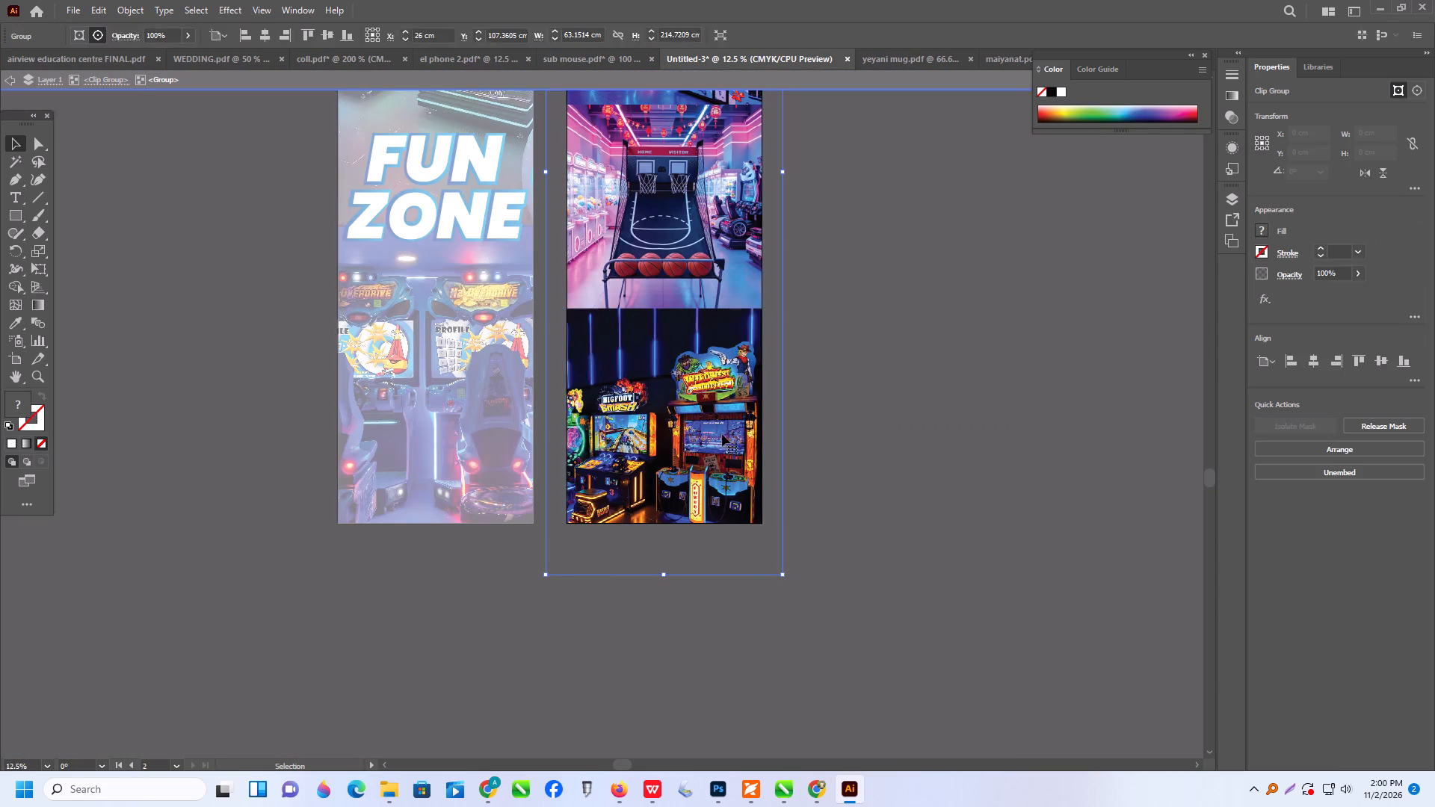
triple_click(718, 420)
left_click(718, 420)
key("Delete")
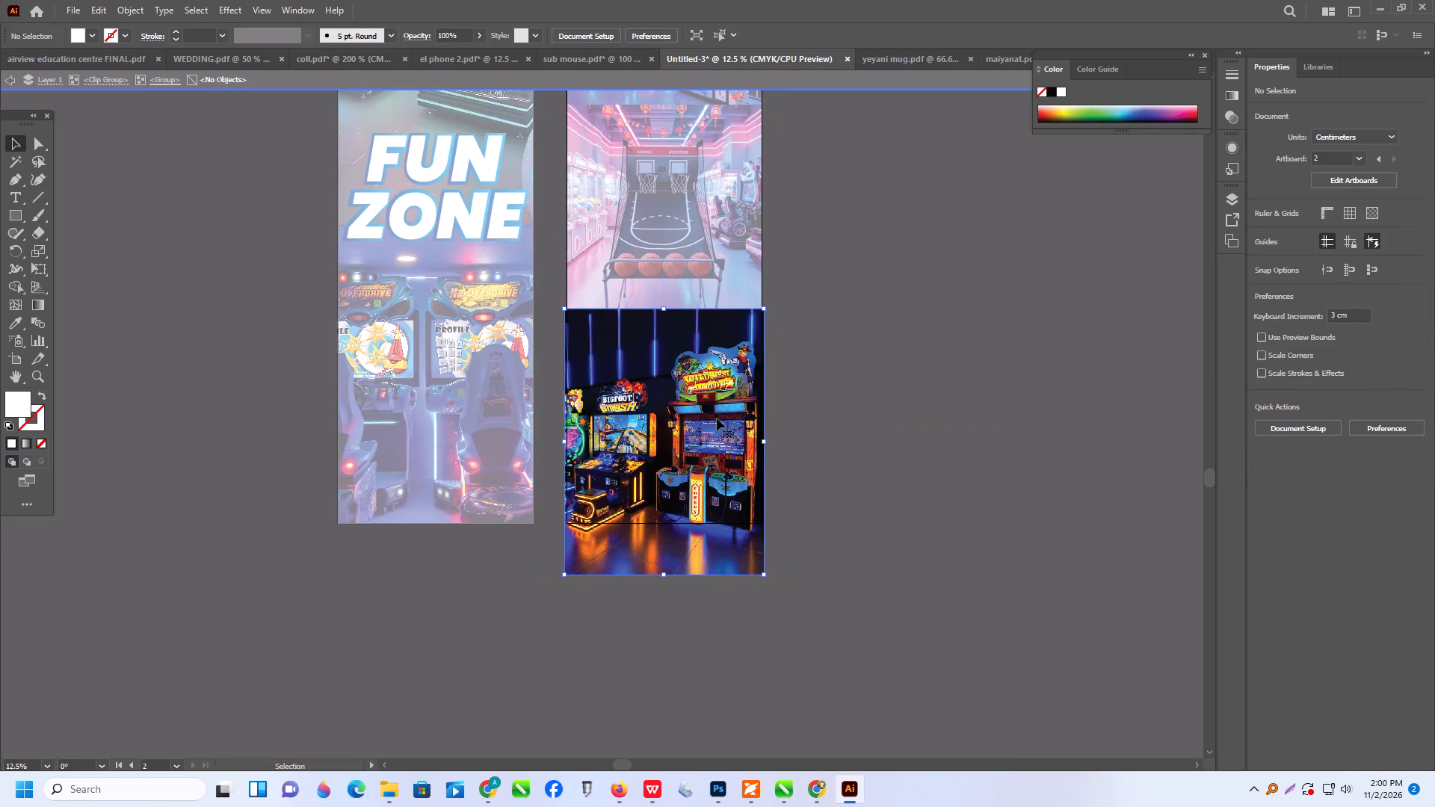
Paste the copied Mario arcade photo into the banner's empty bottom area, aligned to its left edge and enlarged proportionally.
key("ctrl+v")
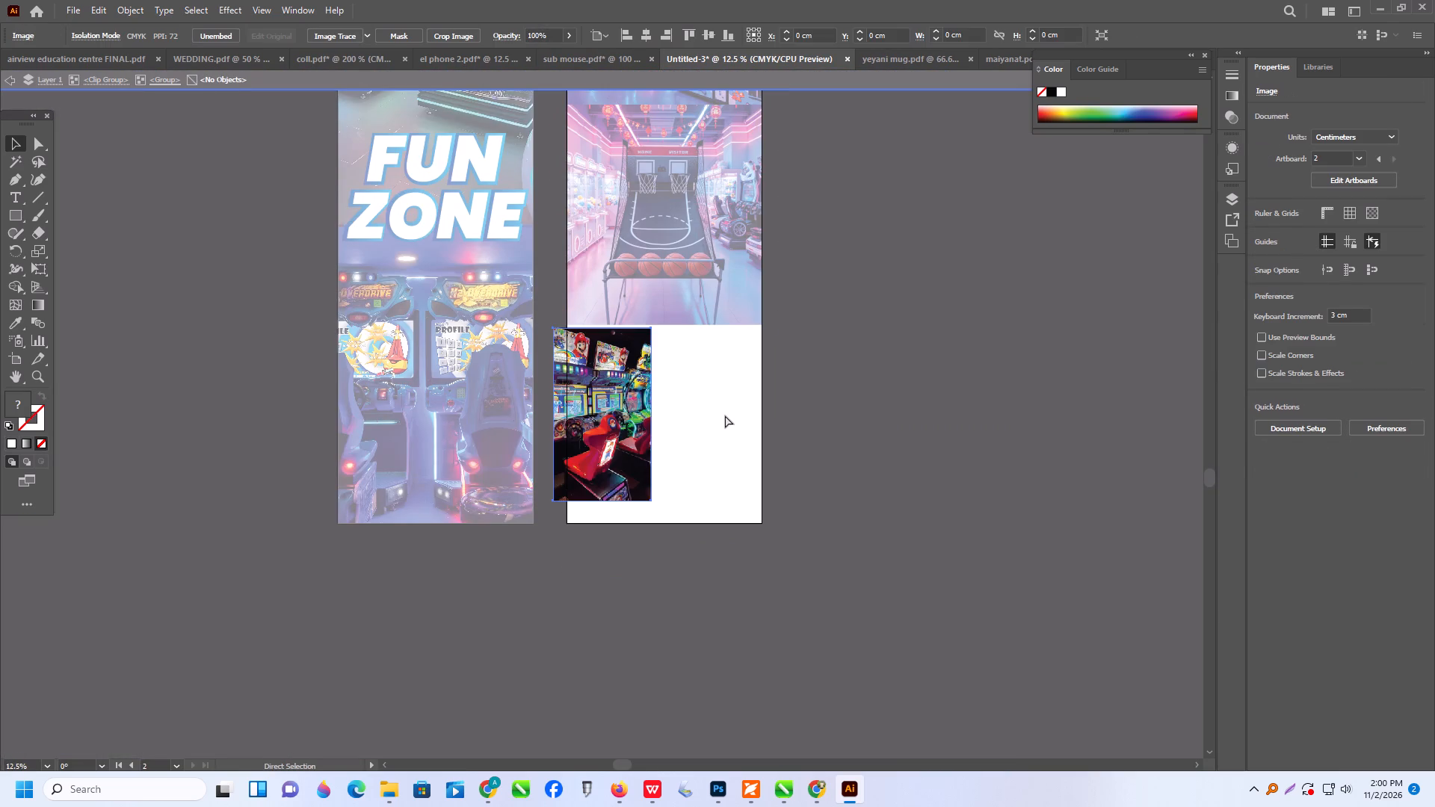
left_click(1294, 360)
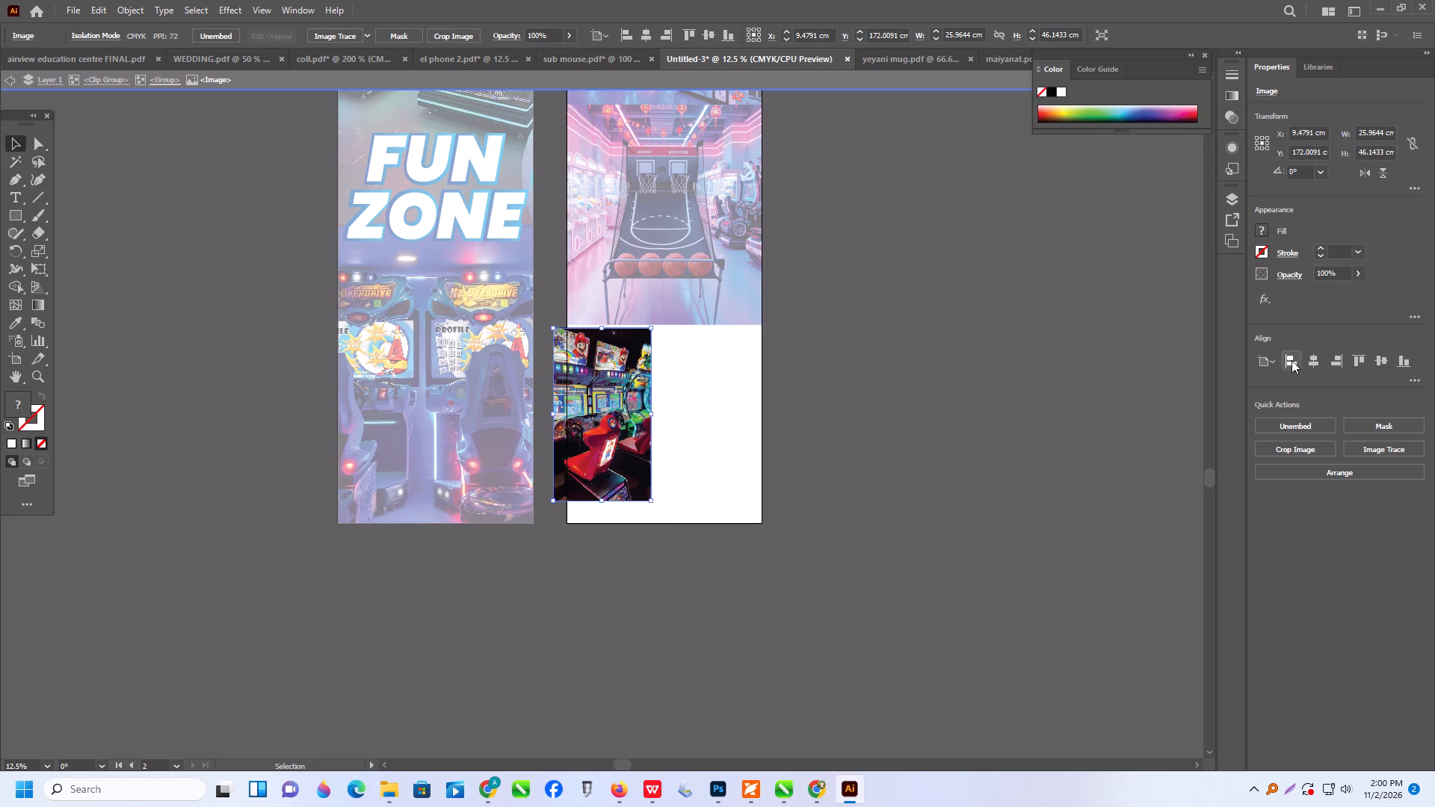
left_click_drag(664, 504, 777, 599, "shift")
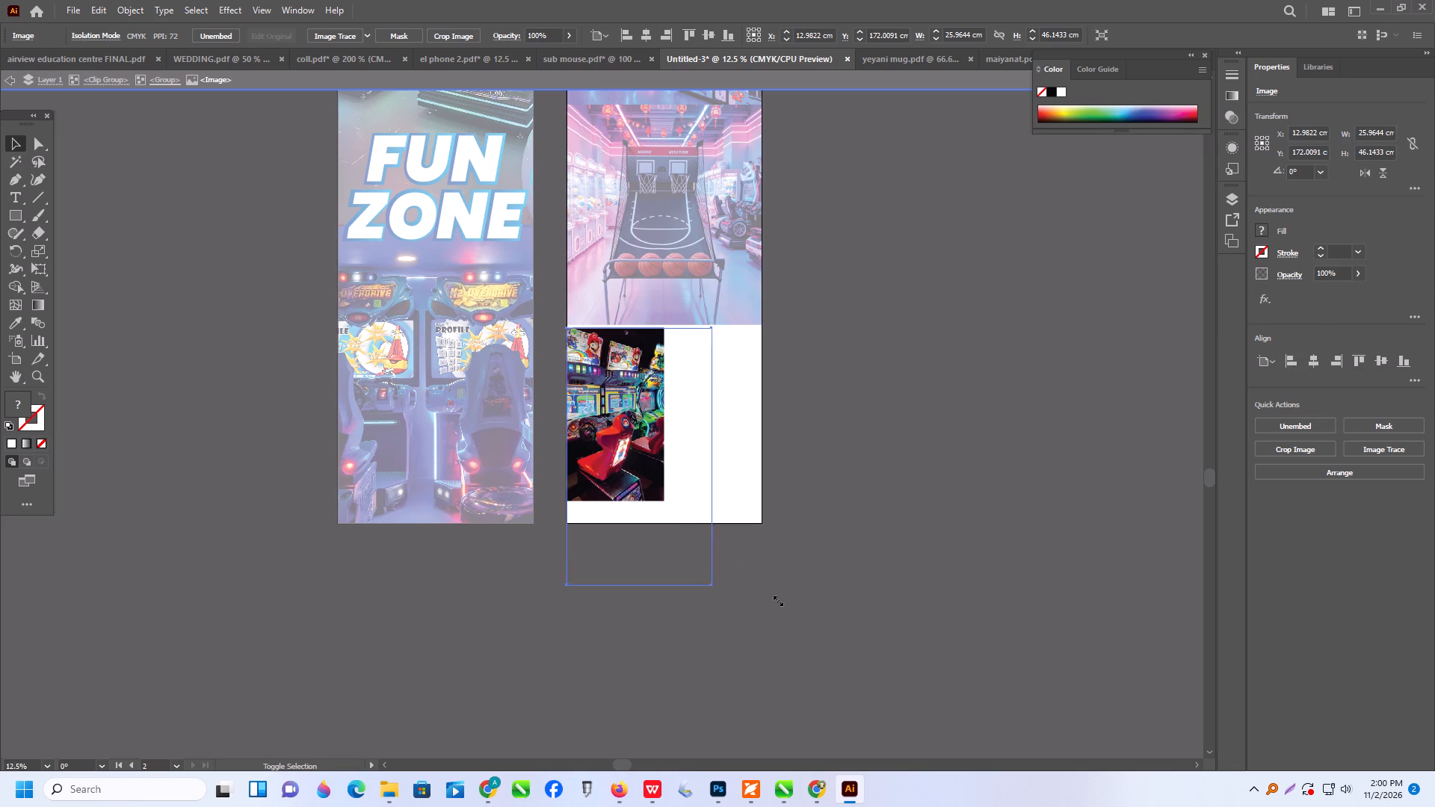
Enlarge the Mario arcade photo proportionally to about 55 × 98 cm and move it up to cover the banner's bottom area.
left_click_drag(777, 599, 832, 643, "shift")
left_click_drag(615, 569, 623, 535)
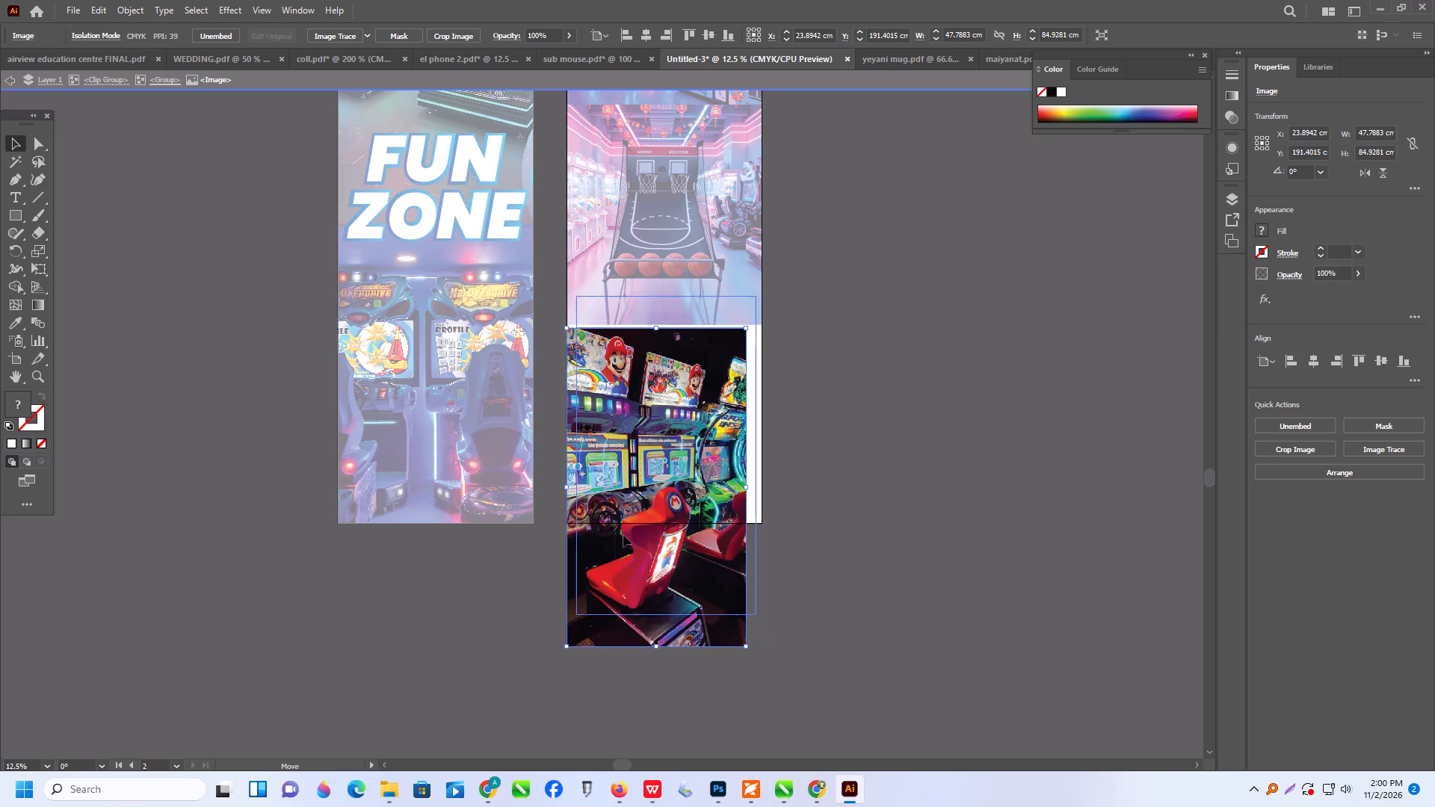
left_click_drag(623, 535, 617, 519)
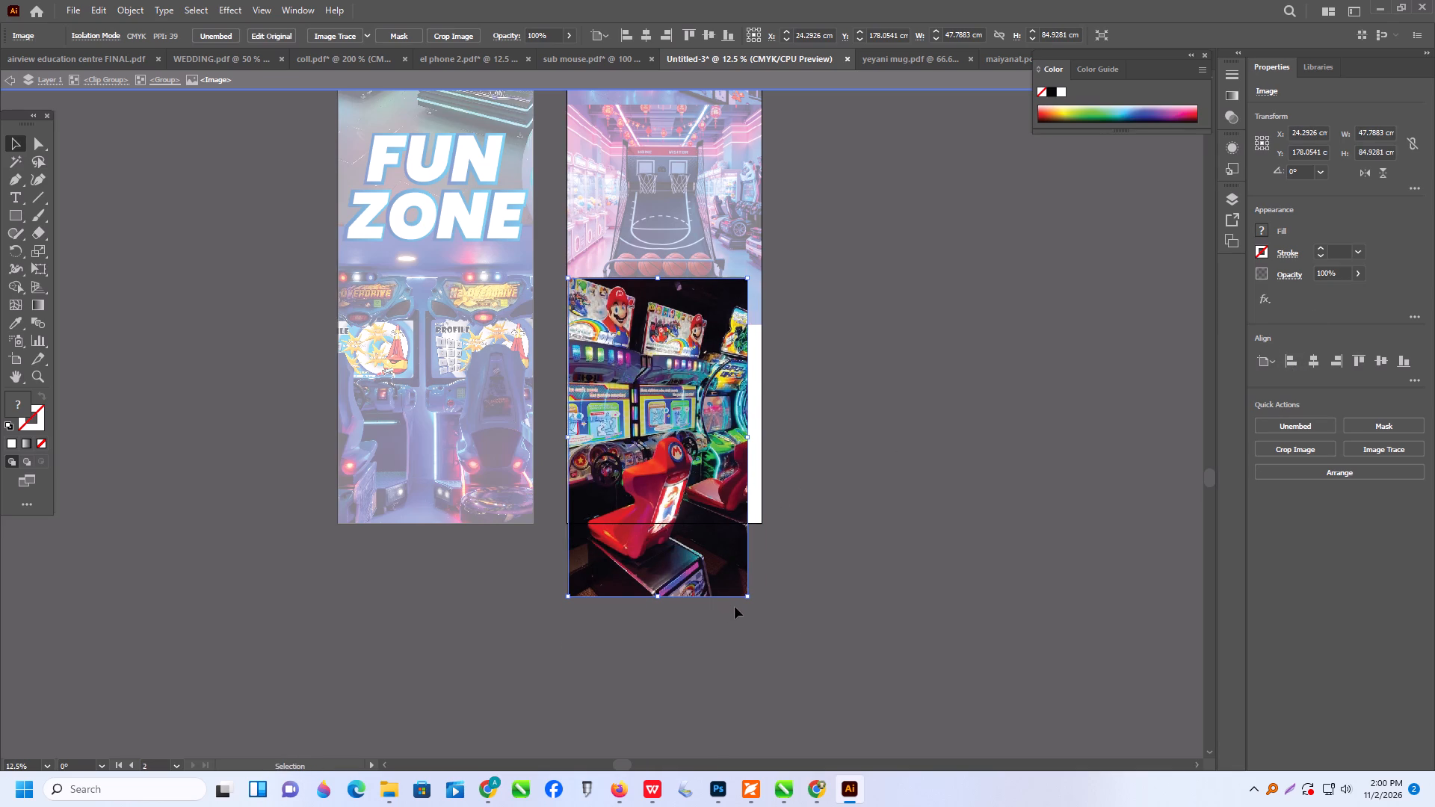
left_click_drag(666, 561, 664, 519)
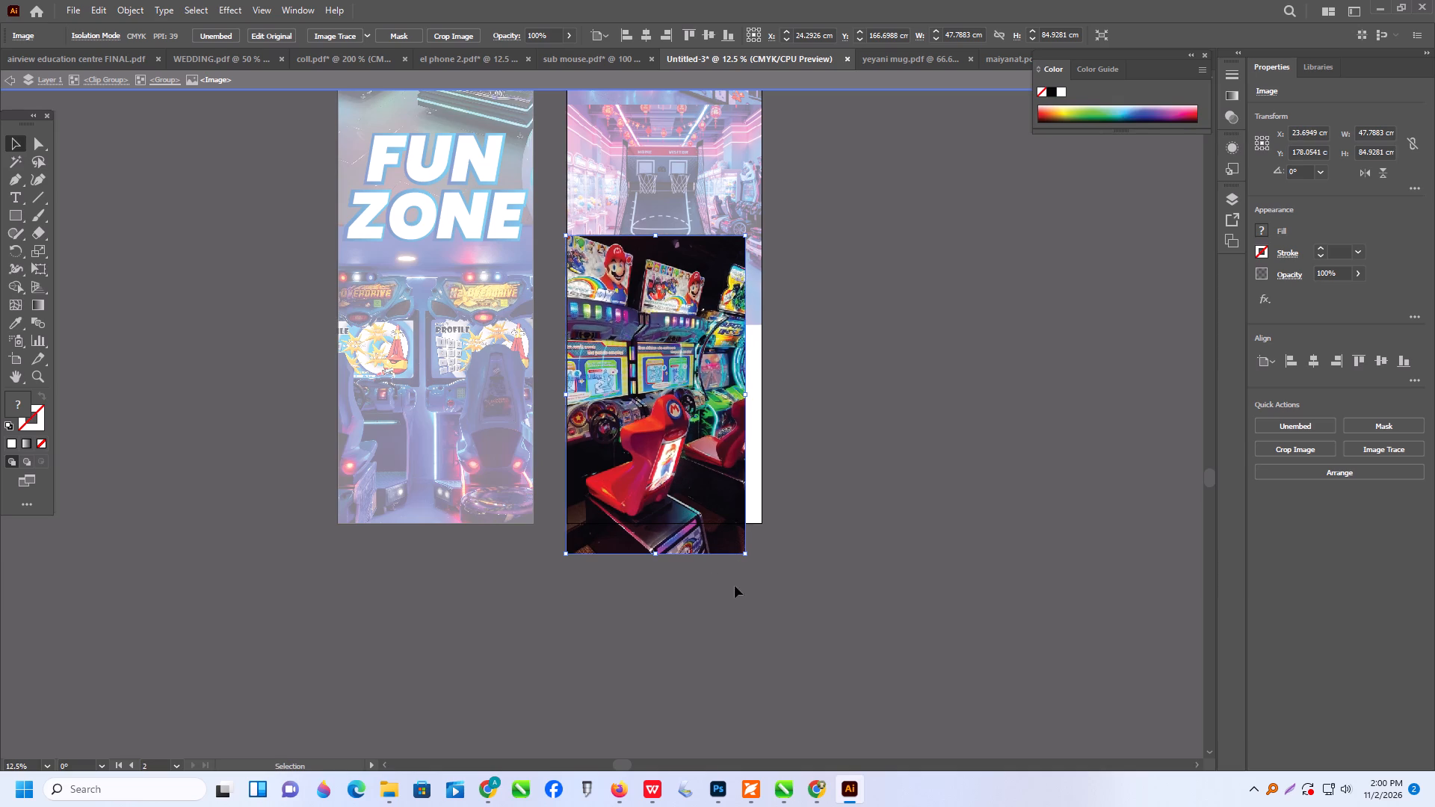
left_click_drag(748, 555, 785, 599, "shift")
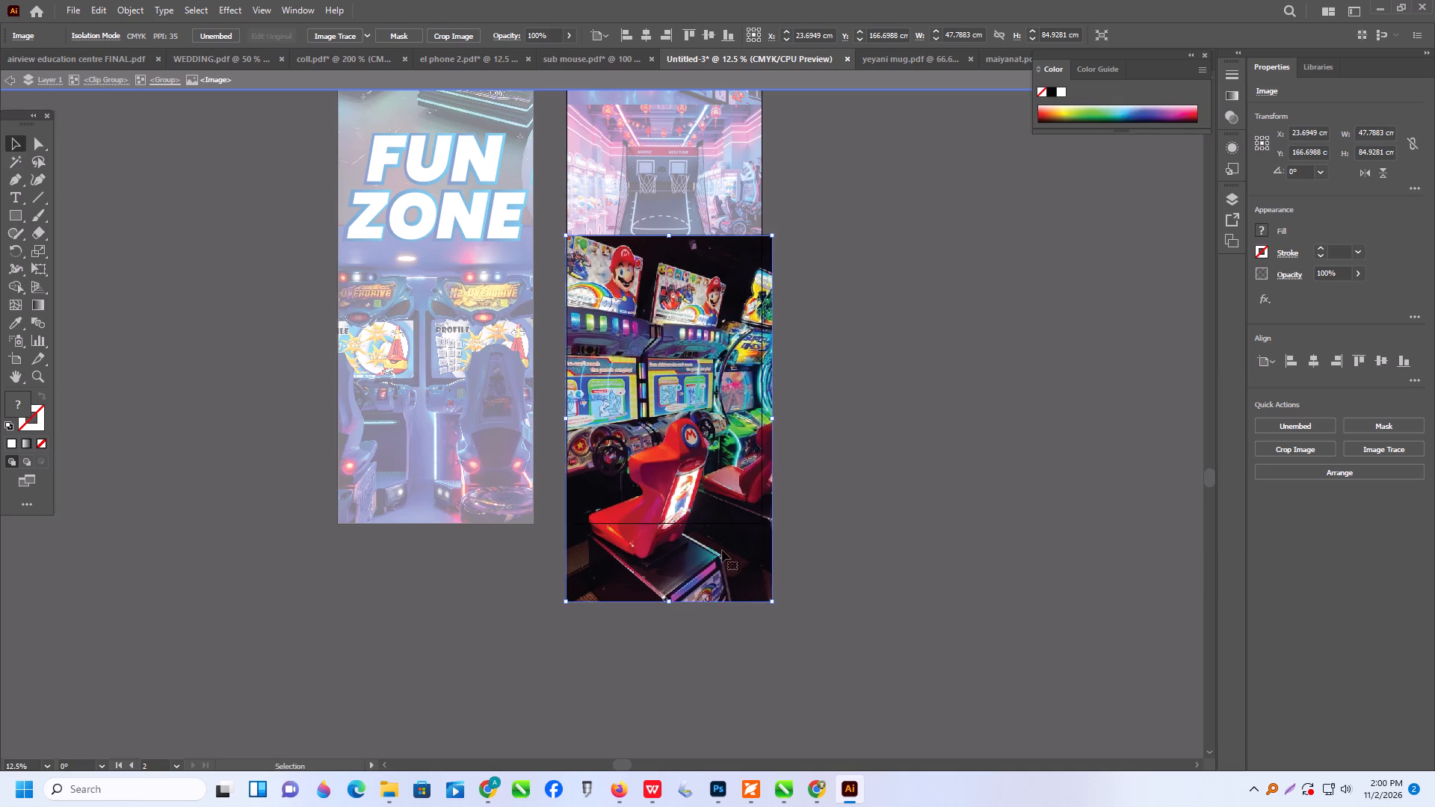
left_click_drag(721, 549, 721, 535)
Check the enlarged Mario arcade photo's sharpness, switch to Chrome, copy the pin's image and go to the Picsart image upscaler.
scroll(688, 329, "up", 4)
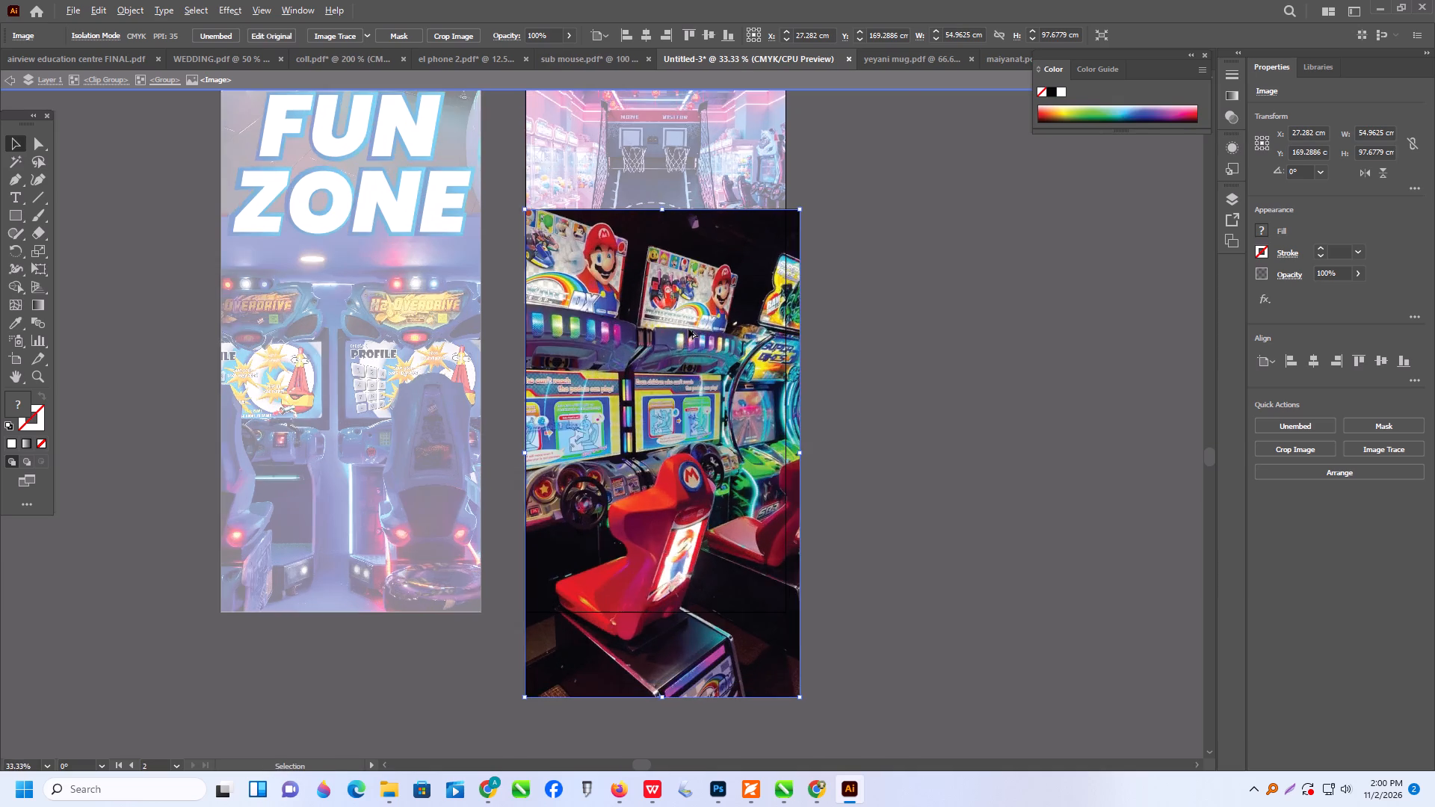
scroll(704, 359, "up", 3, "alt")
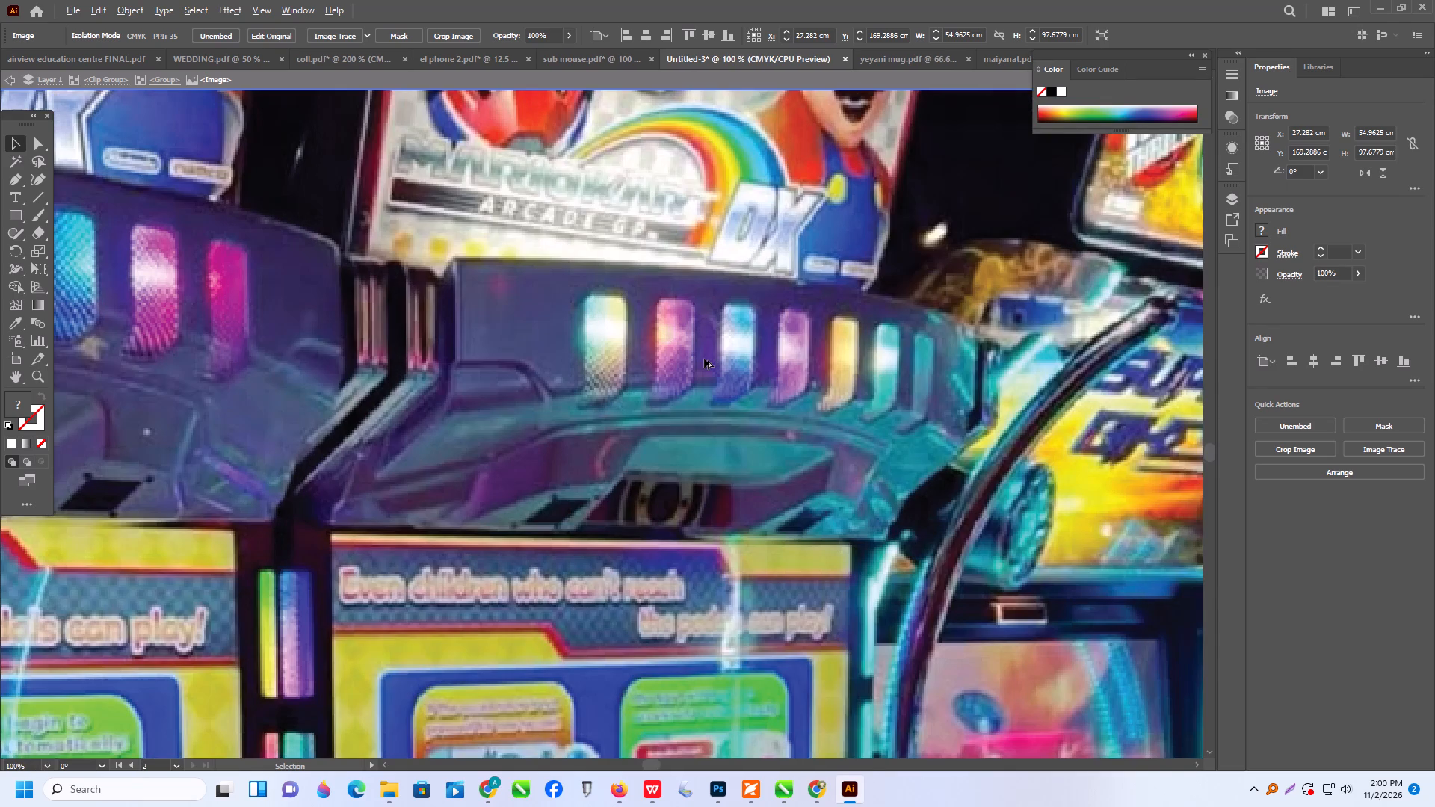
scroll(704, 359, "down", 5, "alt")
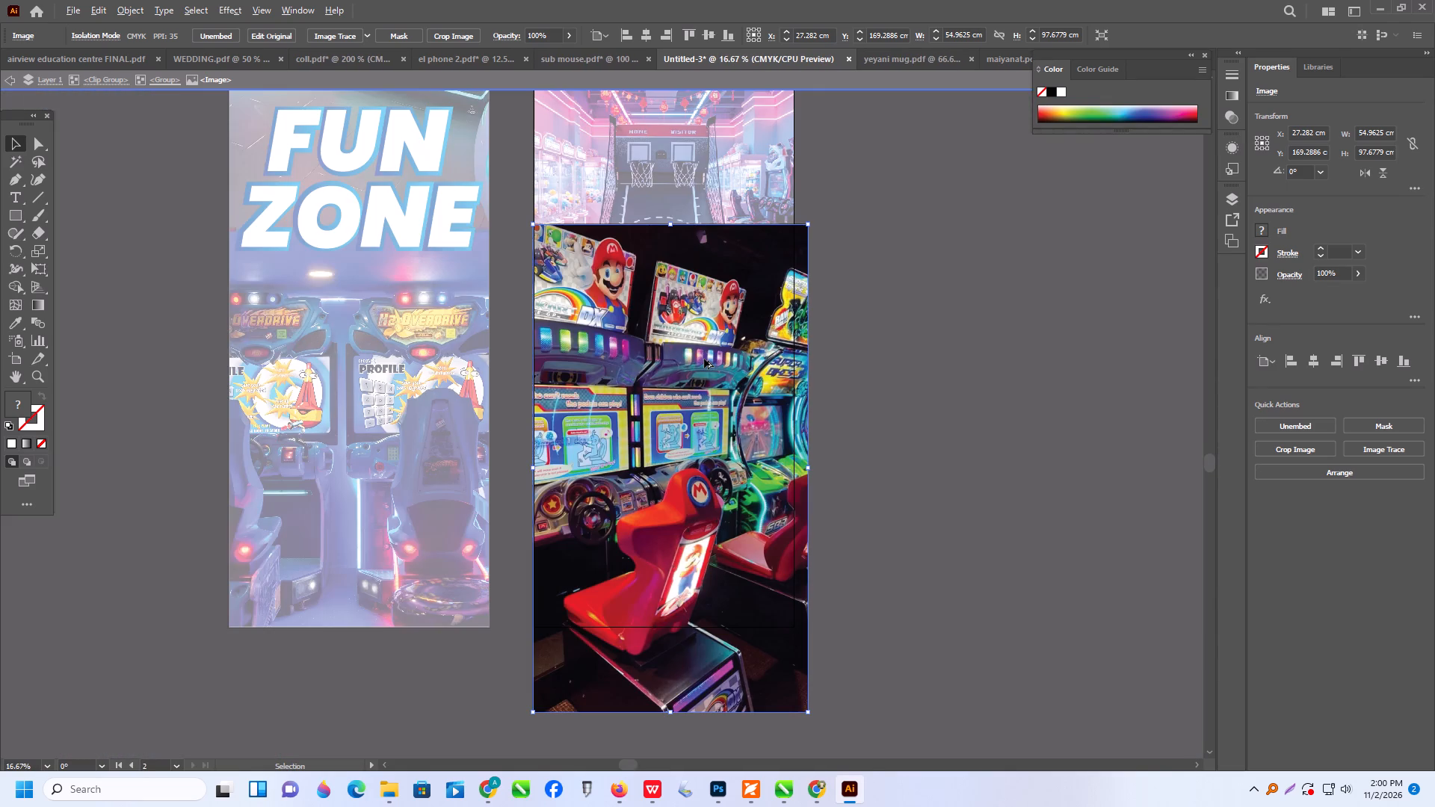
left_click(502, 787)
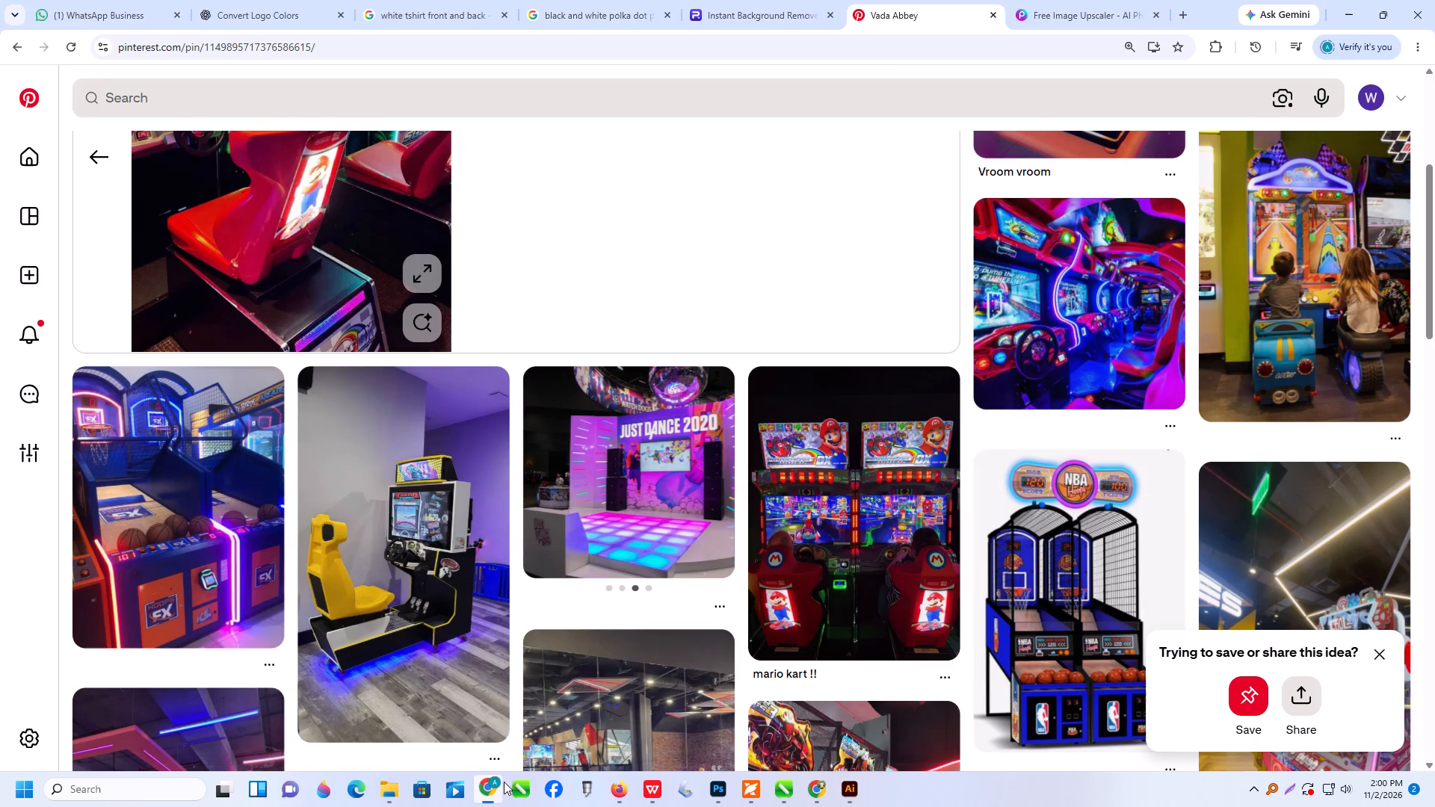
scroll(1085, 379, "up", 1)
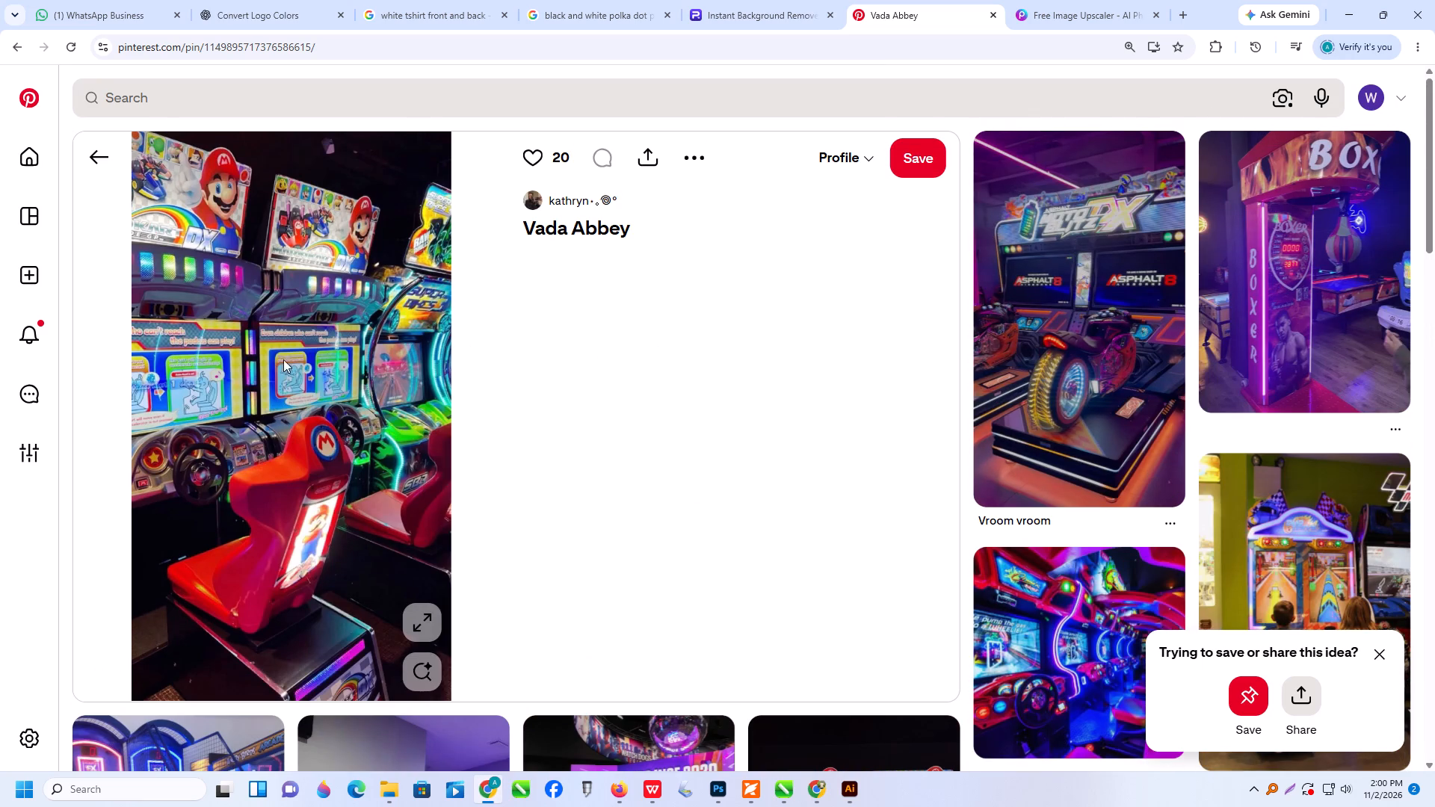
right_click(263, 359)
left_click_drag(342, 421, 351, 417)
left_click(1046, 10)
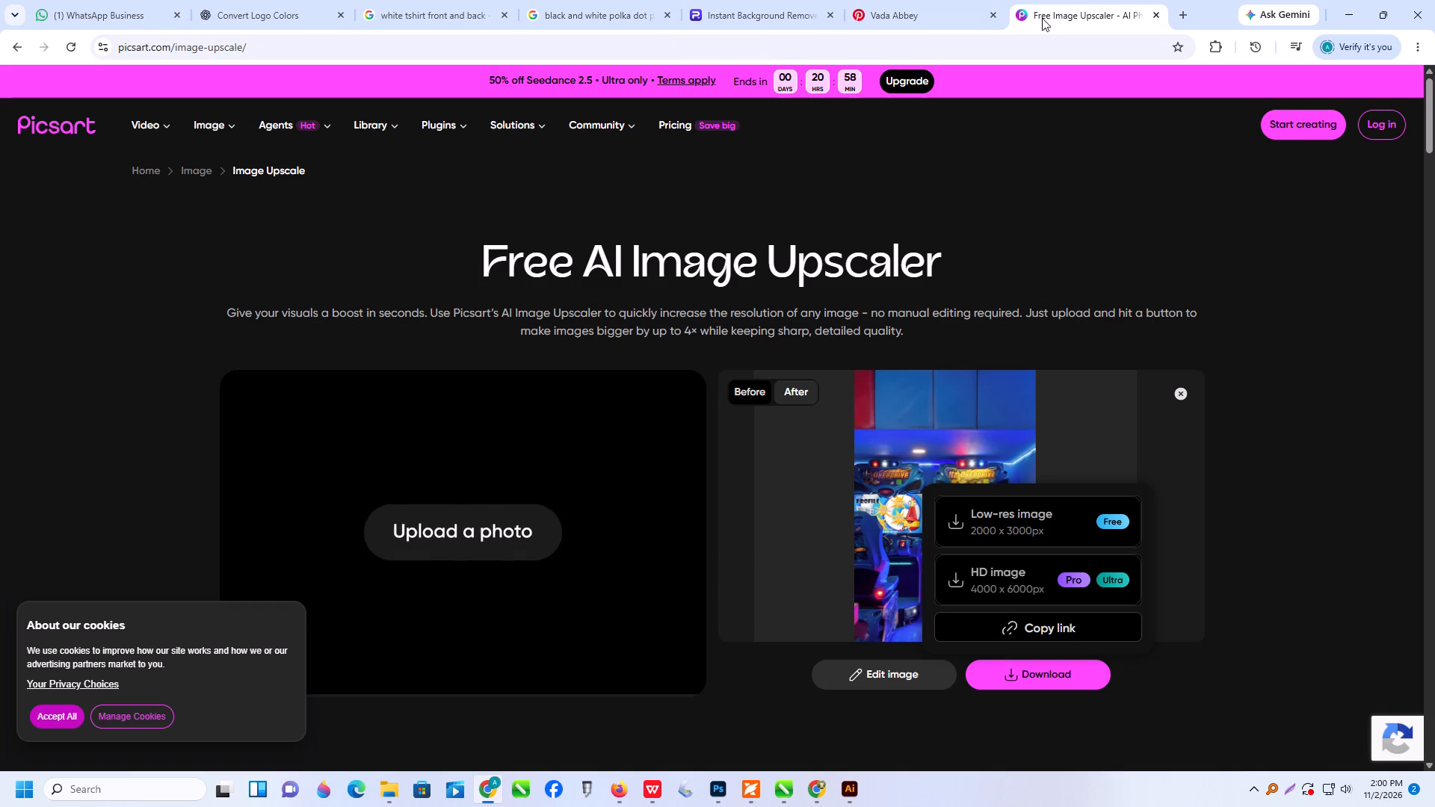
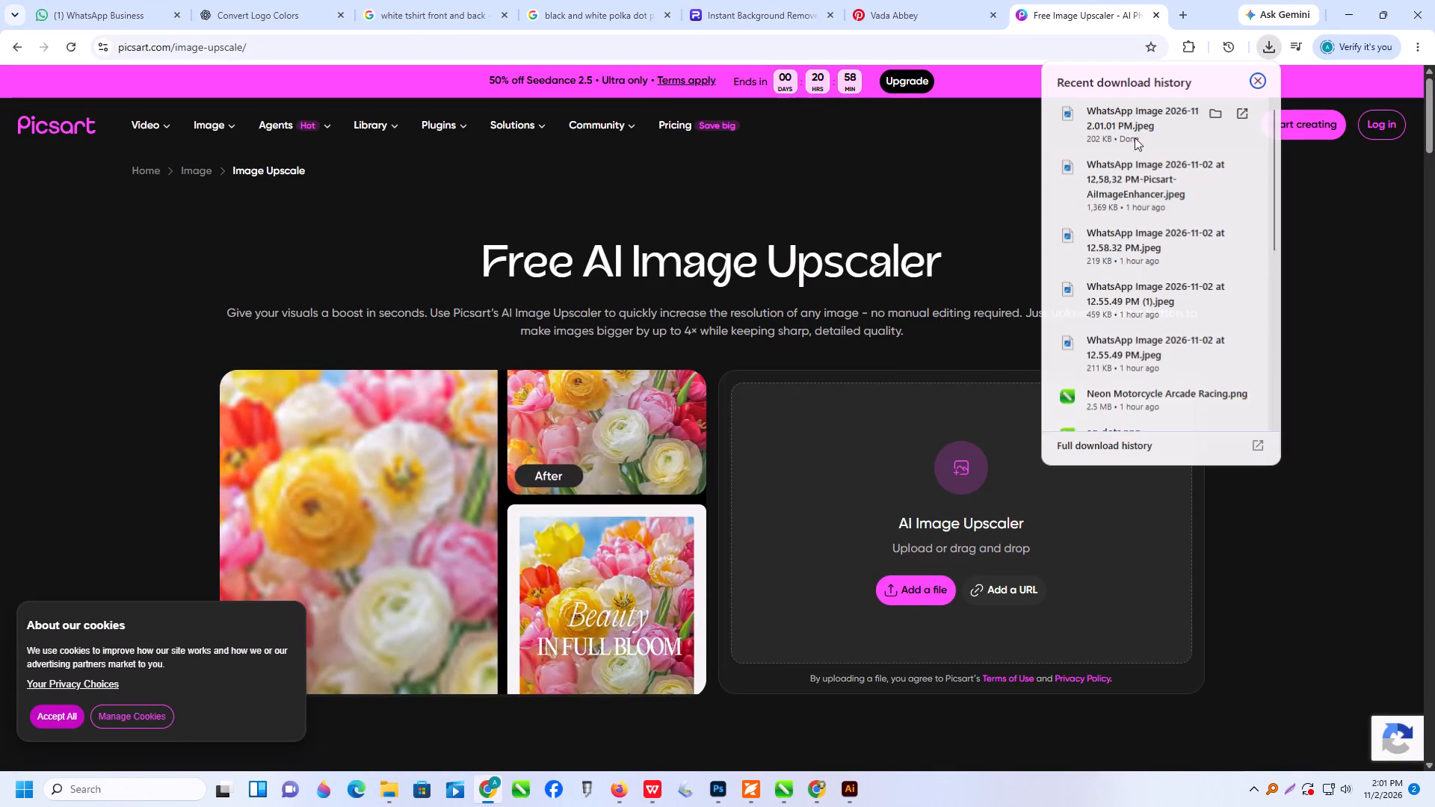
Upload the newest downloaded WhatsApp image of the Mario arcade to Picsart's AI Image Upscaler and download the free low-res 1472 x 2616px result.
left_click_drag(1117, 126, 960, 528)
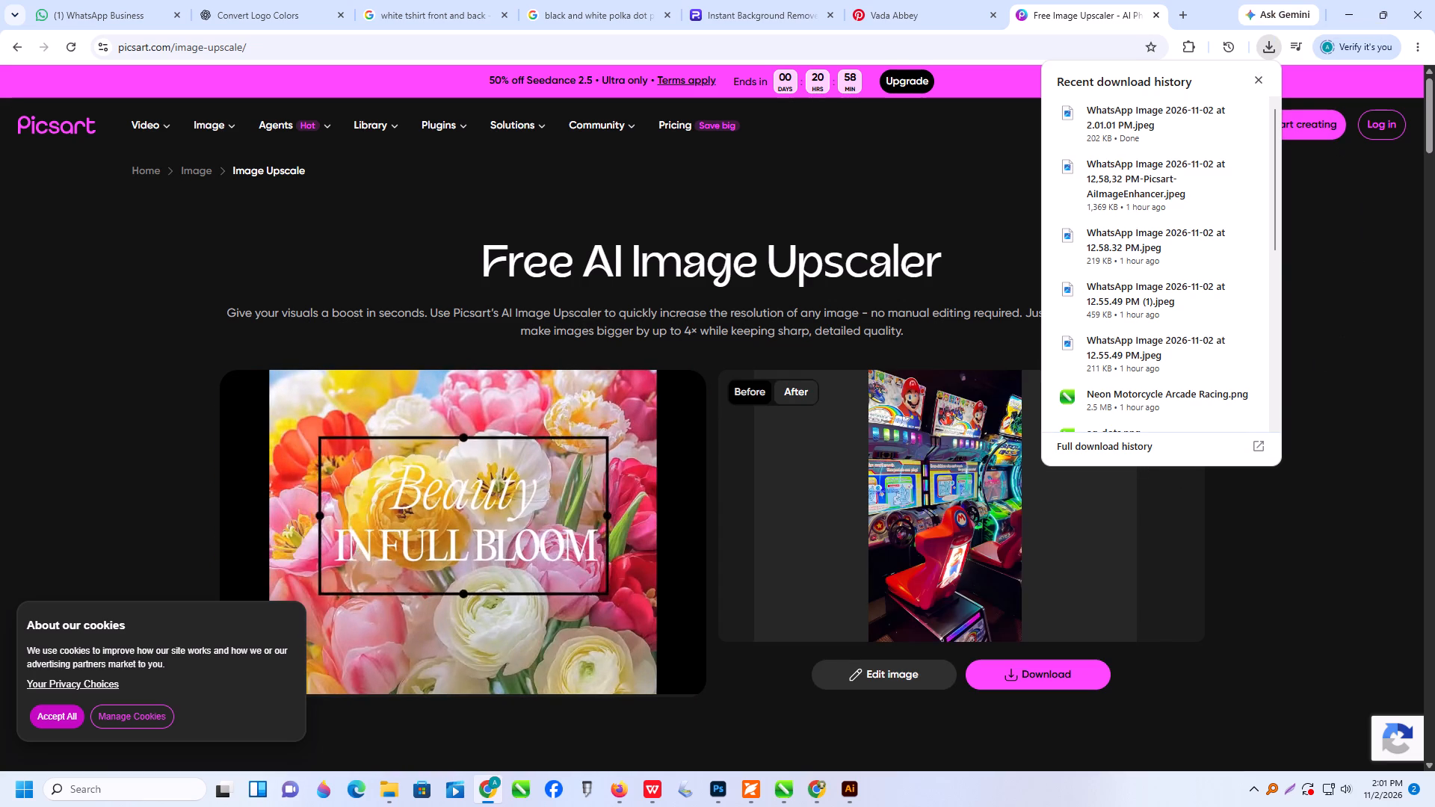
left_click_drag(1042, 672, 1042, 682)
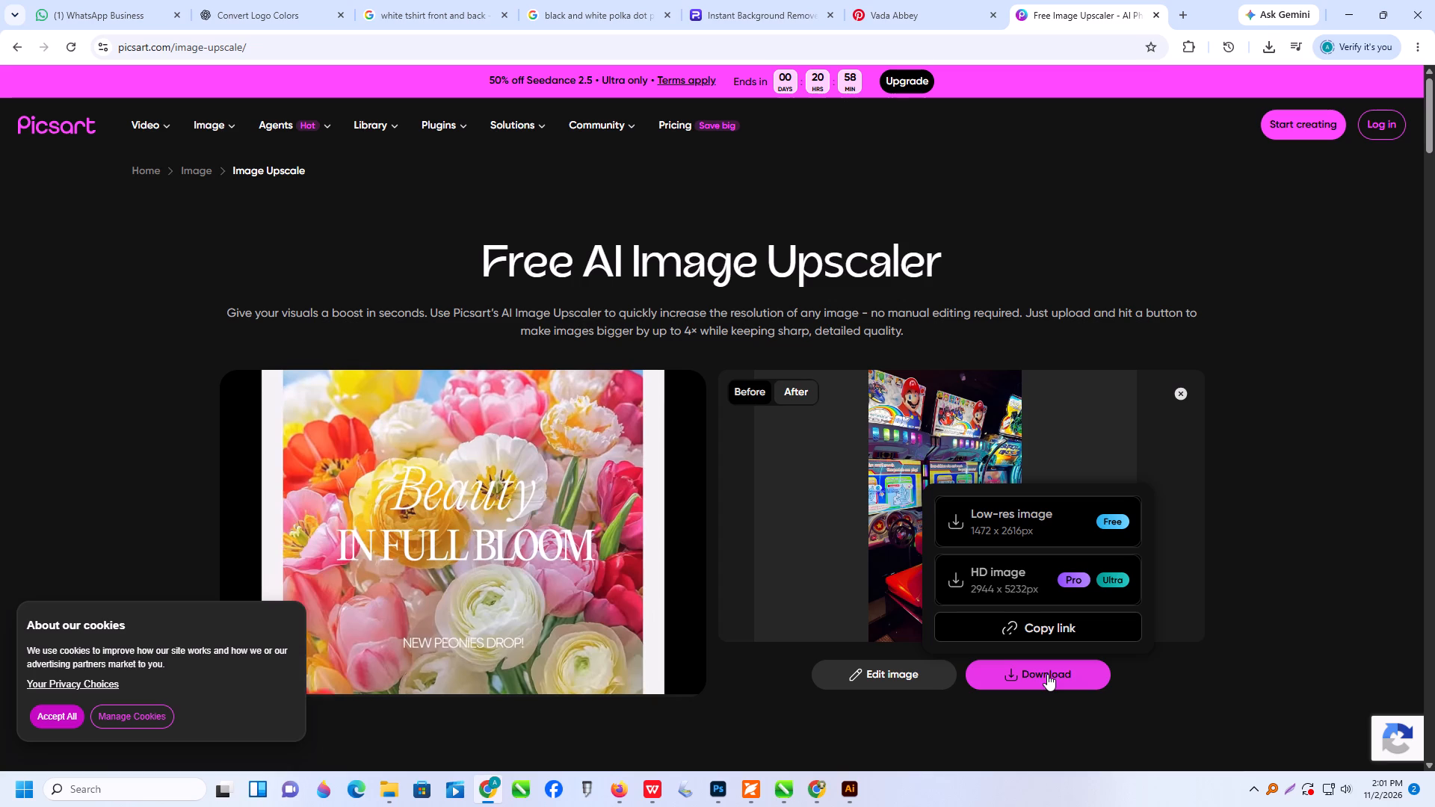
left_click(1047, 674)
left_click(1047, 670)
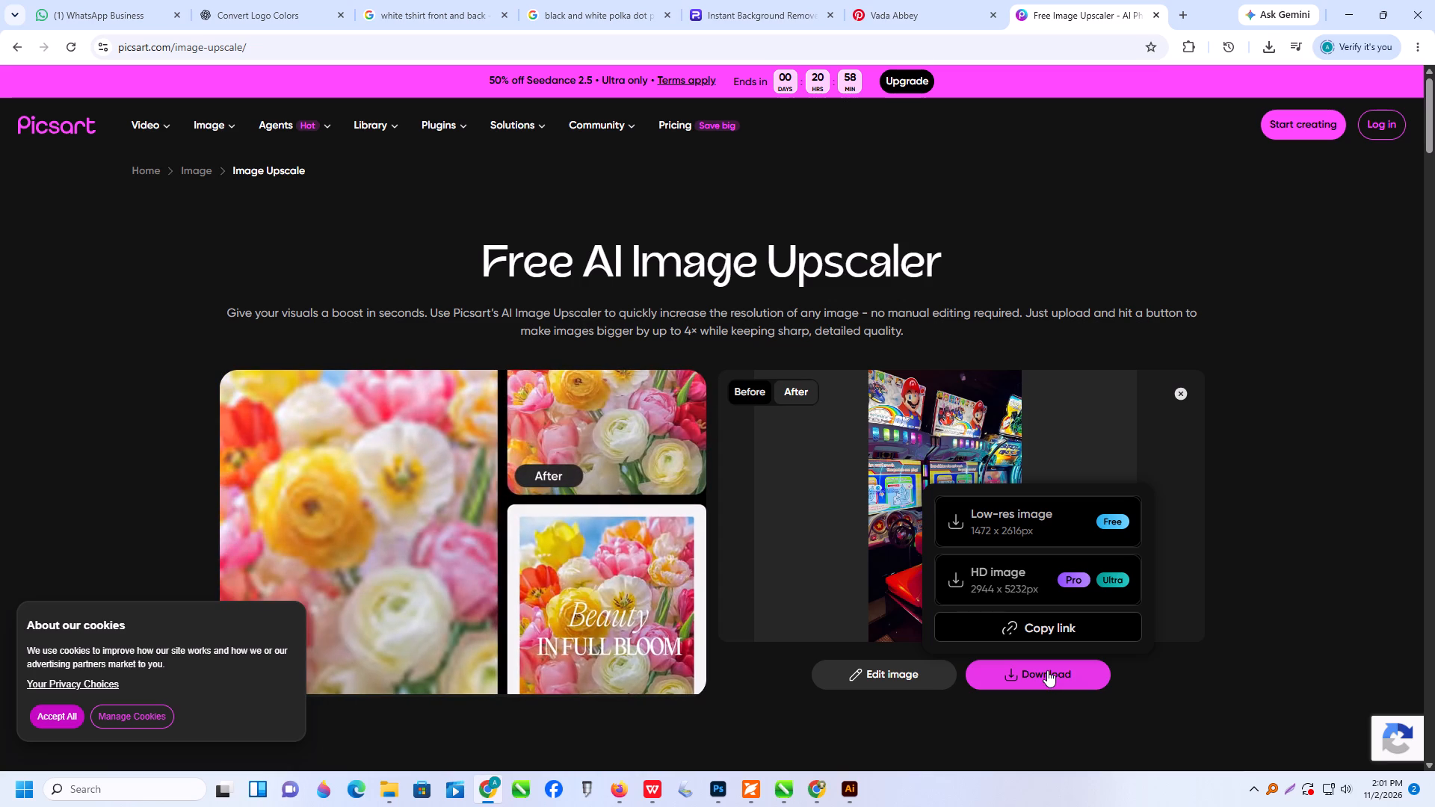
left_click(1125, 522)
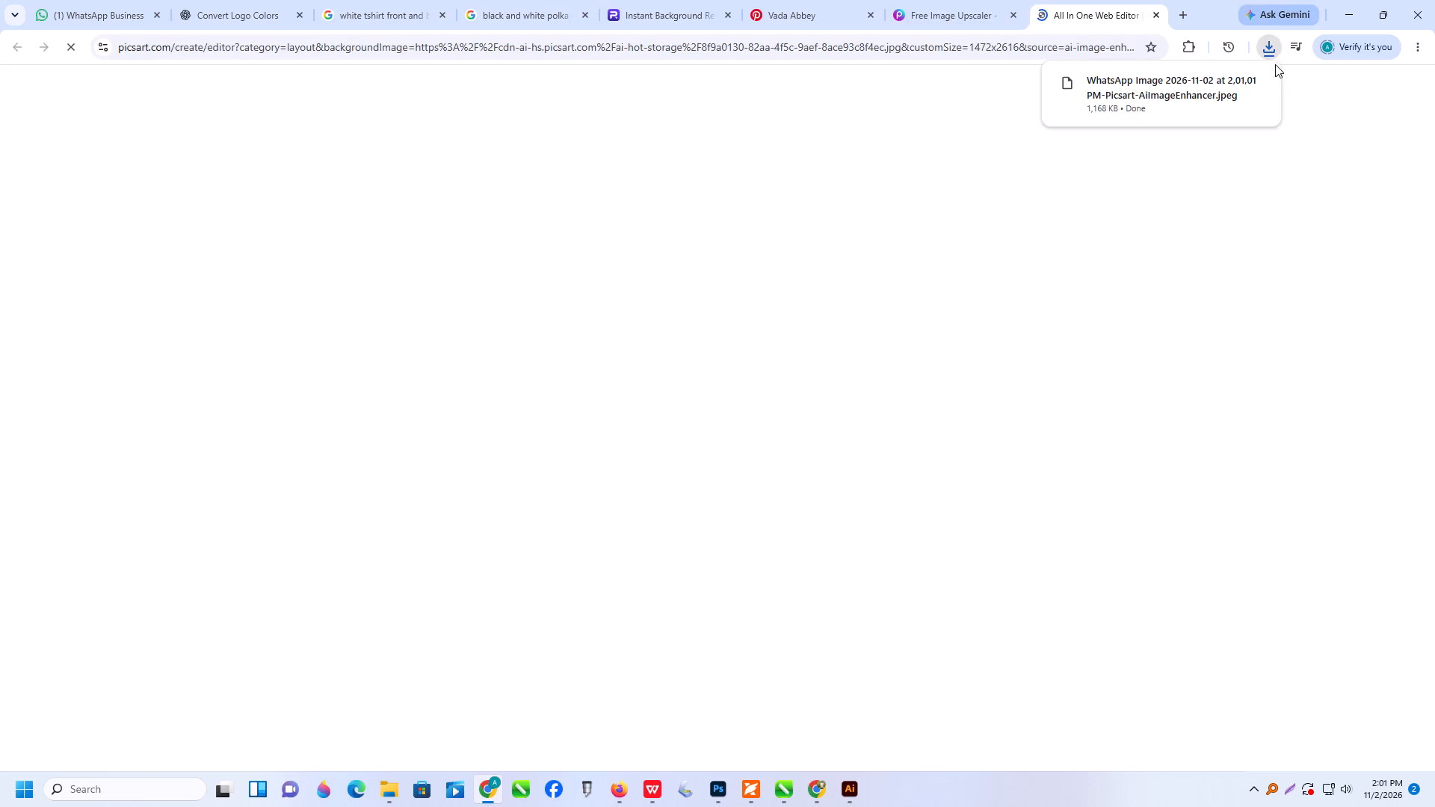
left_click(902, 428)
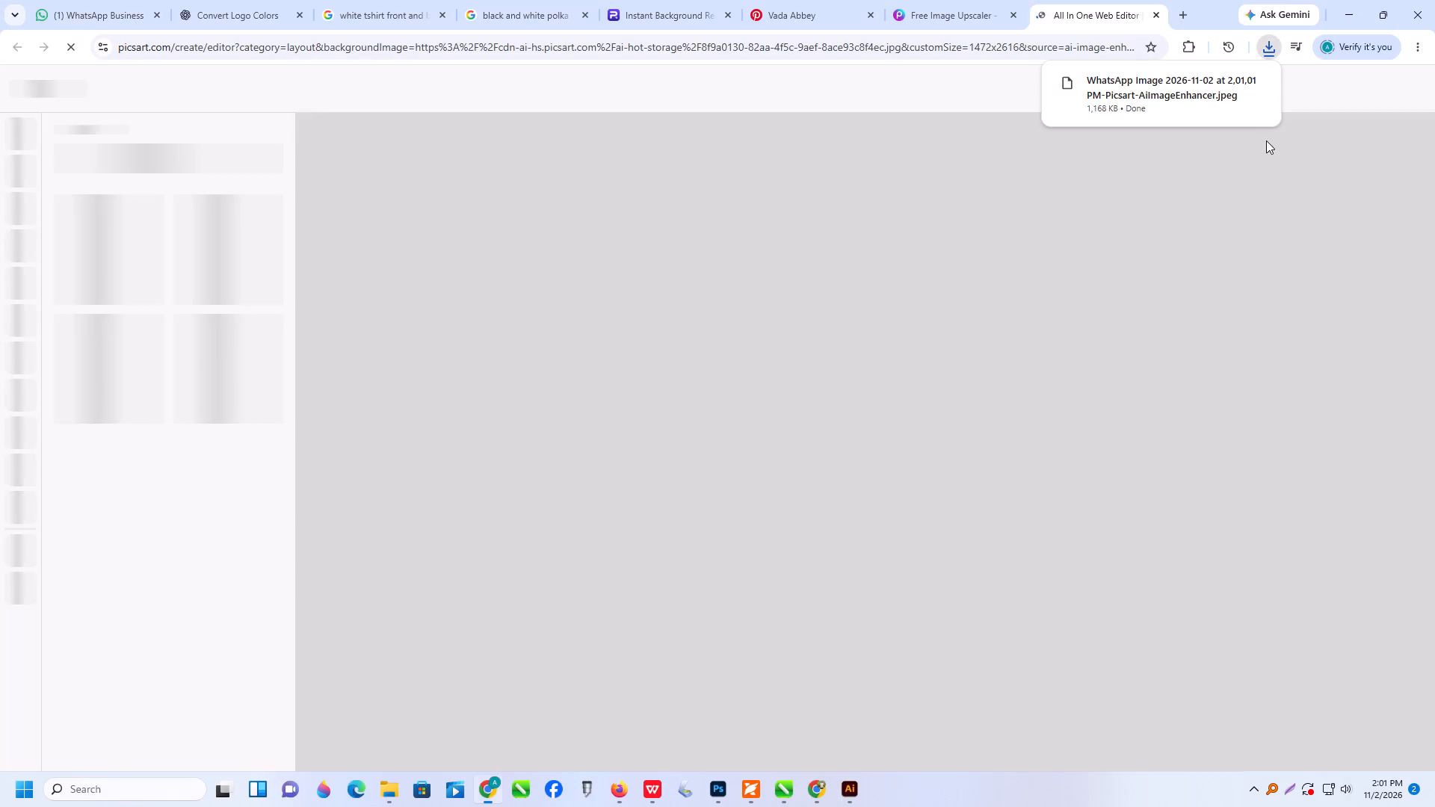
Locate the upscaled Mario arcade JPEG in the Downloads folder and place it into the open Illustrator banner document.
left_click(1387, 6)
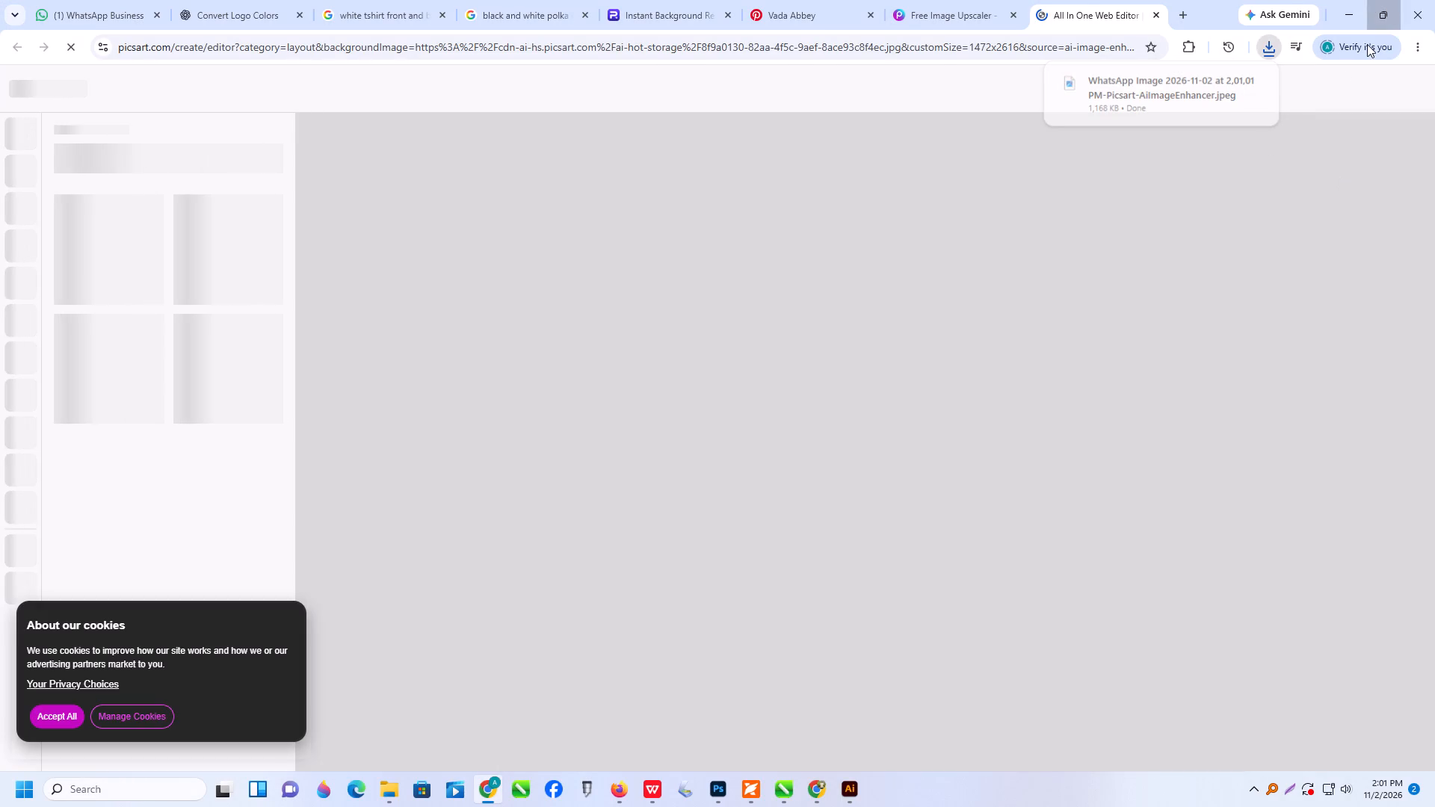
left_click(936, 75)
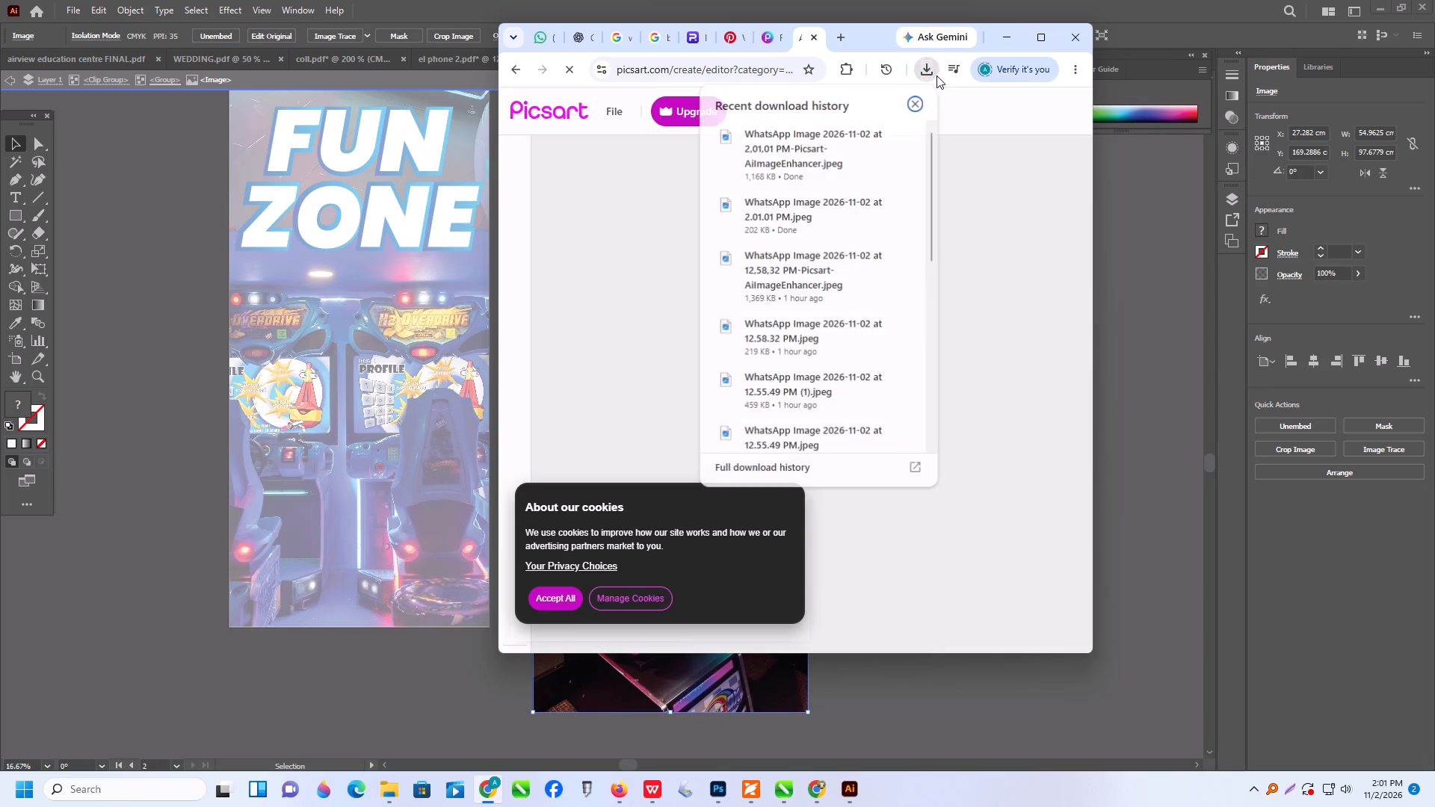
left_click(870, 144)
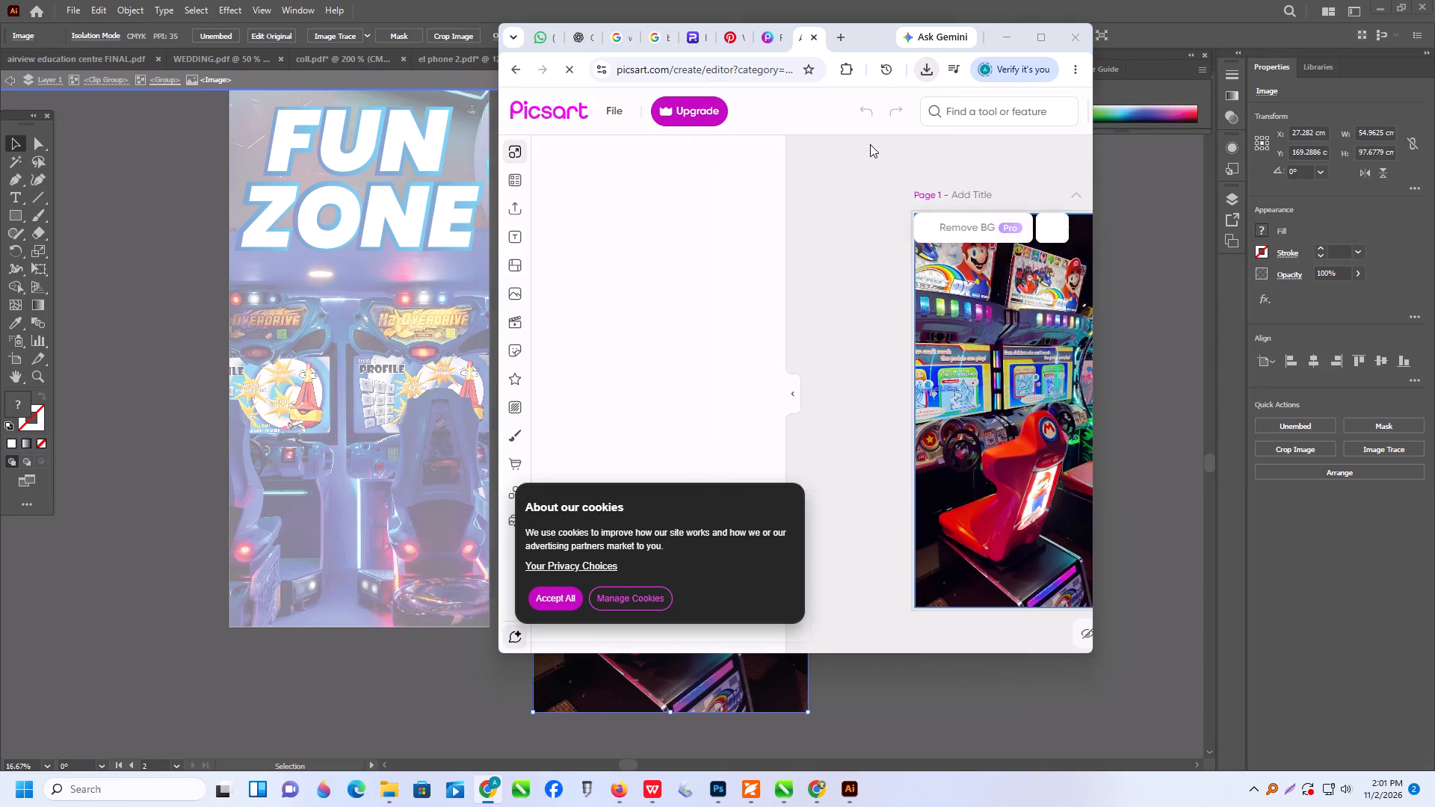
left_click(1070, 202)
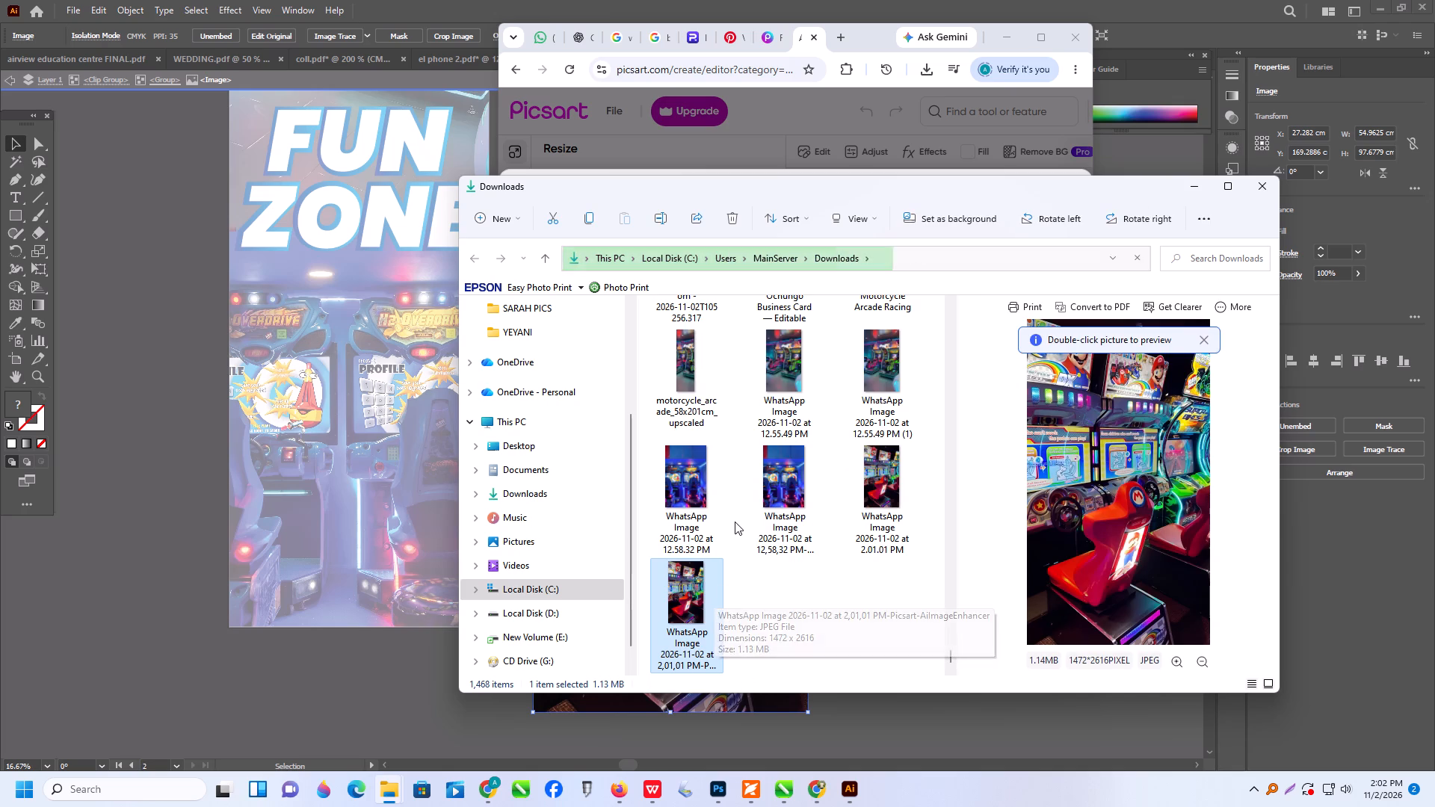
left_click_drag(687, 598, 661, 629)
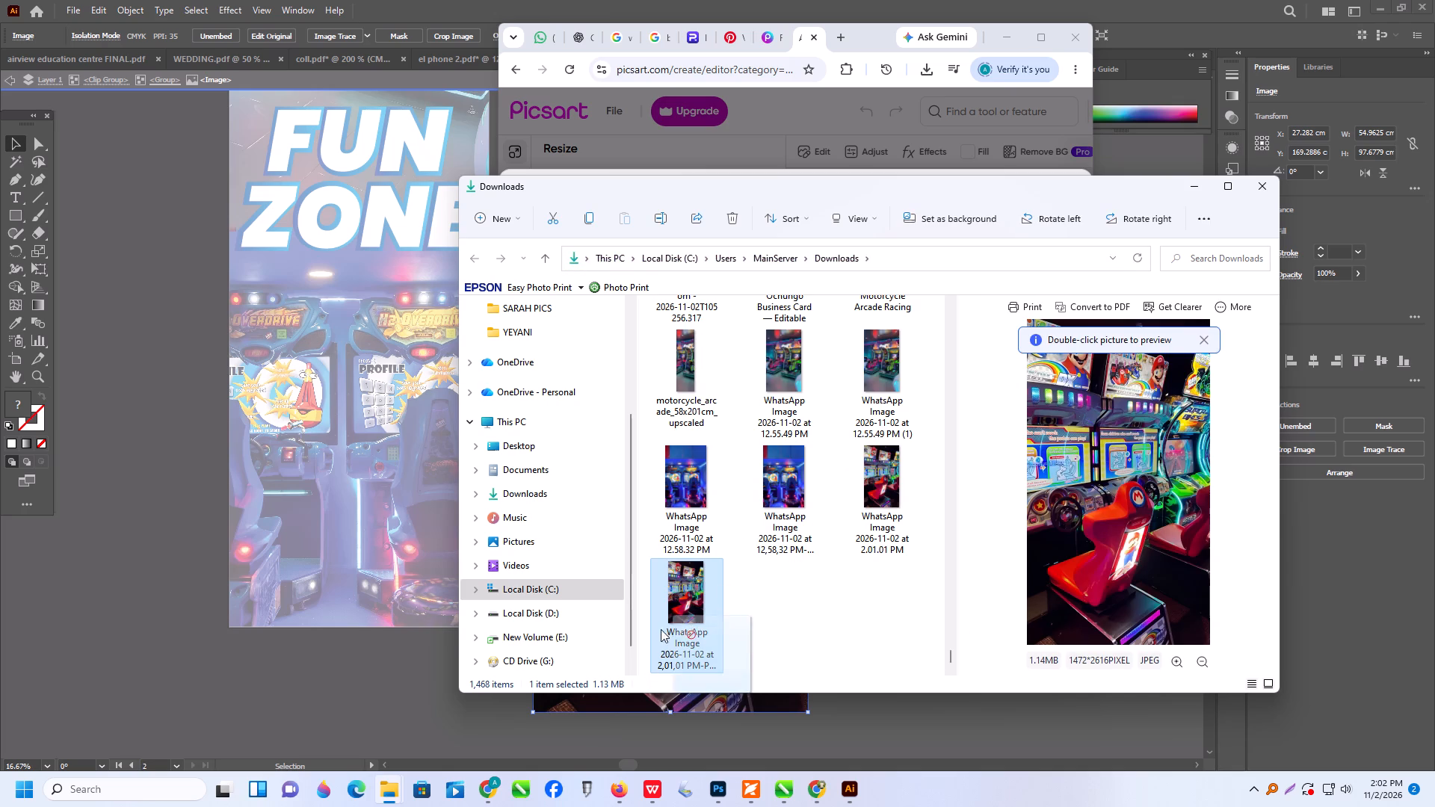
left_click_drag(661, 629, 300, 649)
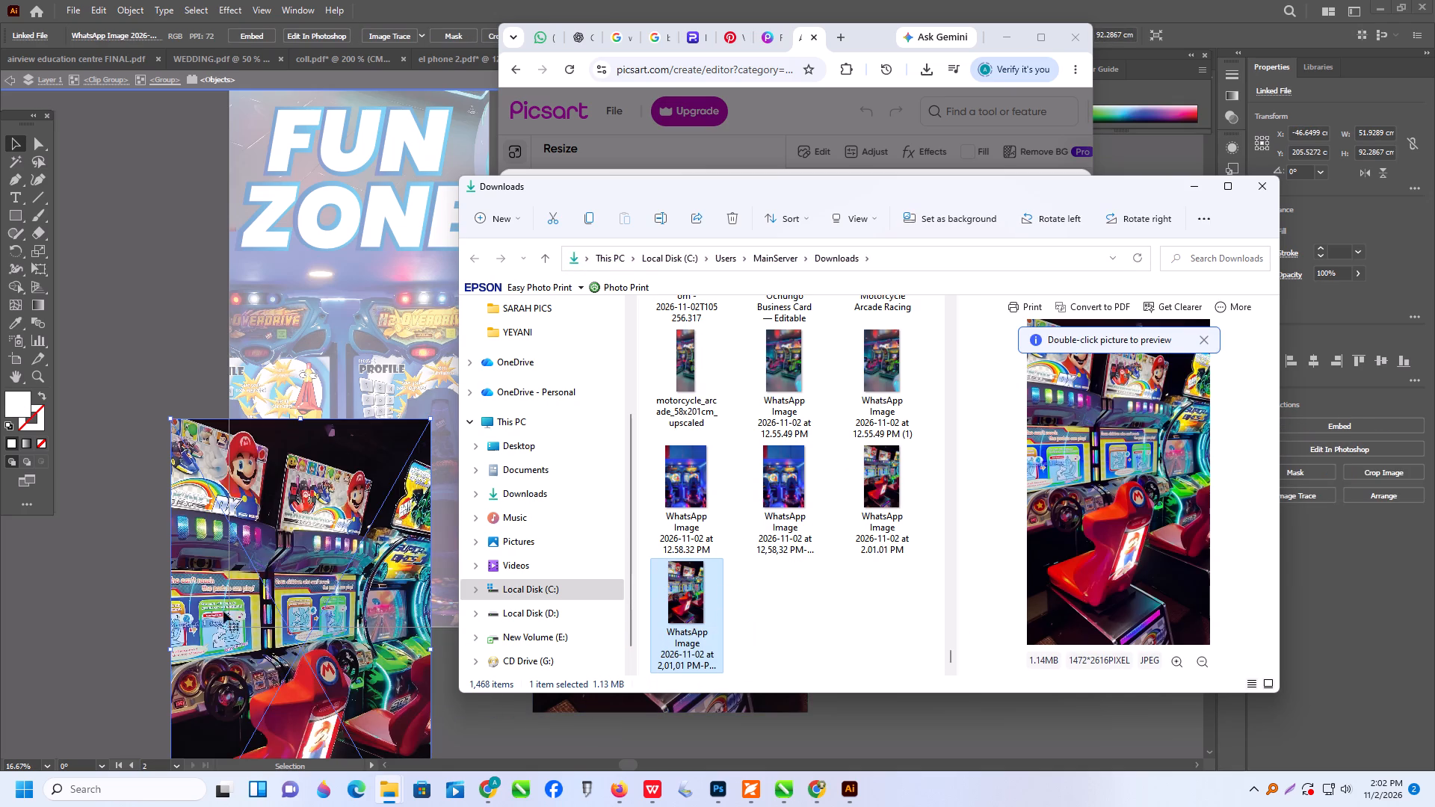
Delete the earlier pasted Mario image from the second banner's clipped group and move the upscaled photo into its place.
left_click(179, 569)
left_click(744, 510)
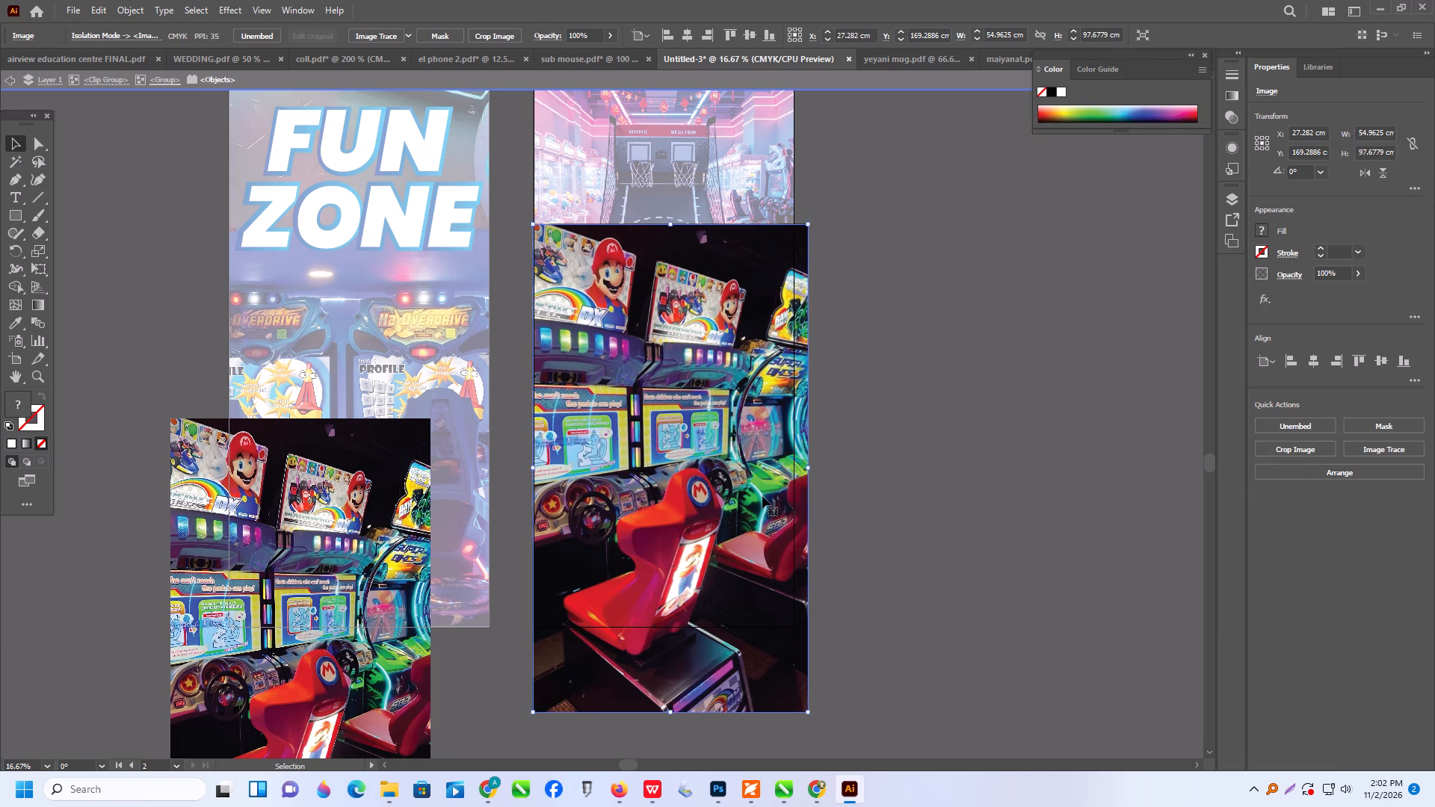
key("Delete")
left_click_drag(397, 615, 800, 503)
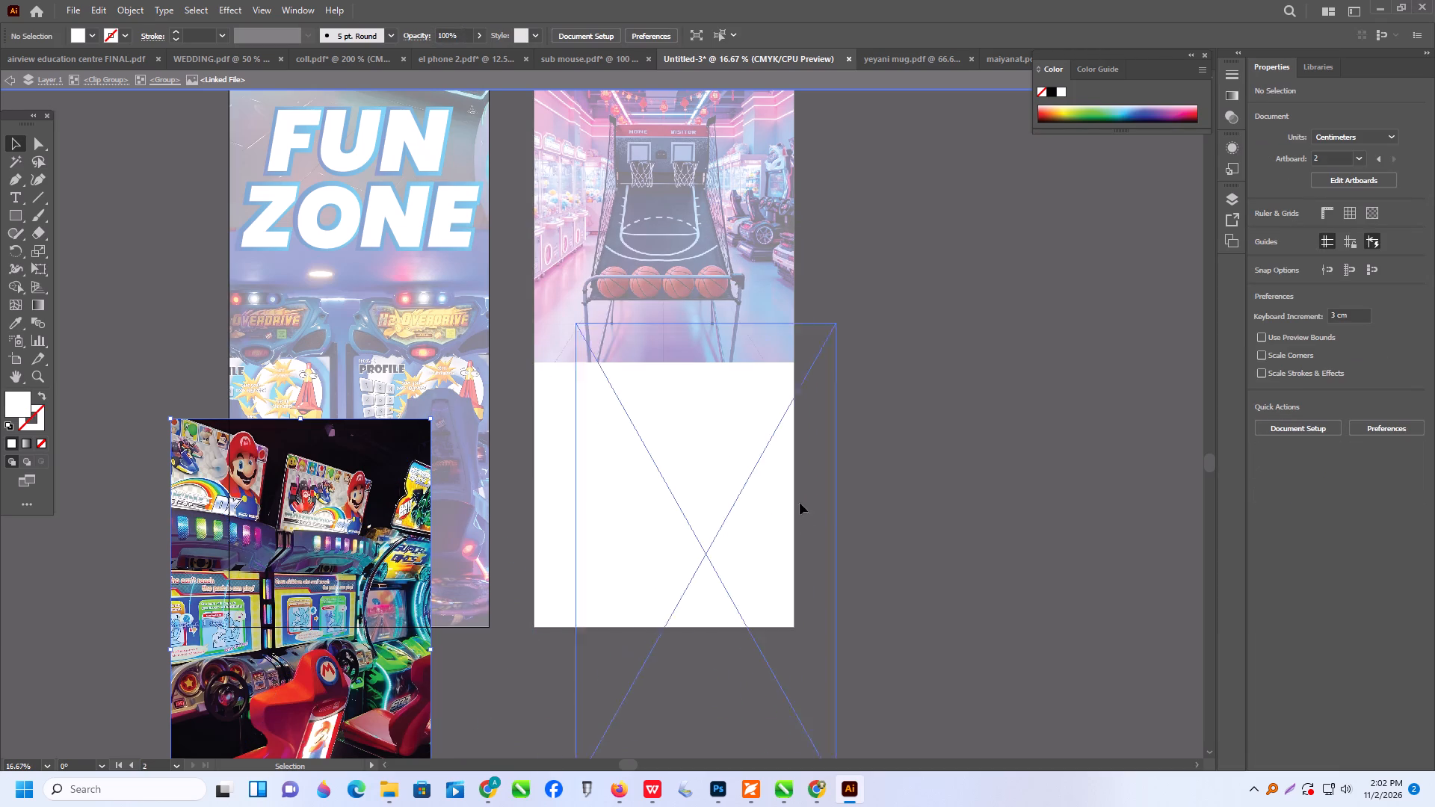
left_click_drag(800, 503, 758, 421)
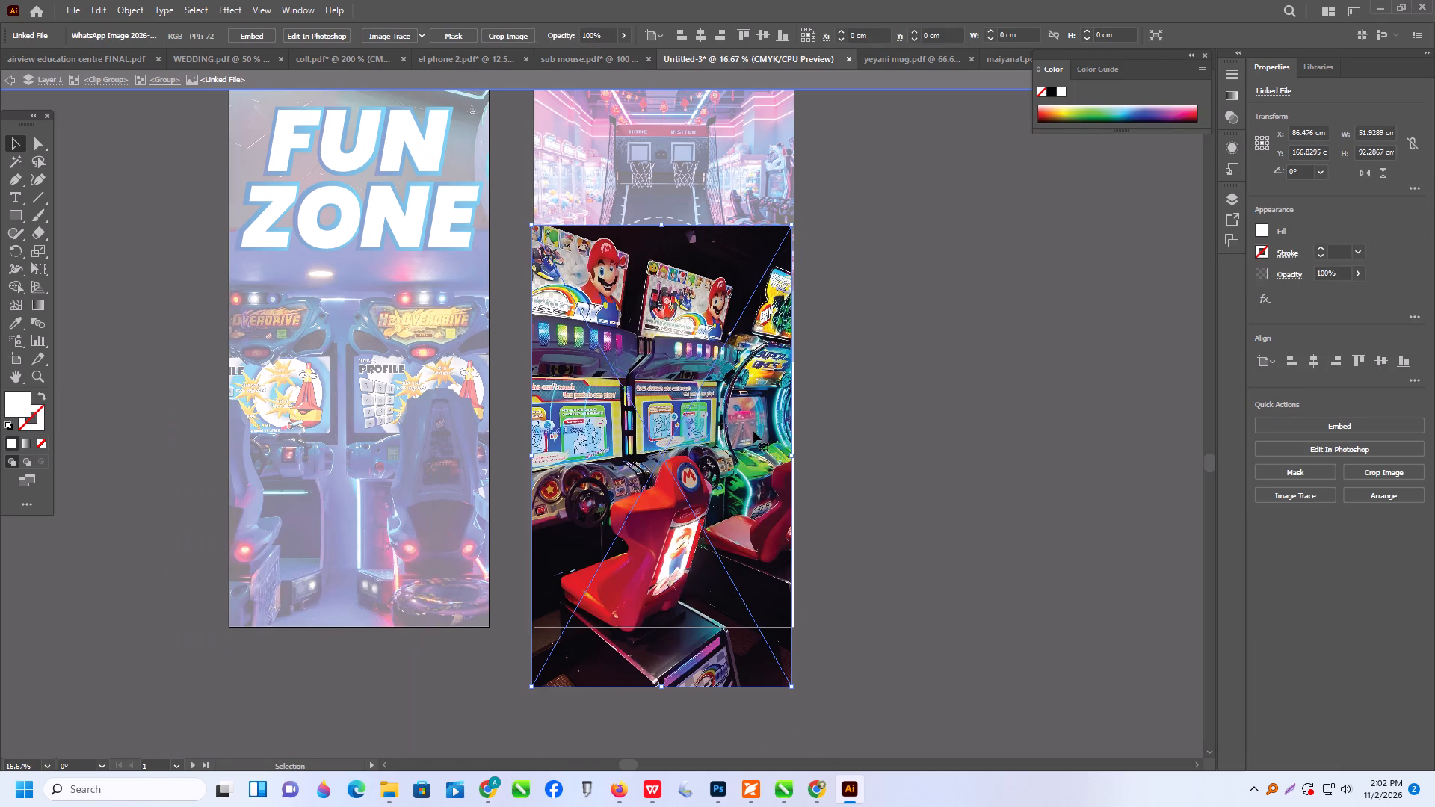
Examine the upscaled Mario photo's sharpness up close, especially the instruction panels and red racing seat.
scroll(748, 442, "up", 4, "alt")
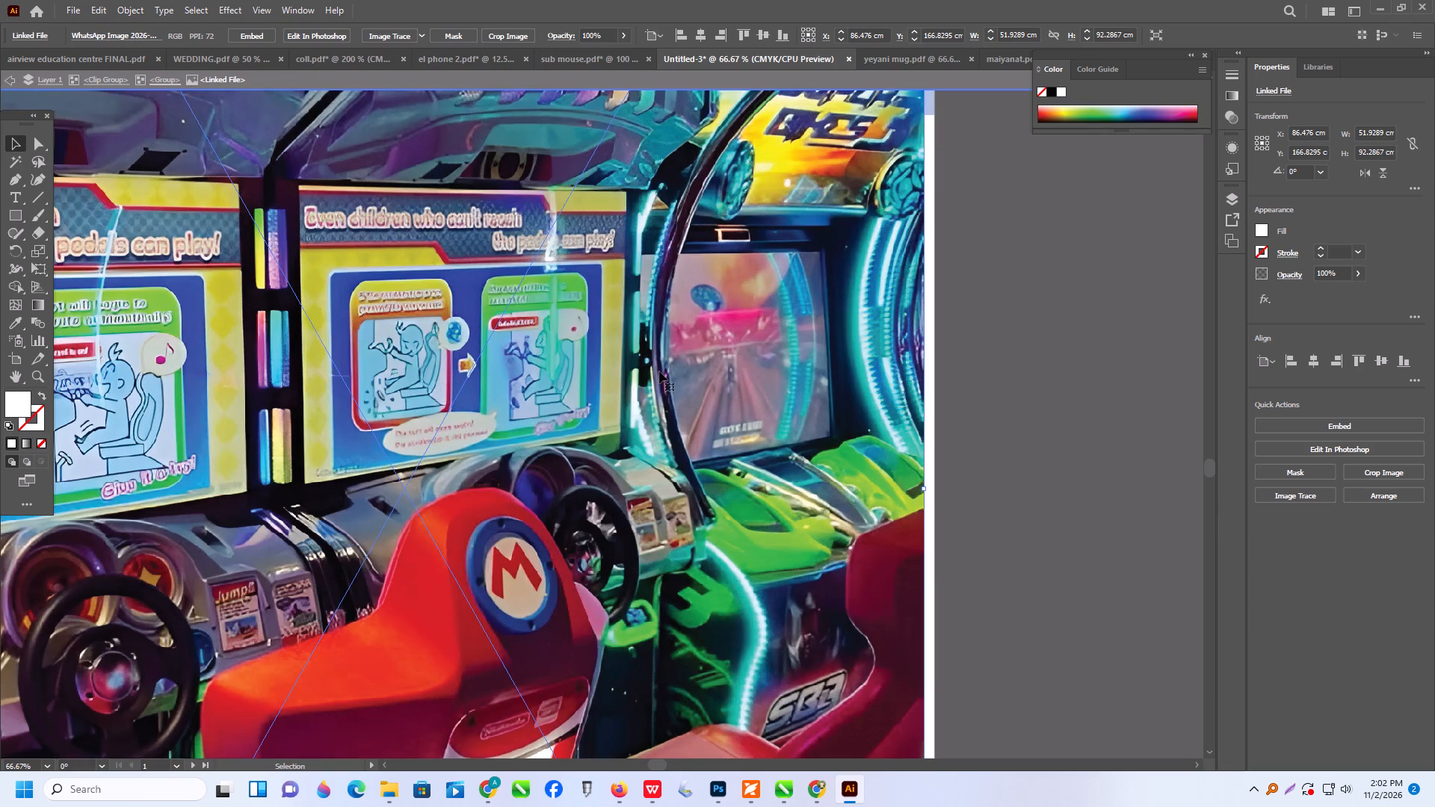
scroll(416, 303, "up", 2, "alt")
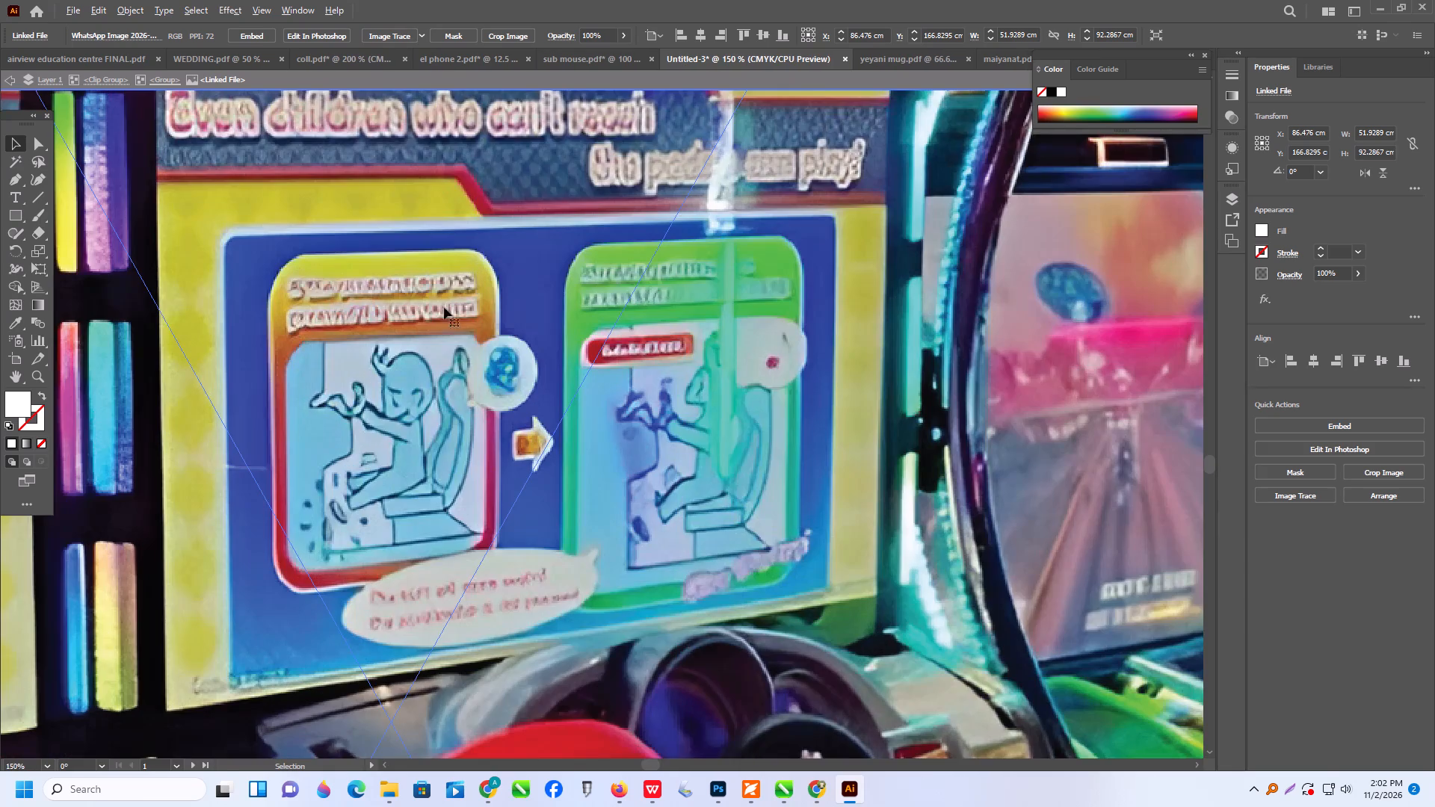
scroll(658, 338, "down", 8)
scroll(692, 321, "down", 3, "alt")
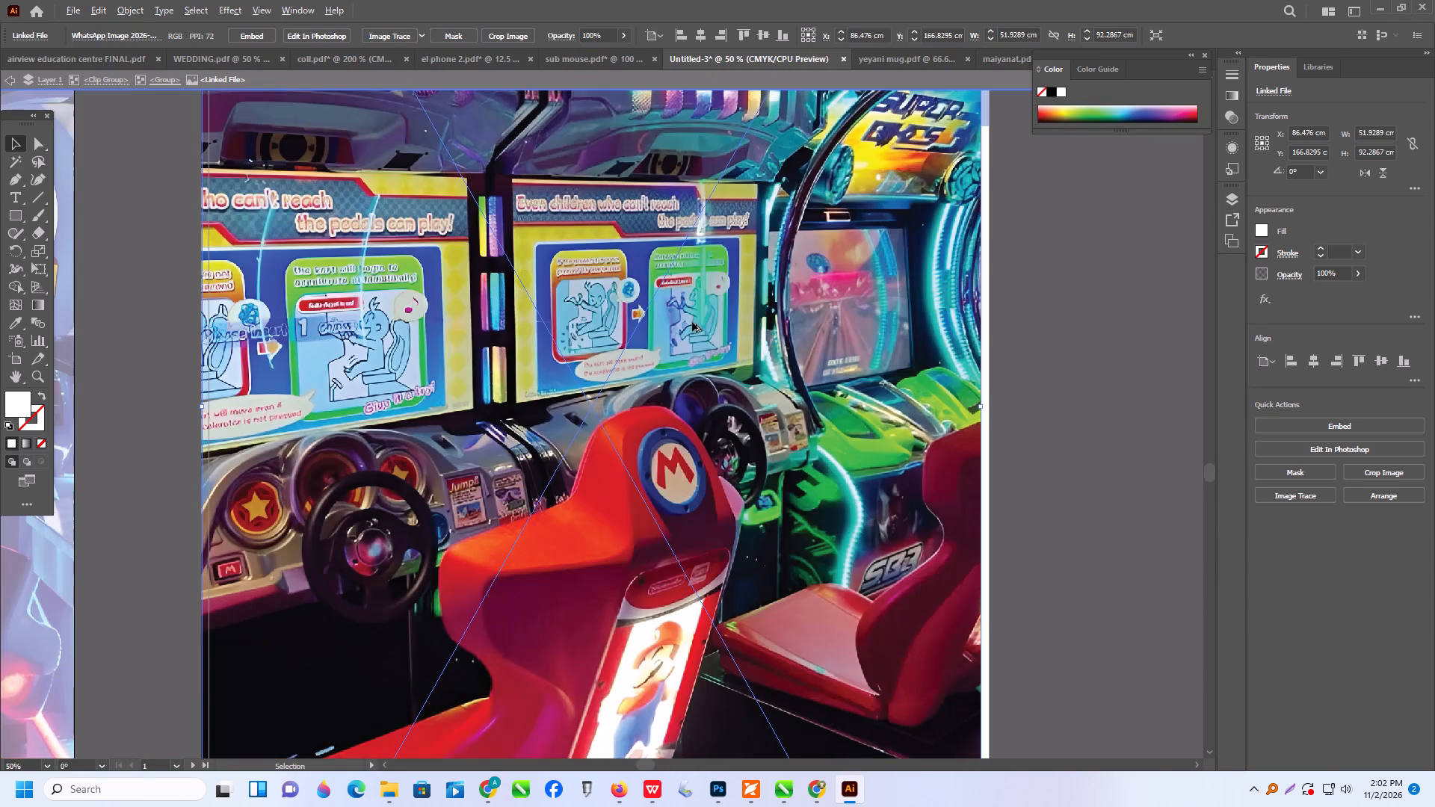
scroll(692, 322, "down", 2, "alt")
scroll(687, 333, "down", 1)
Move the Mario photo up to the banner's bottom edge and enlarge it proportionally to about 60.5 x 107.5 cm.
left_click_drag(706, 455, 716, 378)
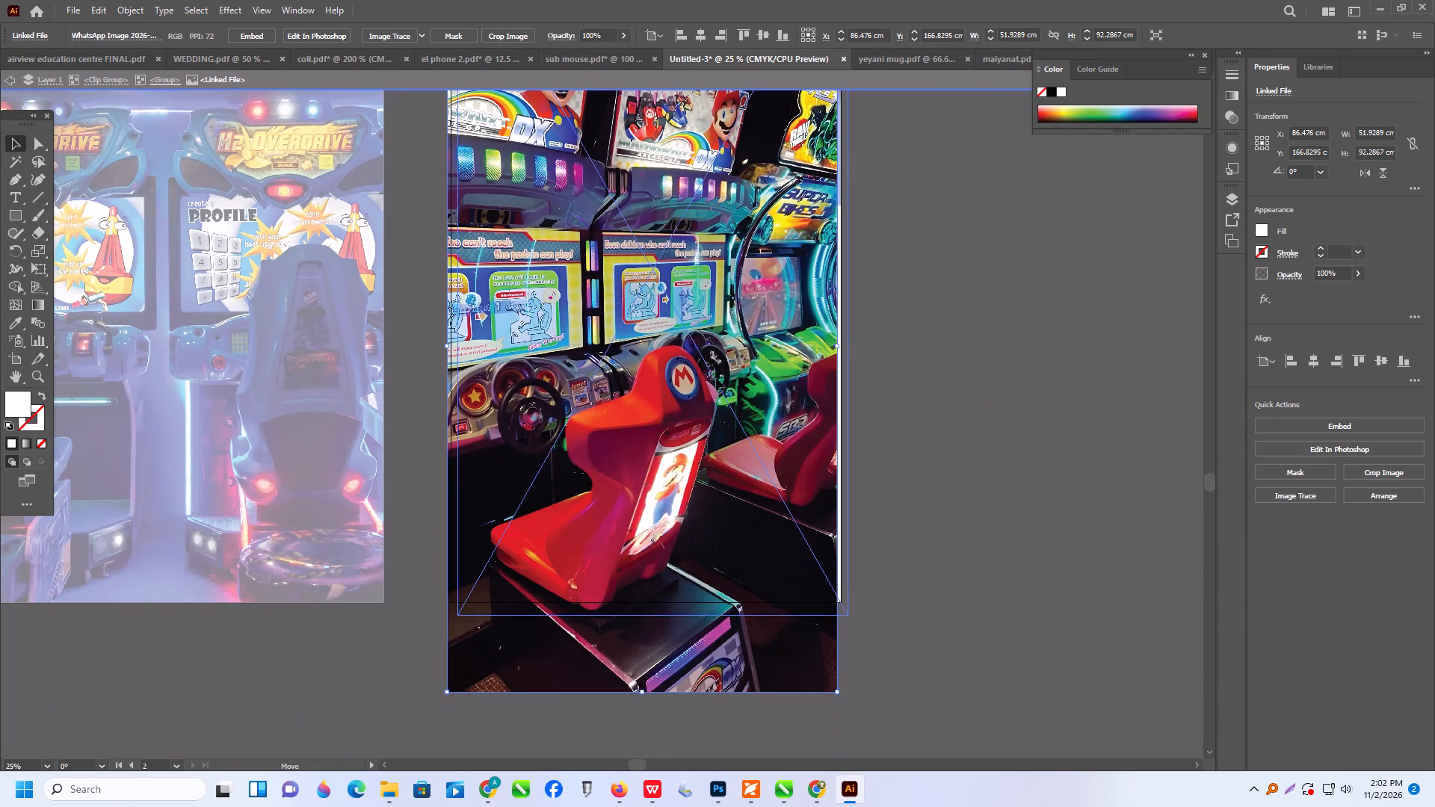
left_click_drag(716, 378, 716, 376)
left_click_drag(698, 389, 688, 387)
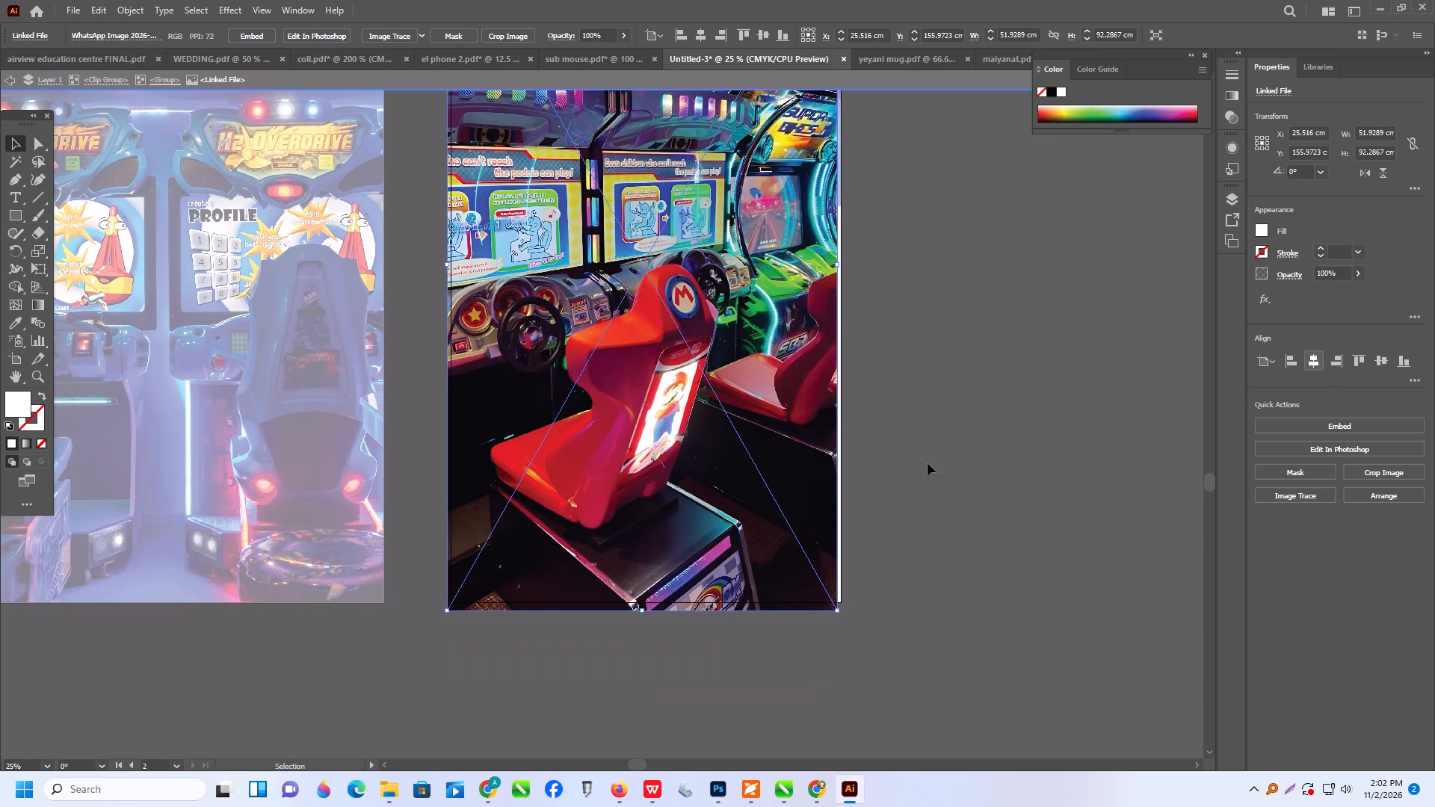
scroll(920, 476, "up", 20)
scroll(920, 476, "up", 9)
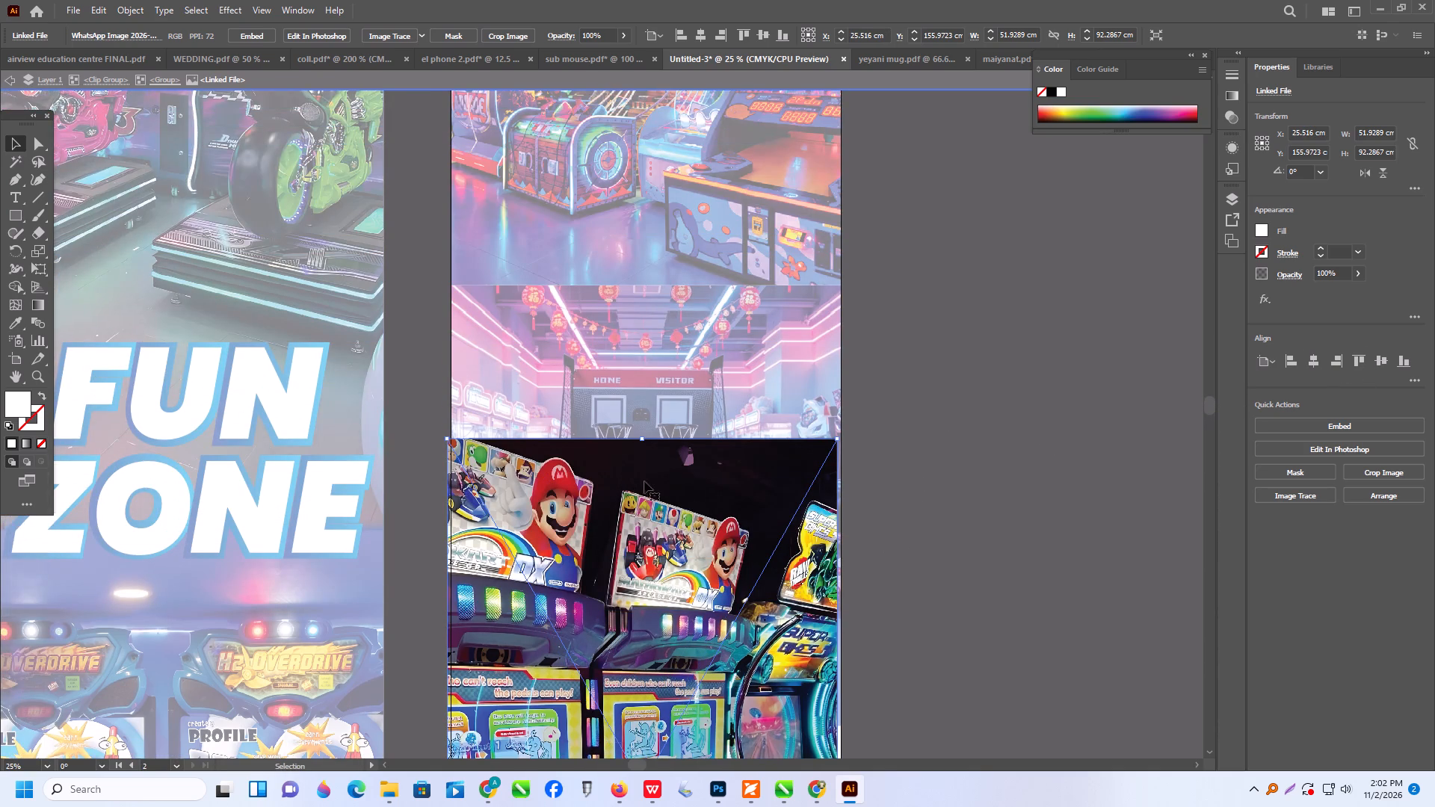
left_click_drag(838, 440, 863, 281, "shift")
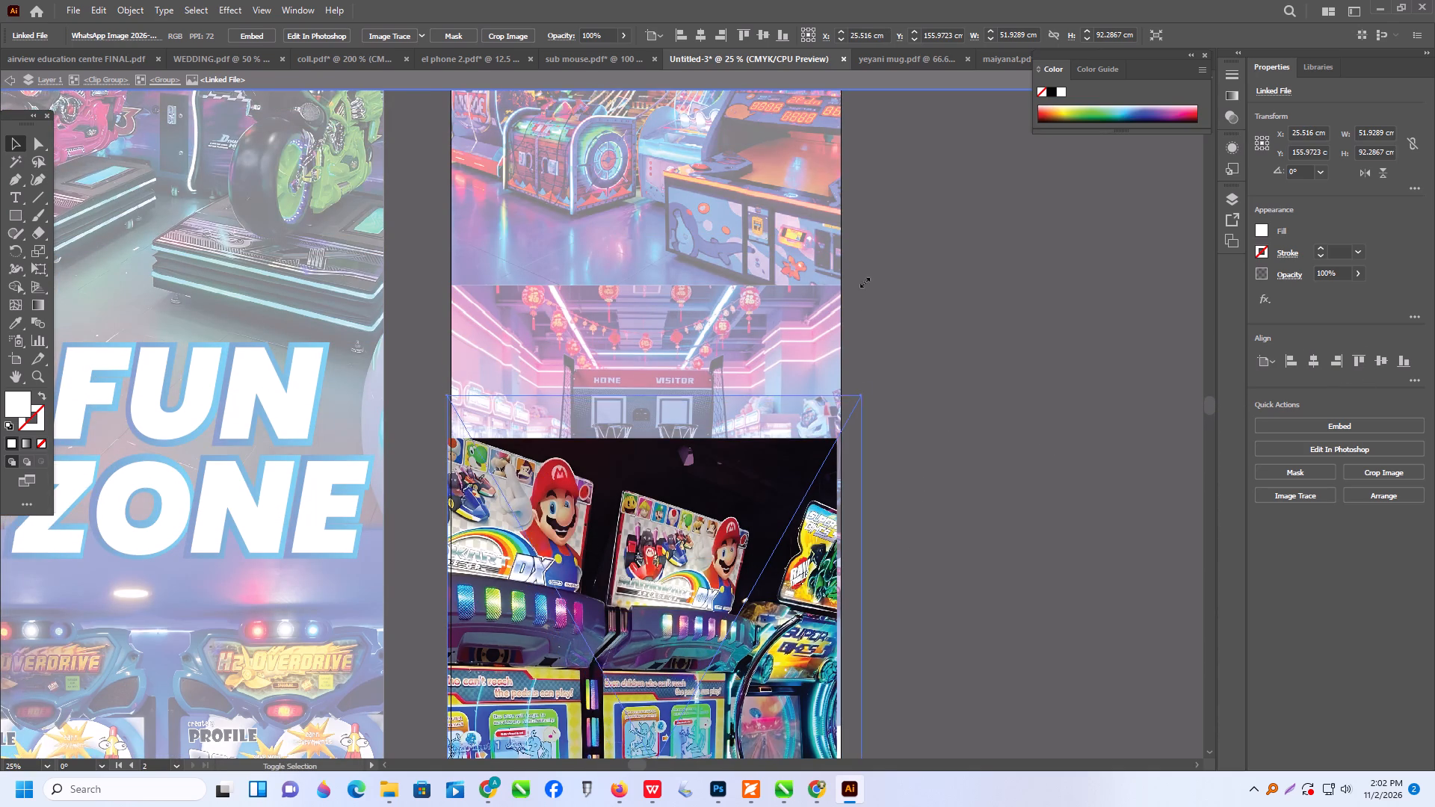
left_click_drag(863, 281, 872, 253, "shift")
left_click_drag(445, 377, 429, 327, "shift")
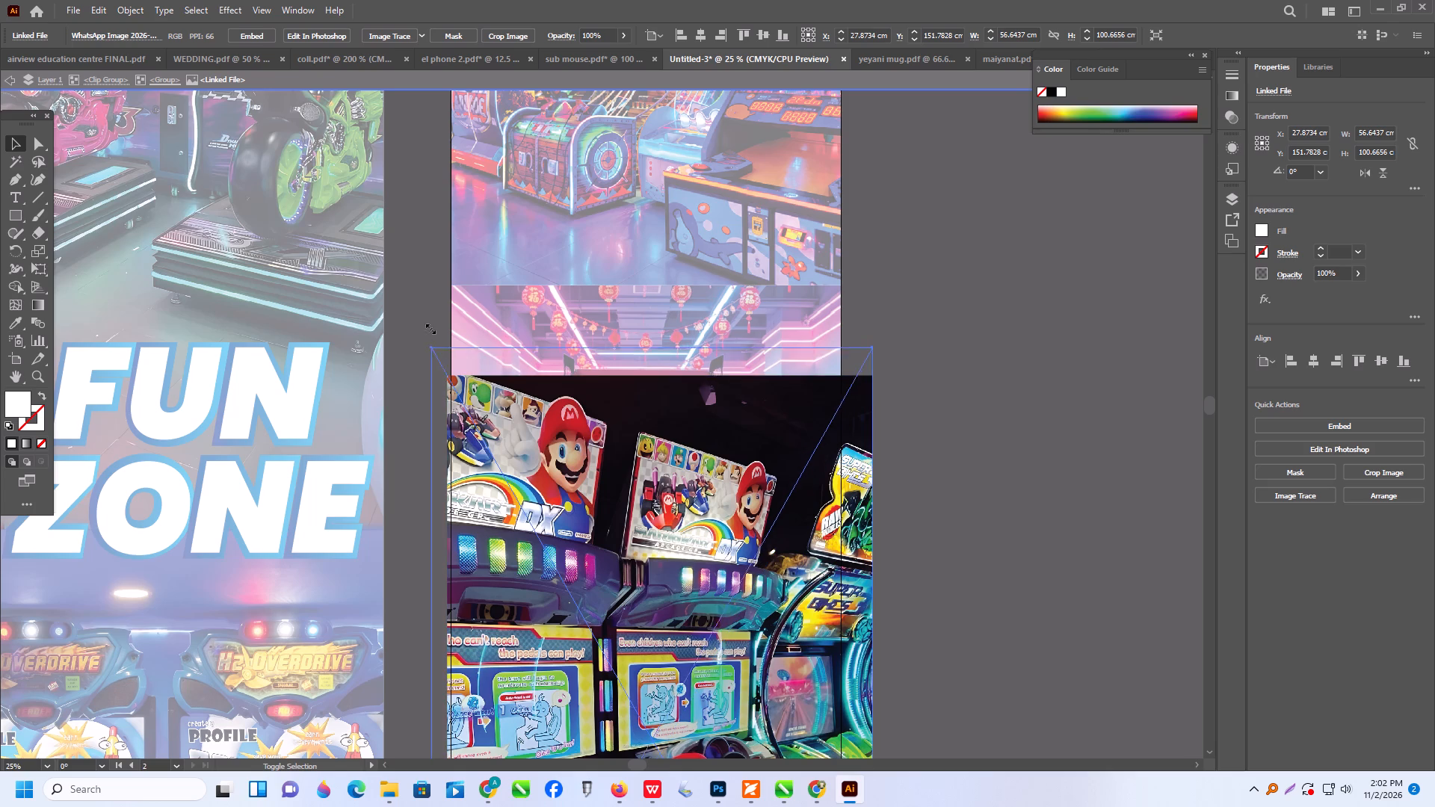
left_click_drag(429, 327, 419, 256, "shift")
Move the enlarged Mario photo up, align its bottom with the second banner's bottom edge, and leave isolation mode.
scroll(638, 321, "down", 3, "alt")
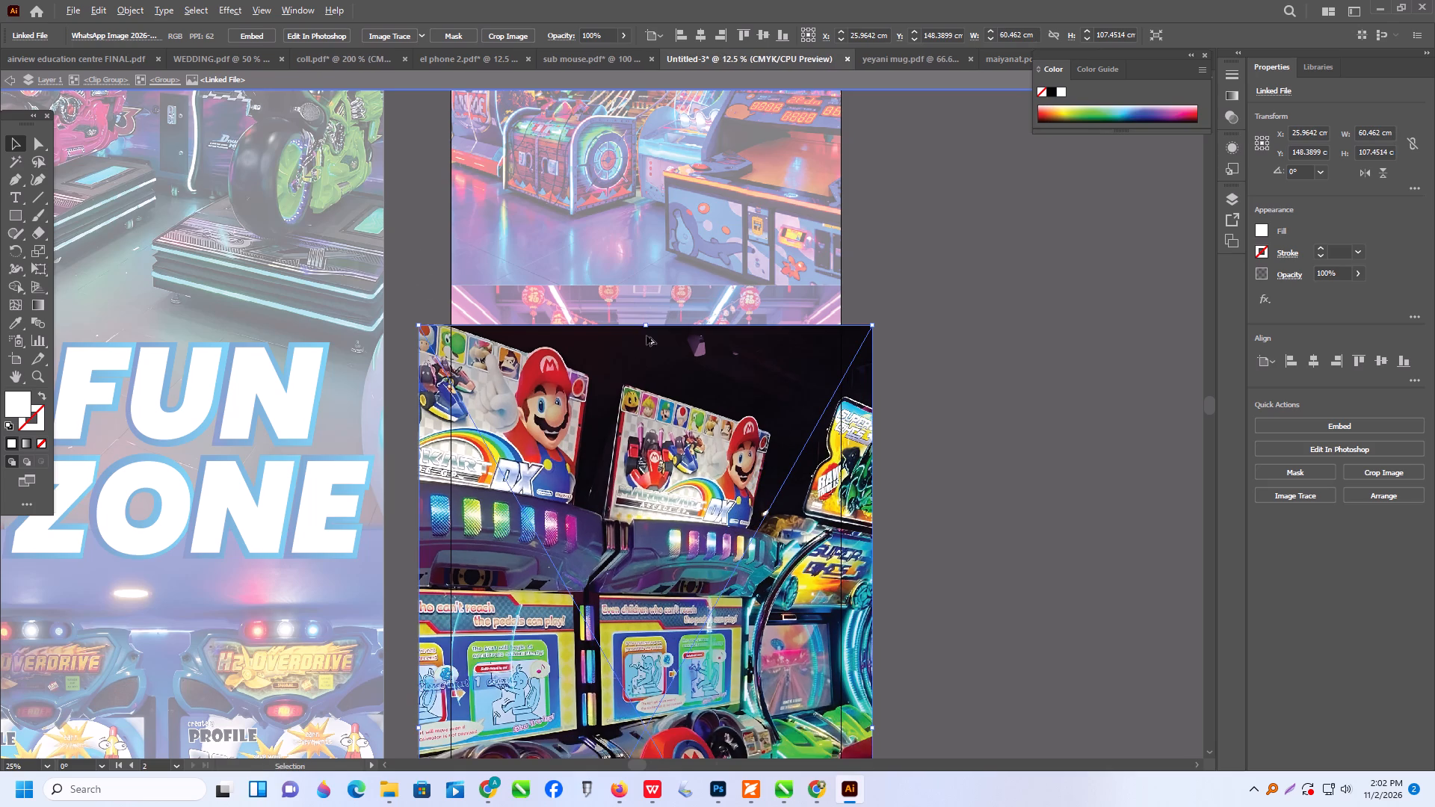
scroll(567, 452, "down", 2)
scroll(441, 436, "up", 1, "alt")
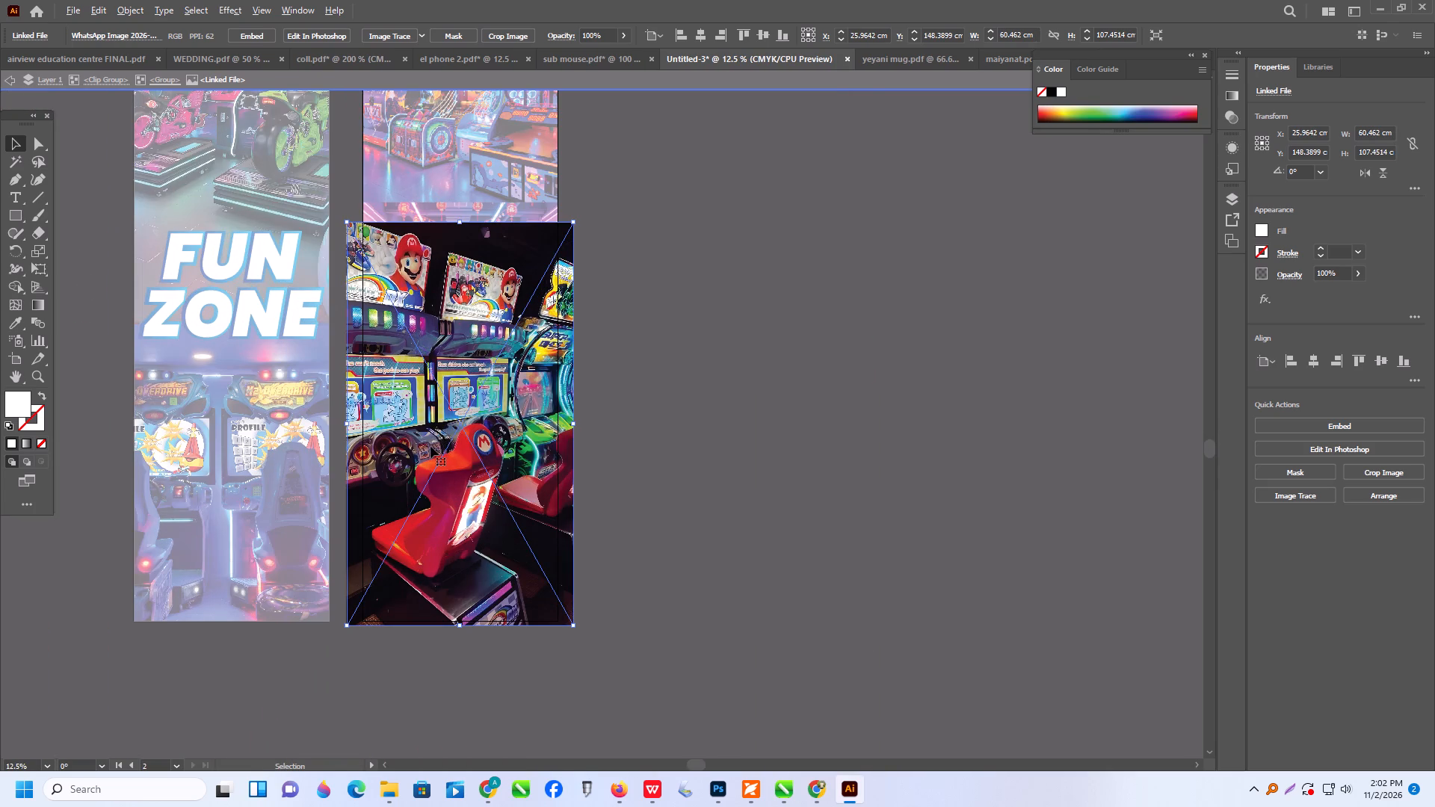
left_click_drag(430, 446, 430, 424)
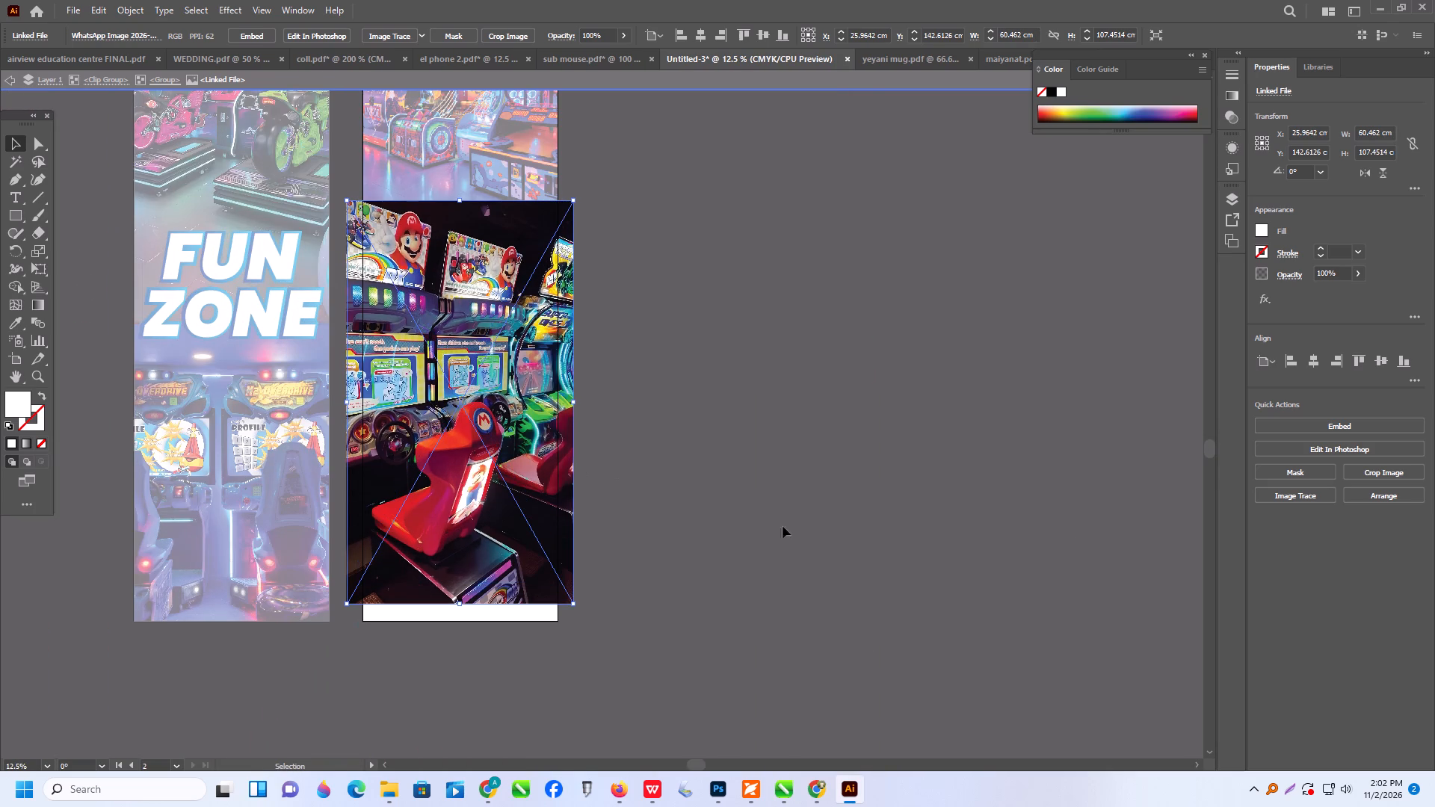
left_click(1411, 356)
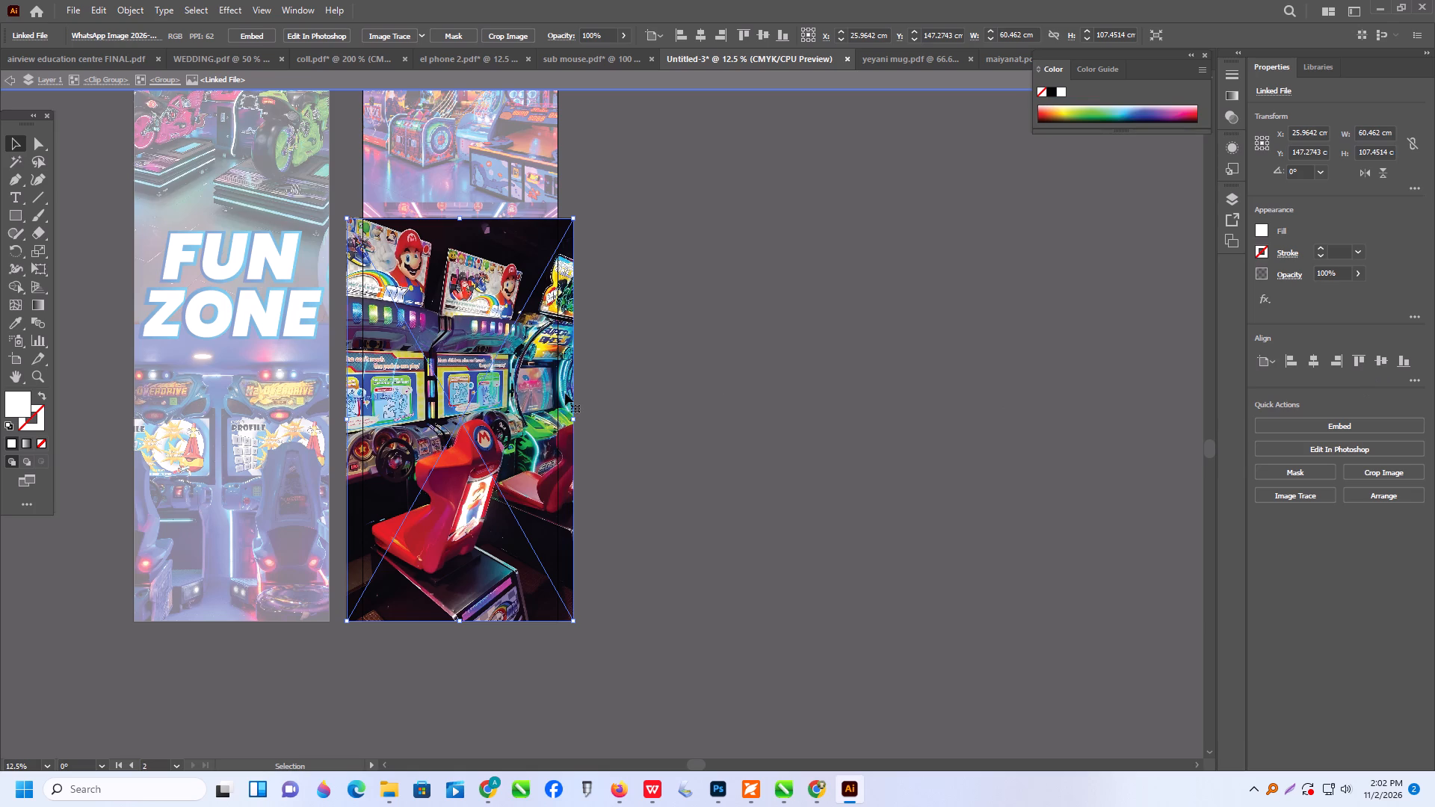
left_click(564, 393)
scroll(385, 204, "up", 2, "alt")
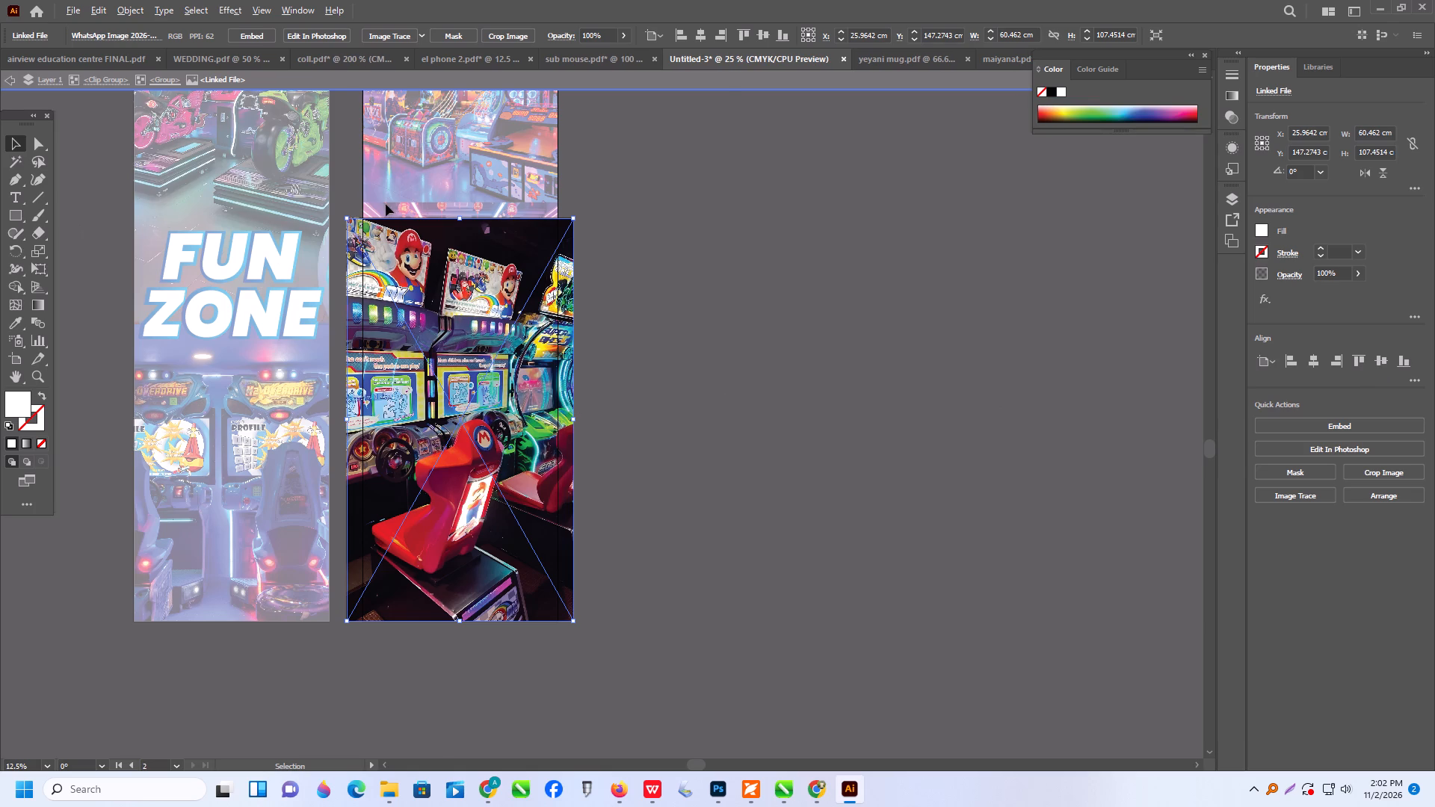
left_click(498, 224)
triple_click(516, 214)
triple_click(516, 214)
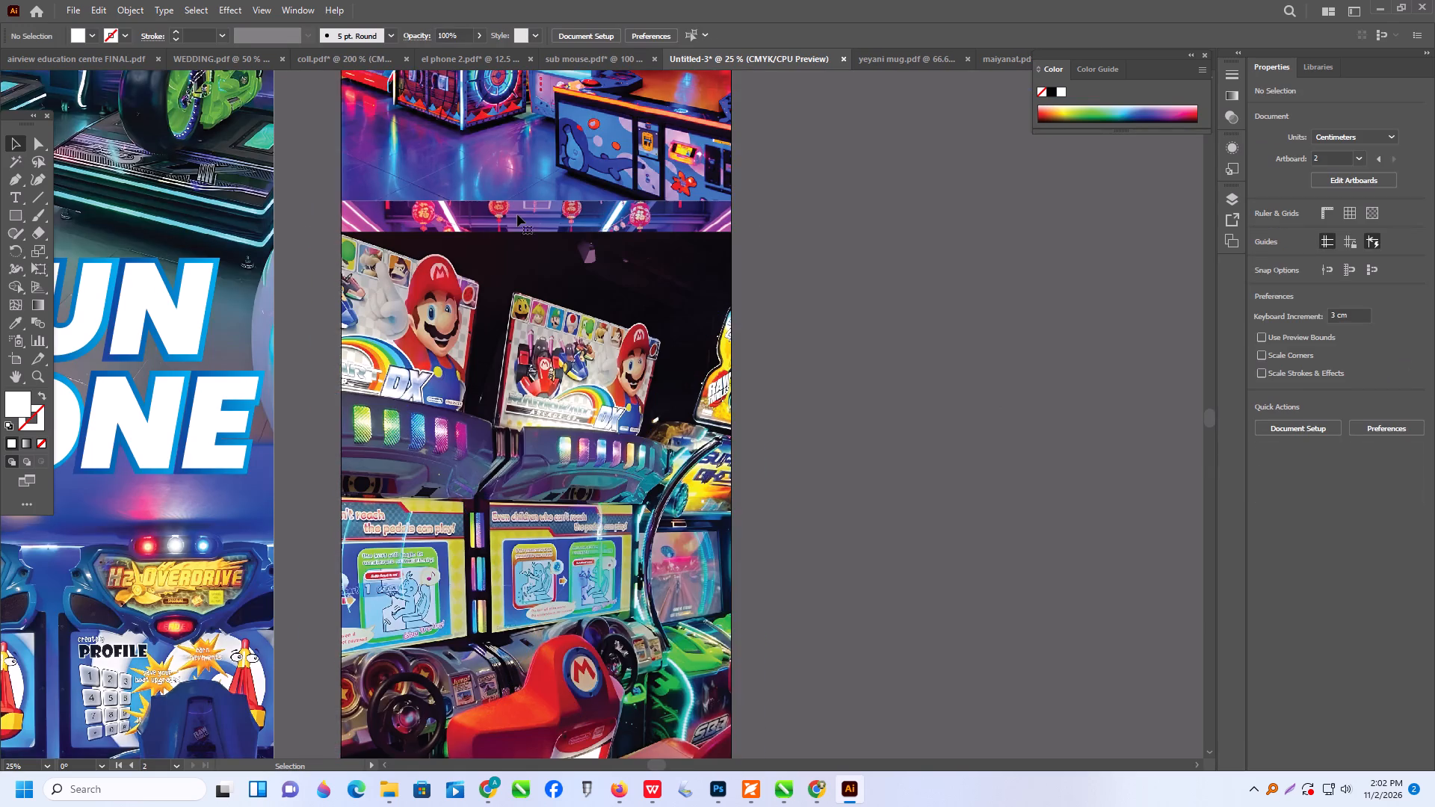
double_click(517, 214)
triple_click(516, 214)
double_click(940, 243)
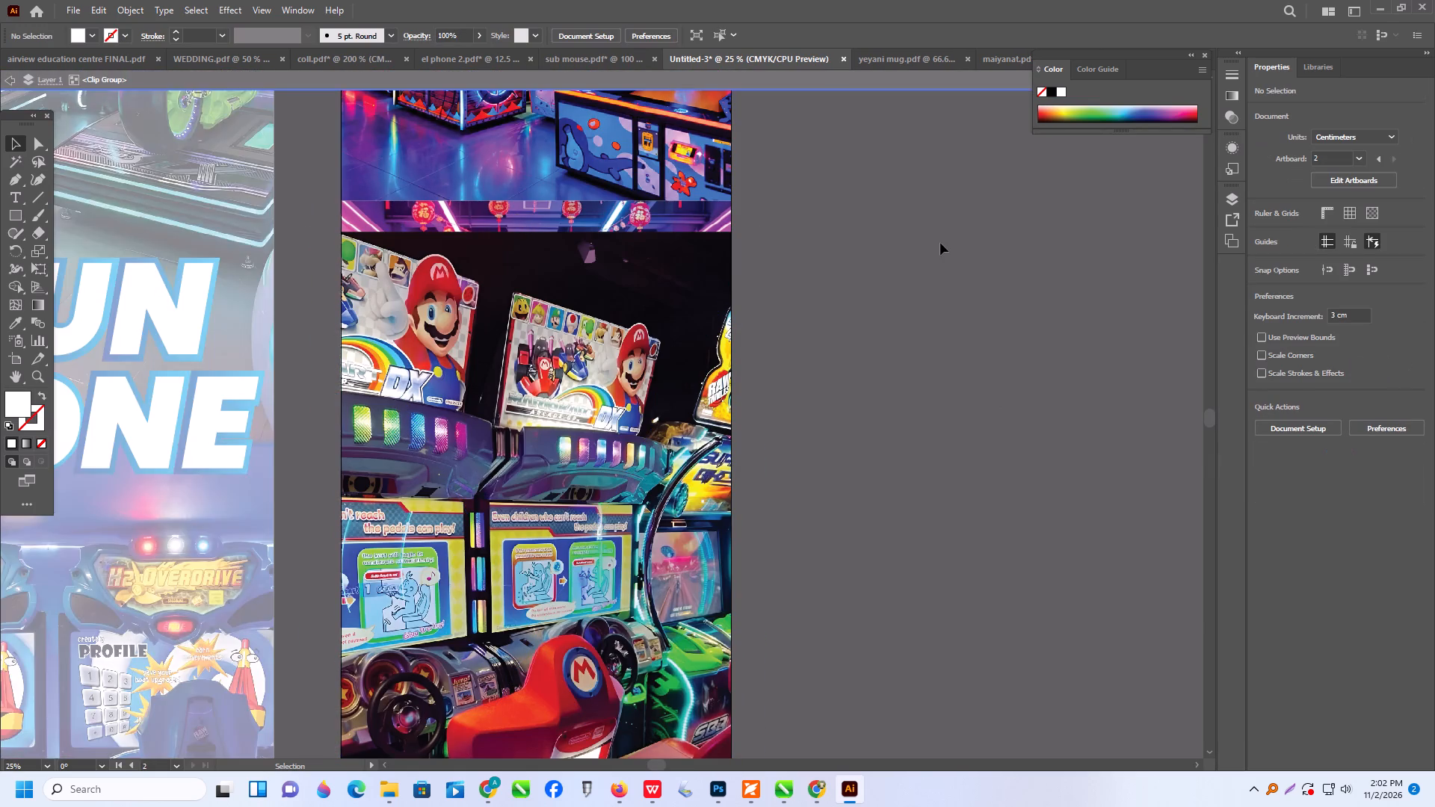
Examine the FUN ZONE and START SPEED SCORE banners side by side, including the join above the Mario photo.
scroll(894, 473, "down", 2, "alt")
scroll(892, 480, "down", 4)
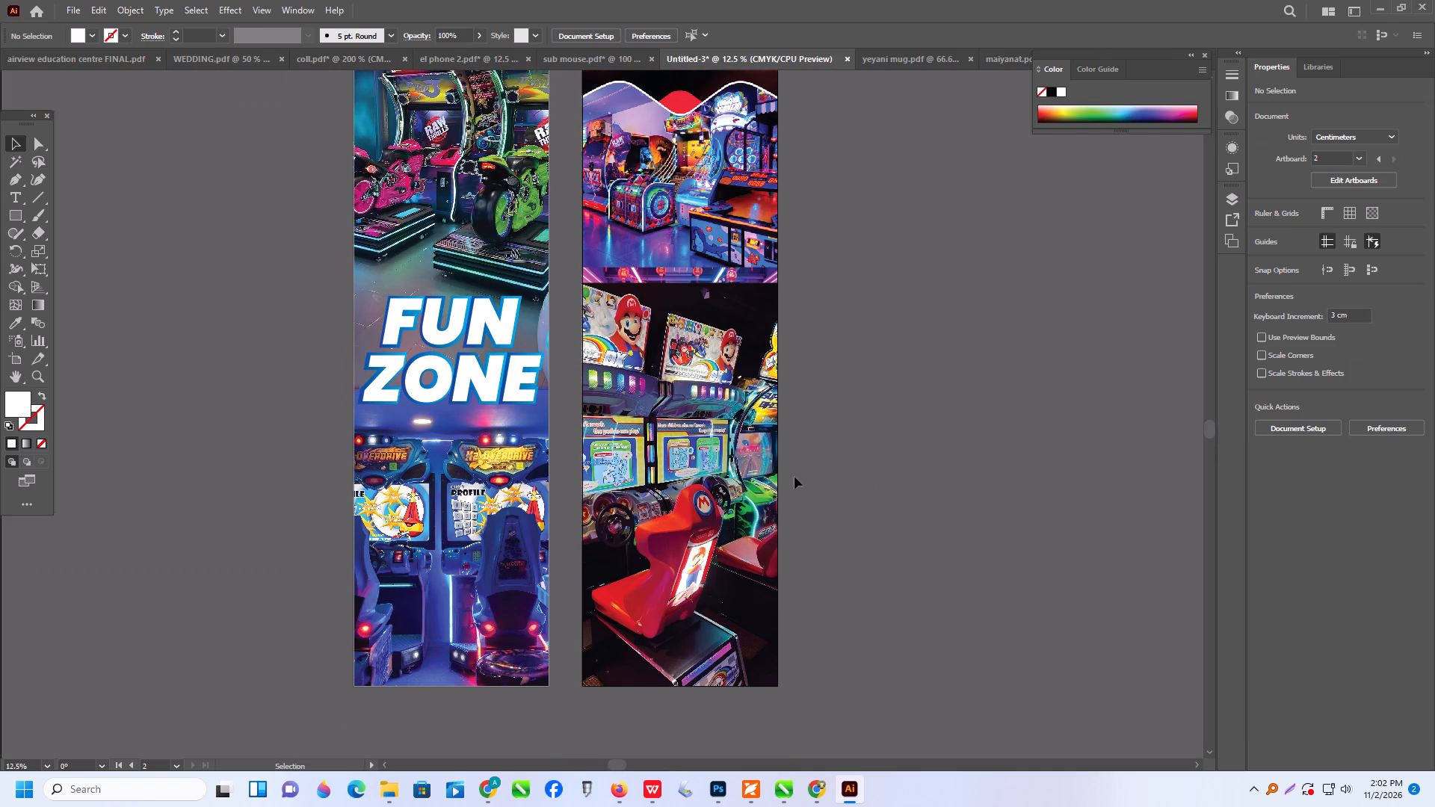
scroll(791, 477, "down", 1, "alt")
scroll(432, 512, "down", 2)
scroll(377, 392, "up", 2, "alt")
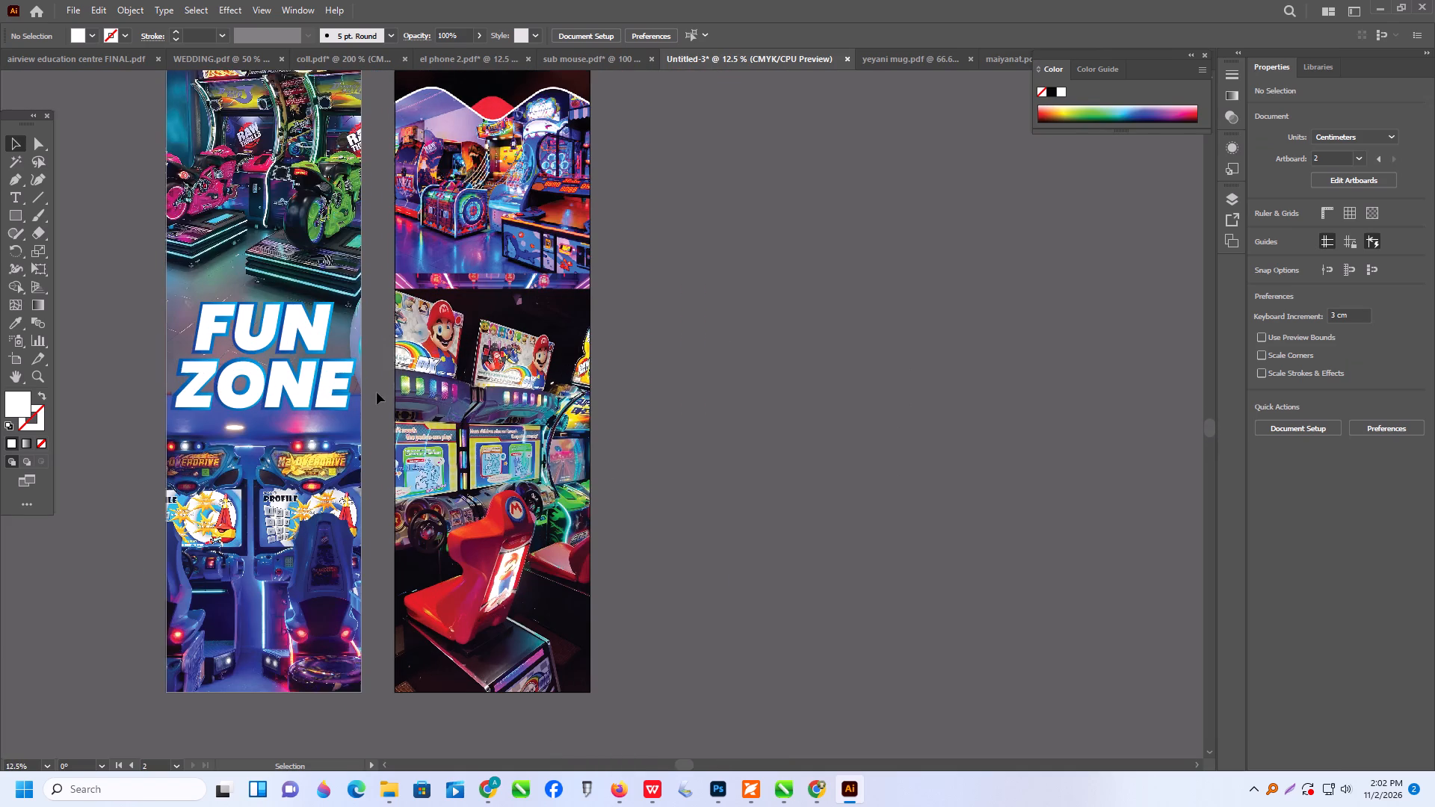
scroll(441, 445, "up", 3)
scroll(440, 450, "up", 1, "alt")
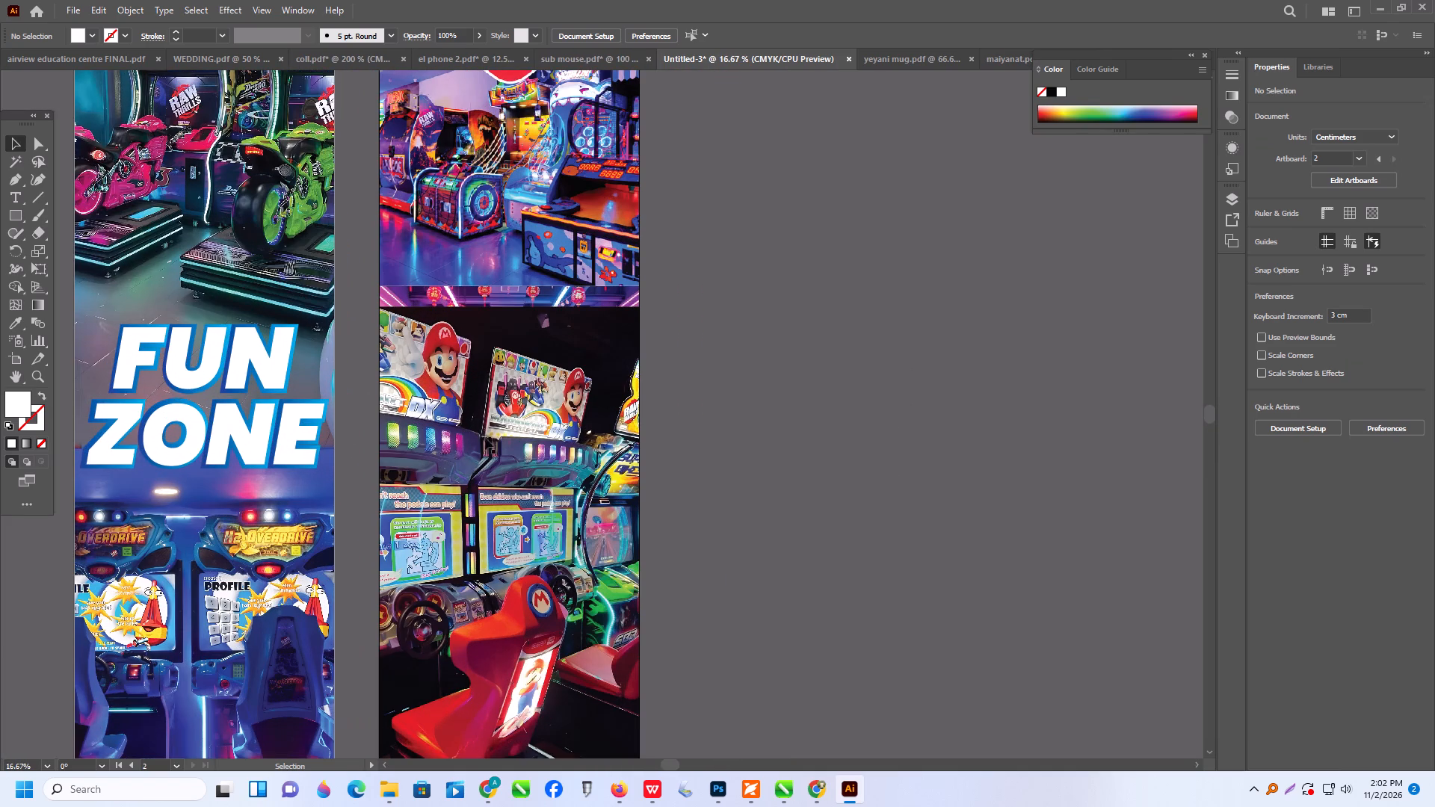
scroll(563, 442, "down", 5)
scroll(629, 431, "down", 2, "alt")
scroll(397, 464, "up", 4)
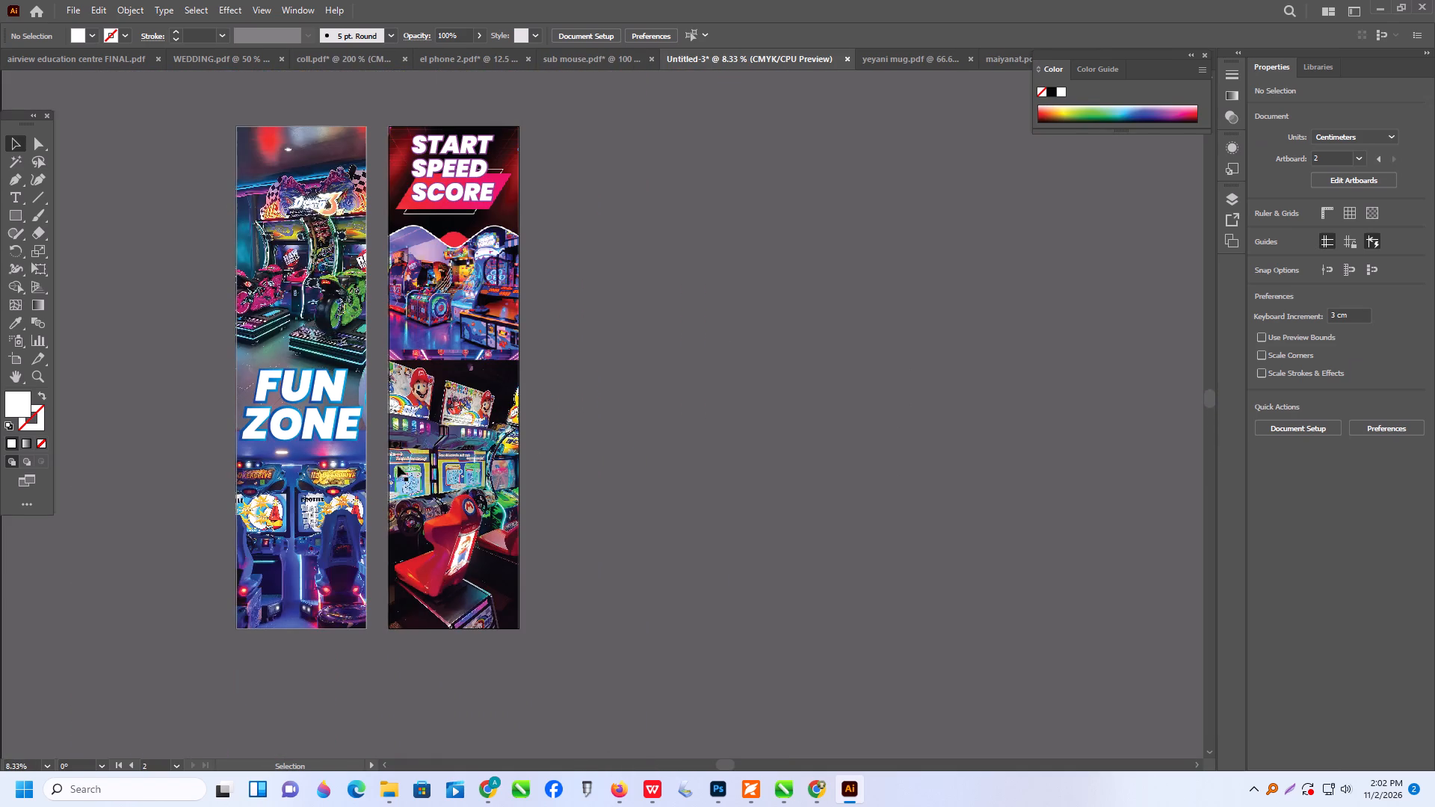
scroll(398, 466, "up", 5)
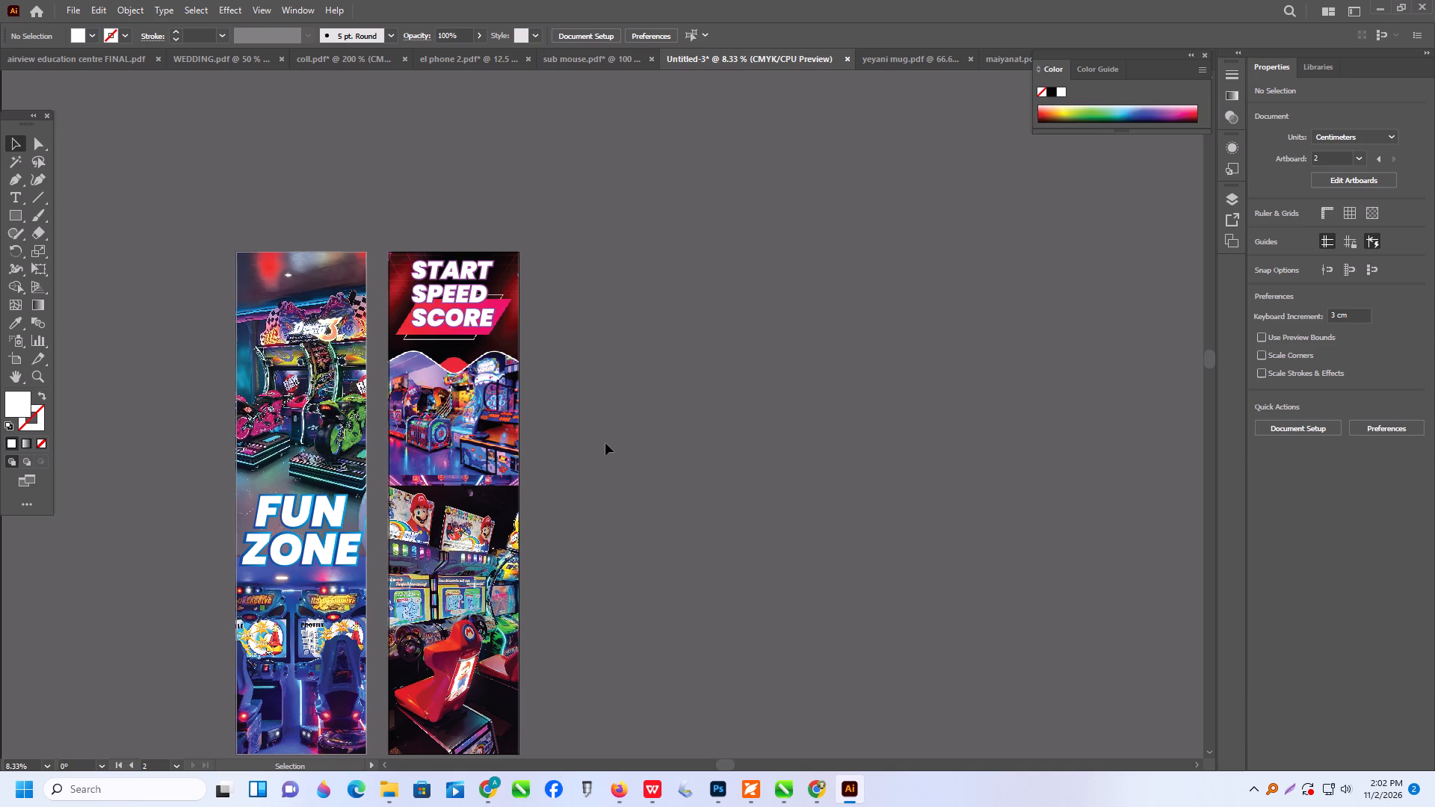
Switch to Chrome, look through the Mario arcade pin's related images on Pinterest, and go back to the Bigfoot Smash and Wild West pin.
left_click(487, 787)
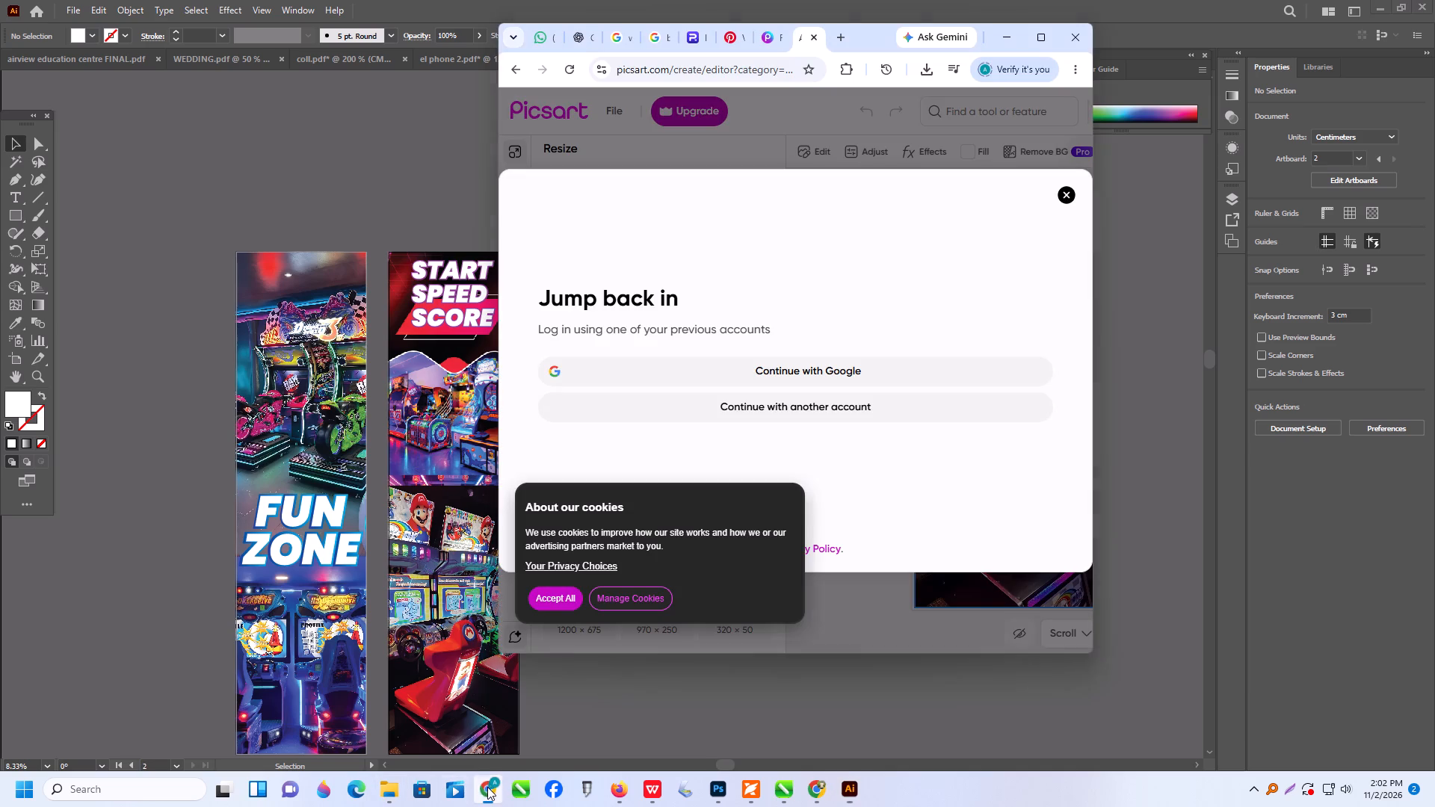
left_click(723, 43)
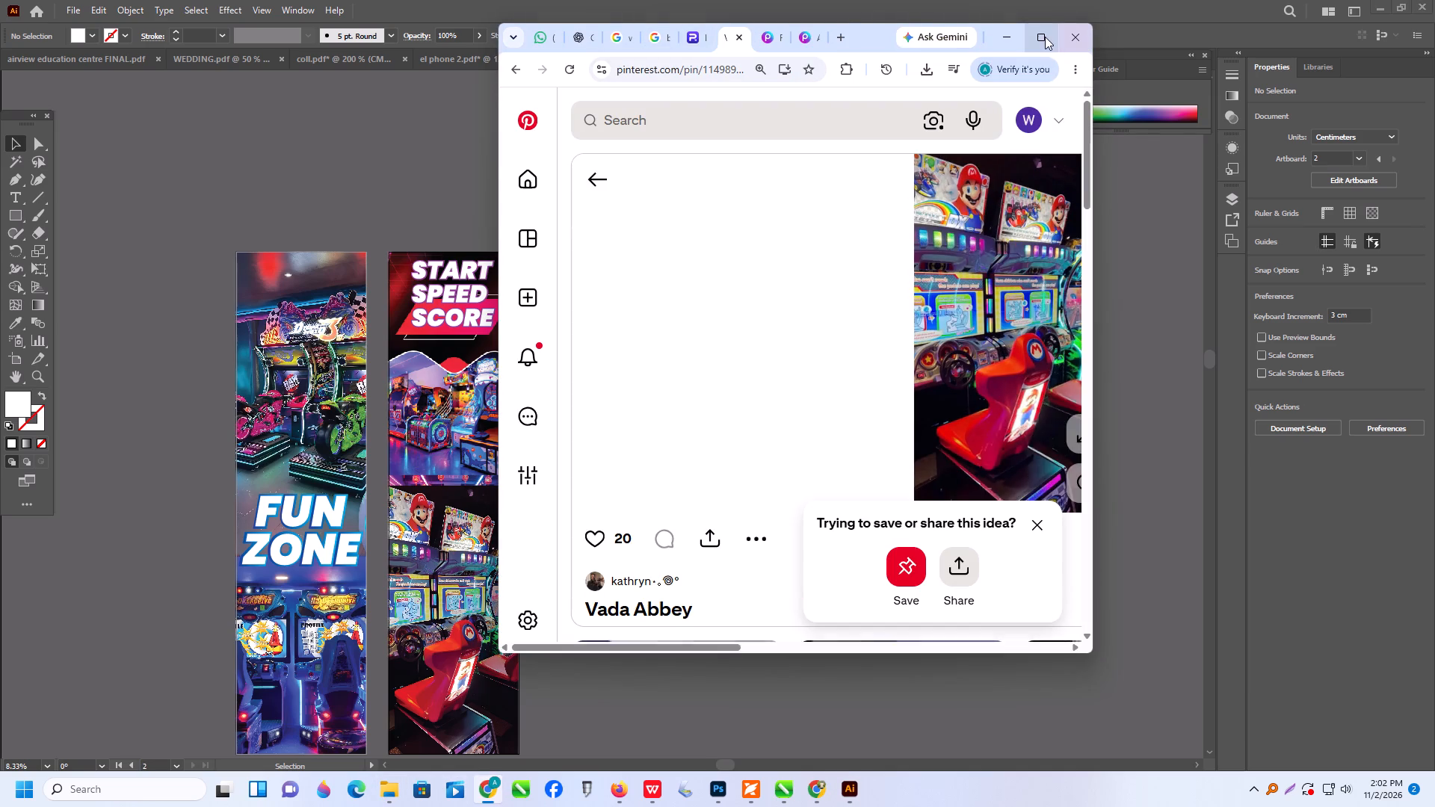
left_click(1045, 37)
scroll(758, 443, "down", 1)
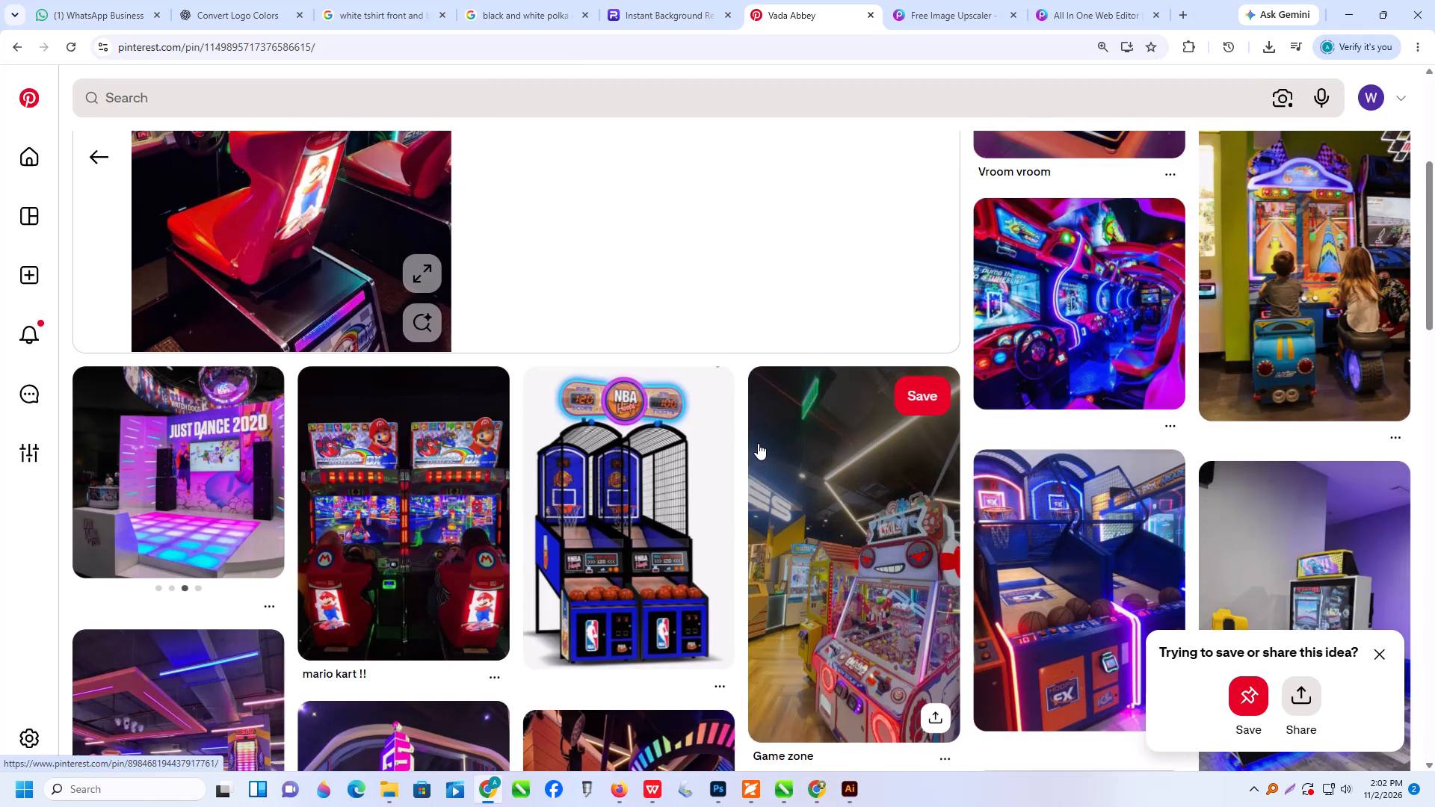
scroll(757, 433, "up", 2)
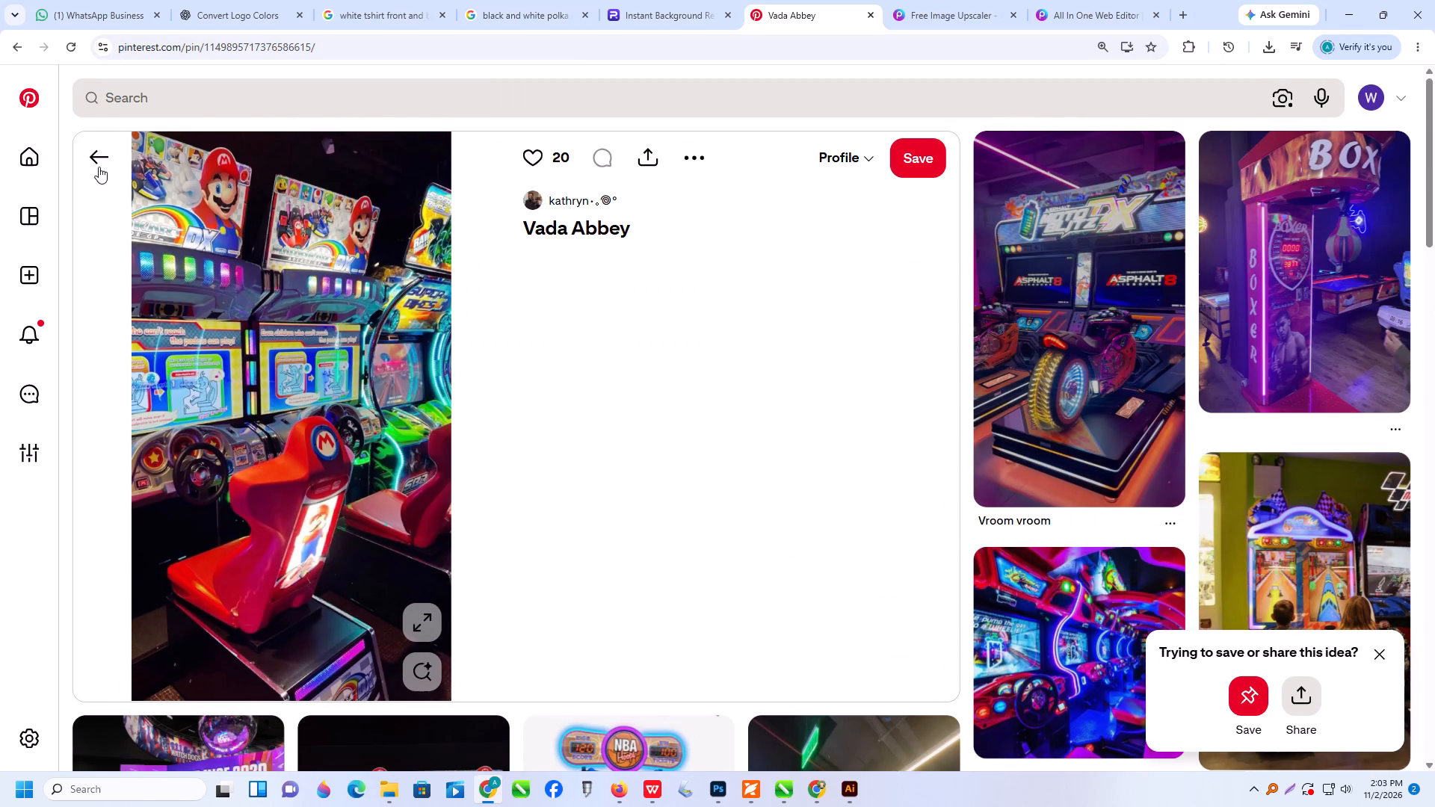
left_click(101, 161)
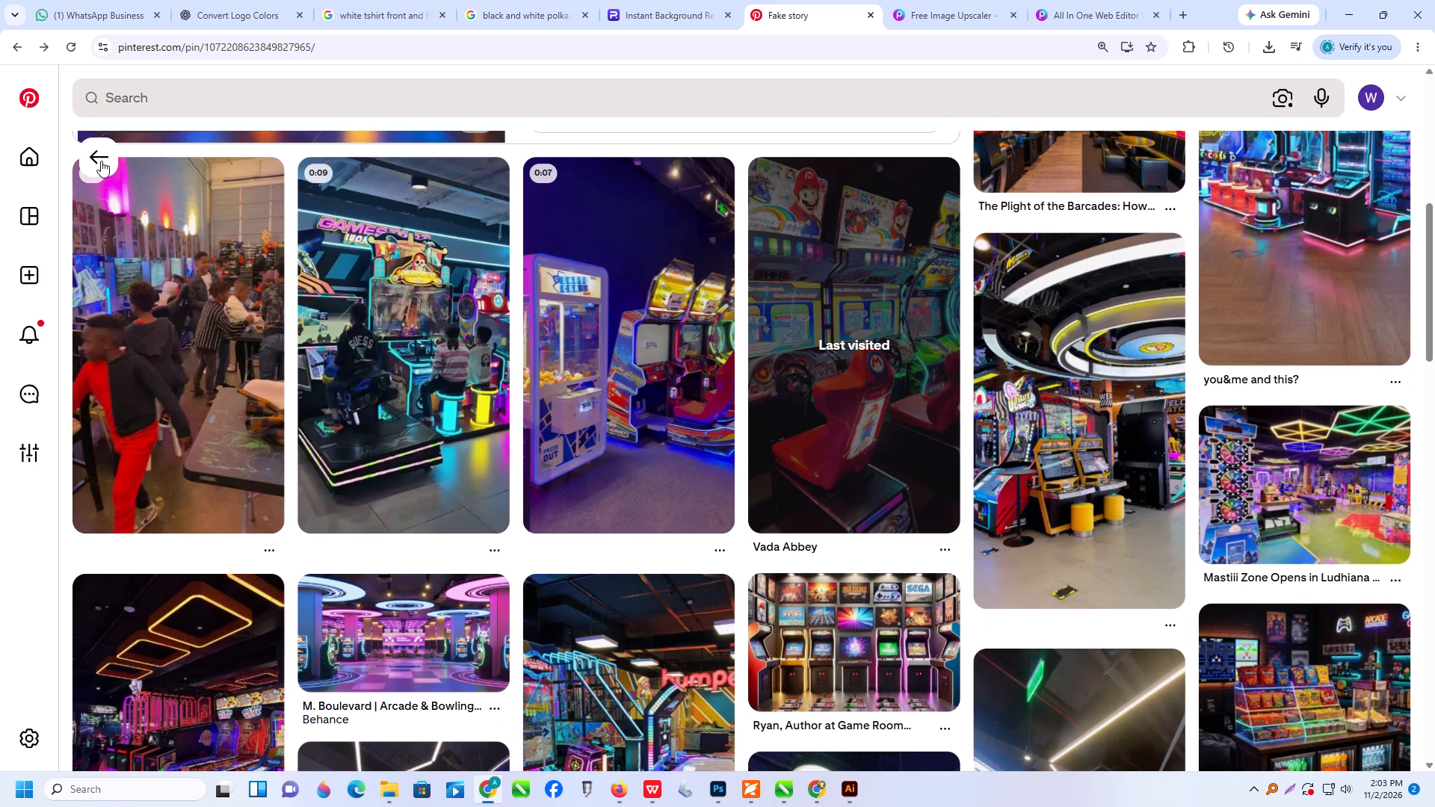
scroll(145, 256, "up", 3)
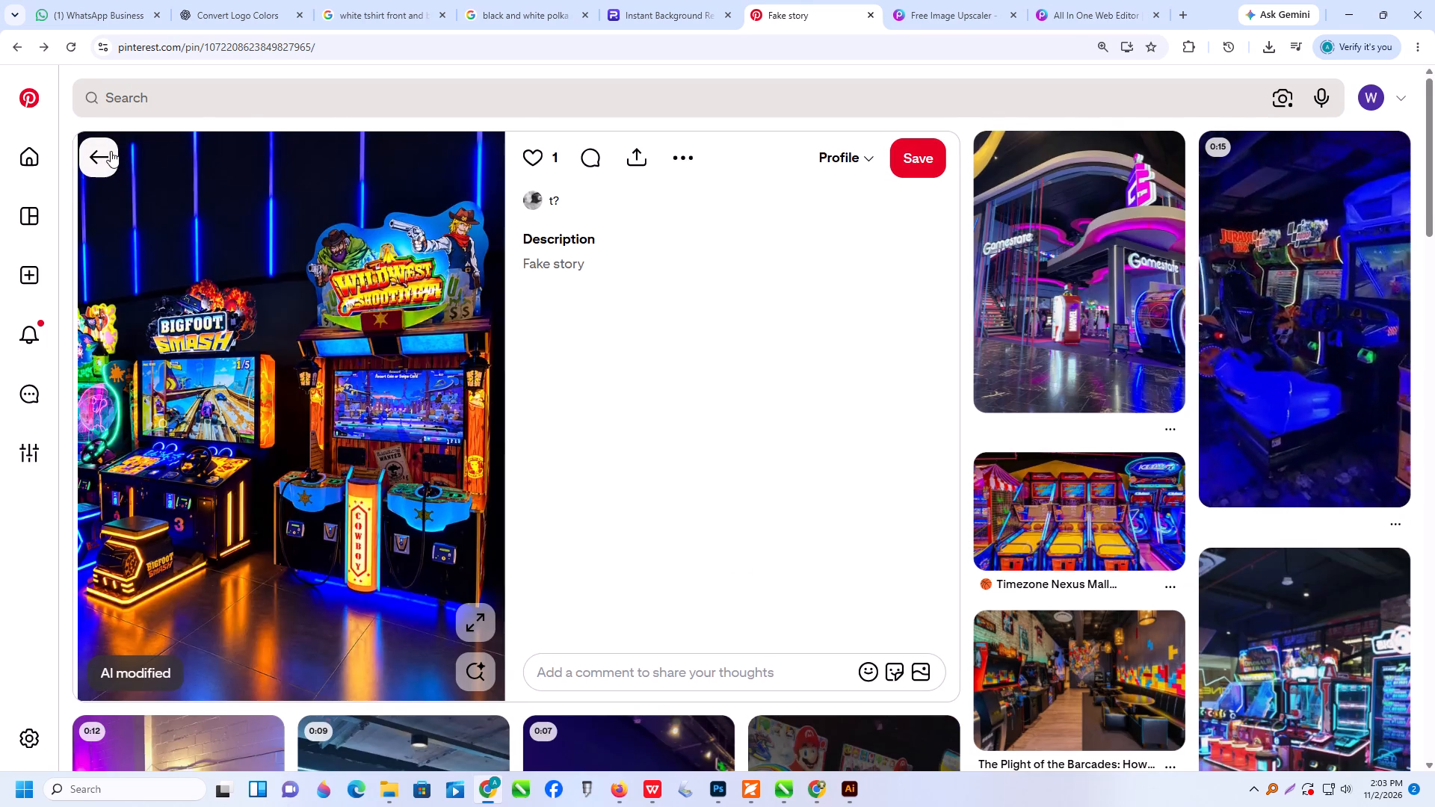
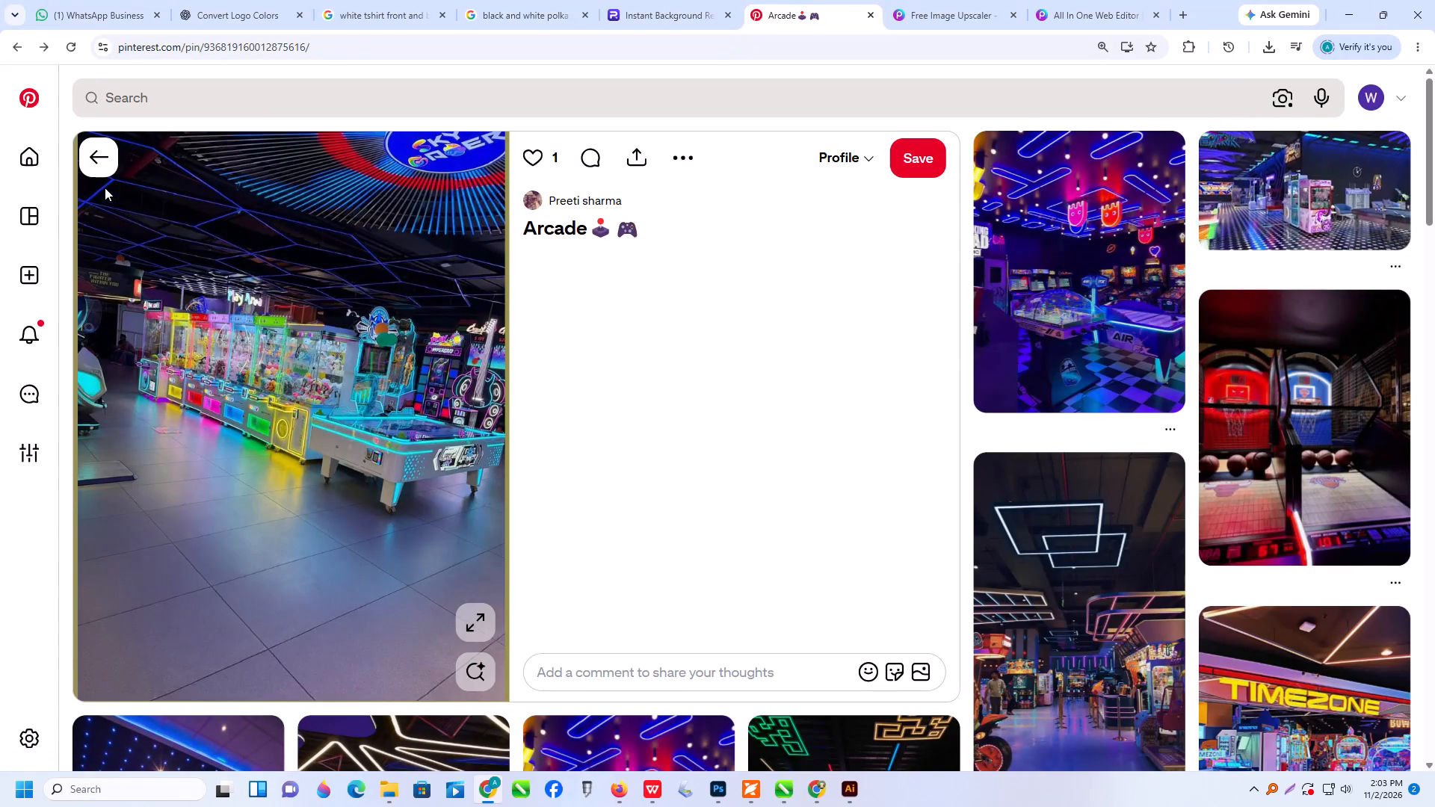
Go back through the previously opened arcade pins on Pinterest to the BayVibe FUN ZONE poster pin.
left_click(108, 161)
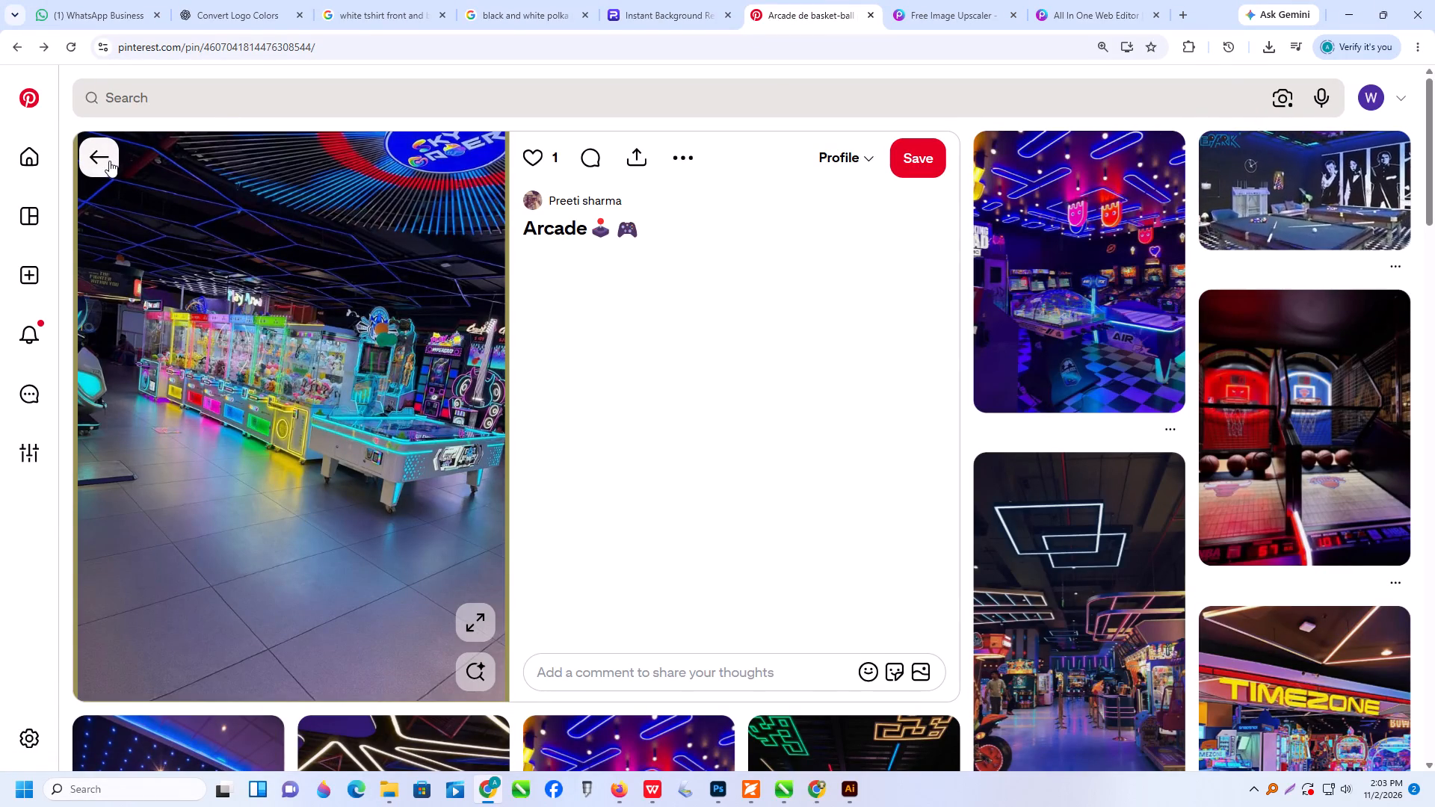
scroll(616, 439, "up", 2)
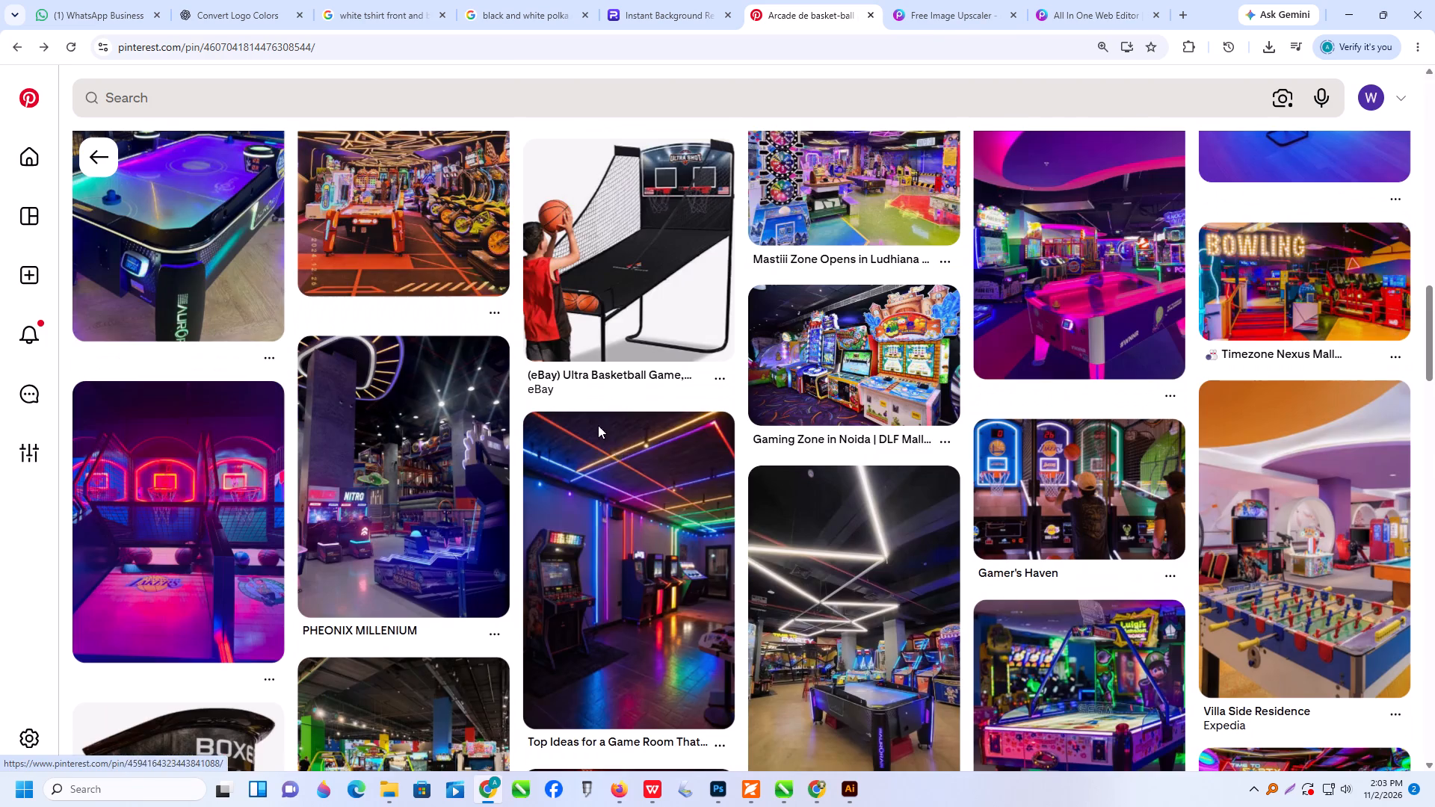
left_click(108, 161)
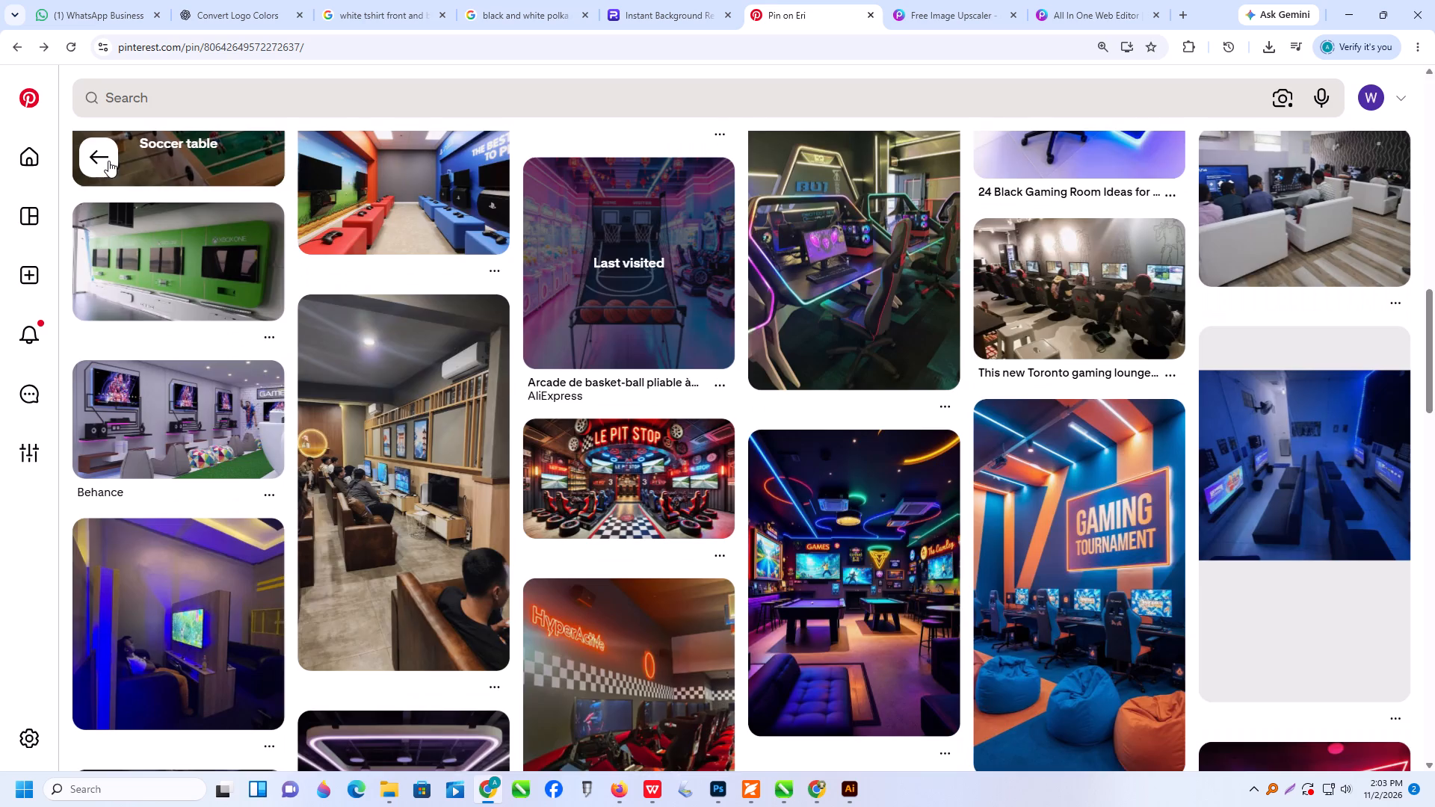
scroll(759, 436, "up", 9)
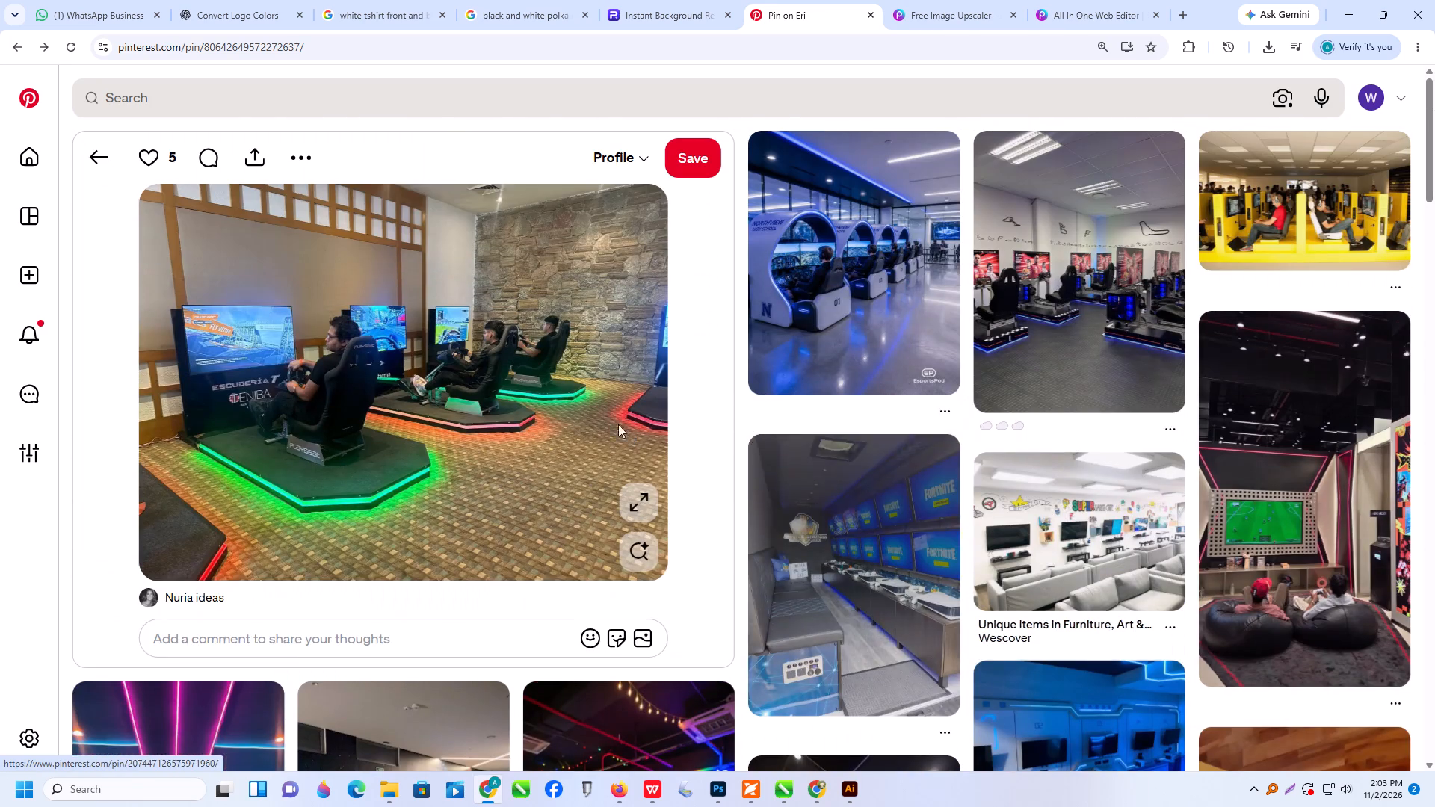
left_click(108, 151)
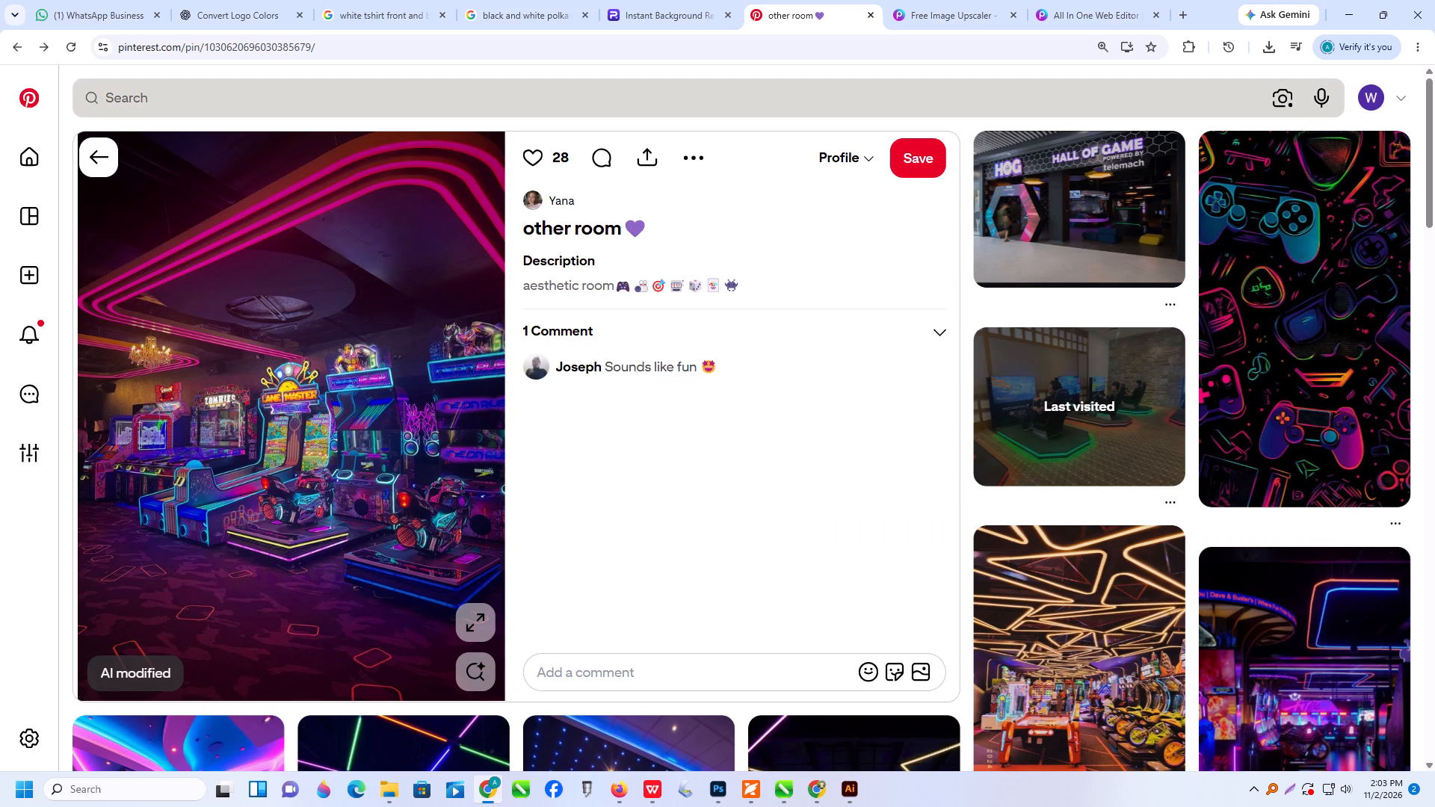
left_click(111, 149)
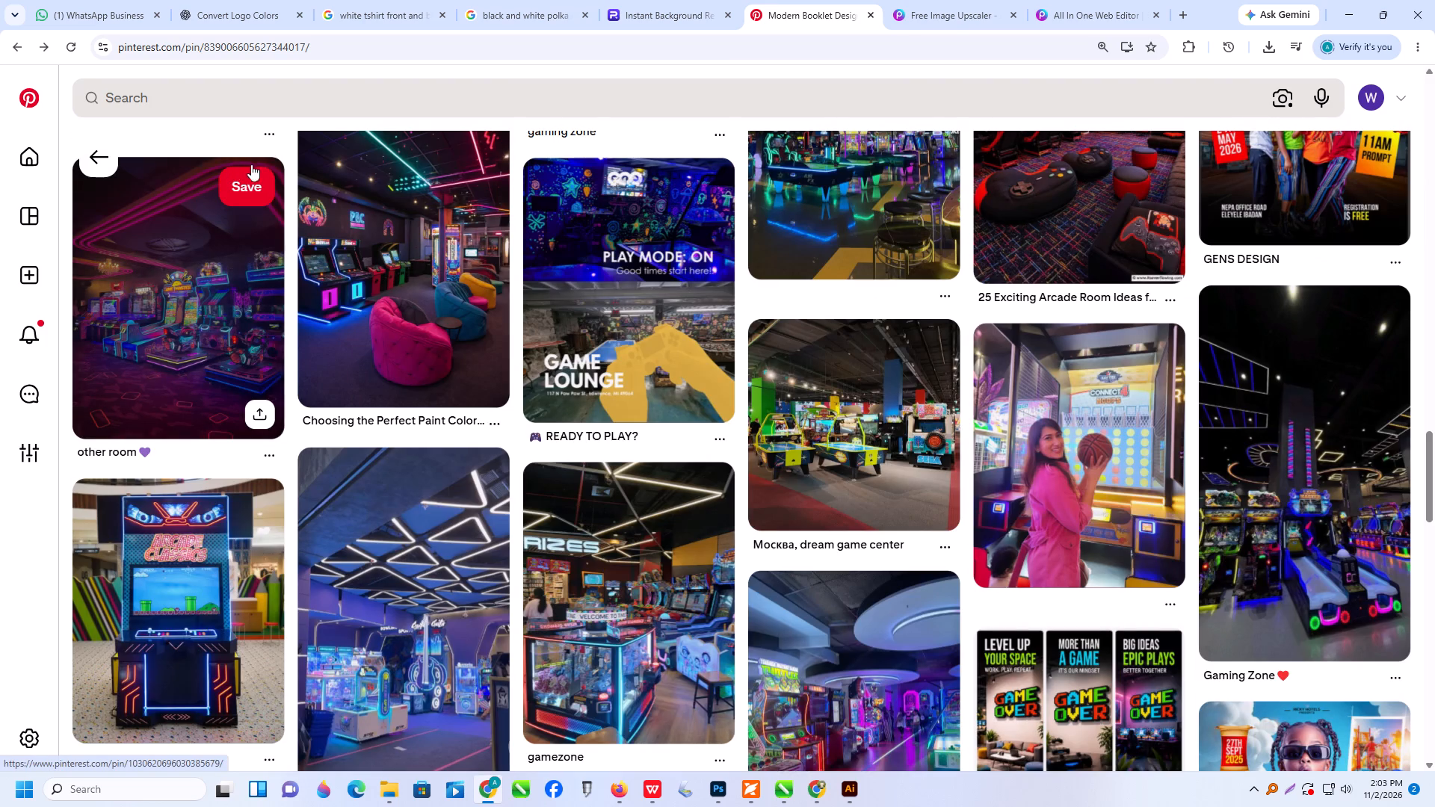
left_click(96, 160)
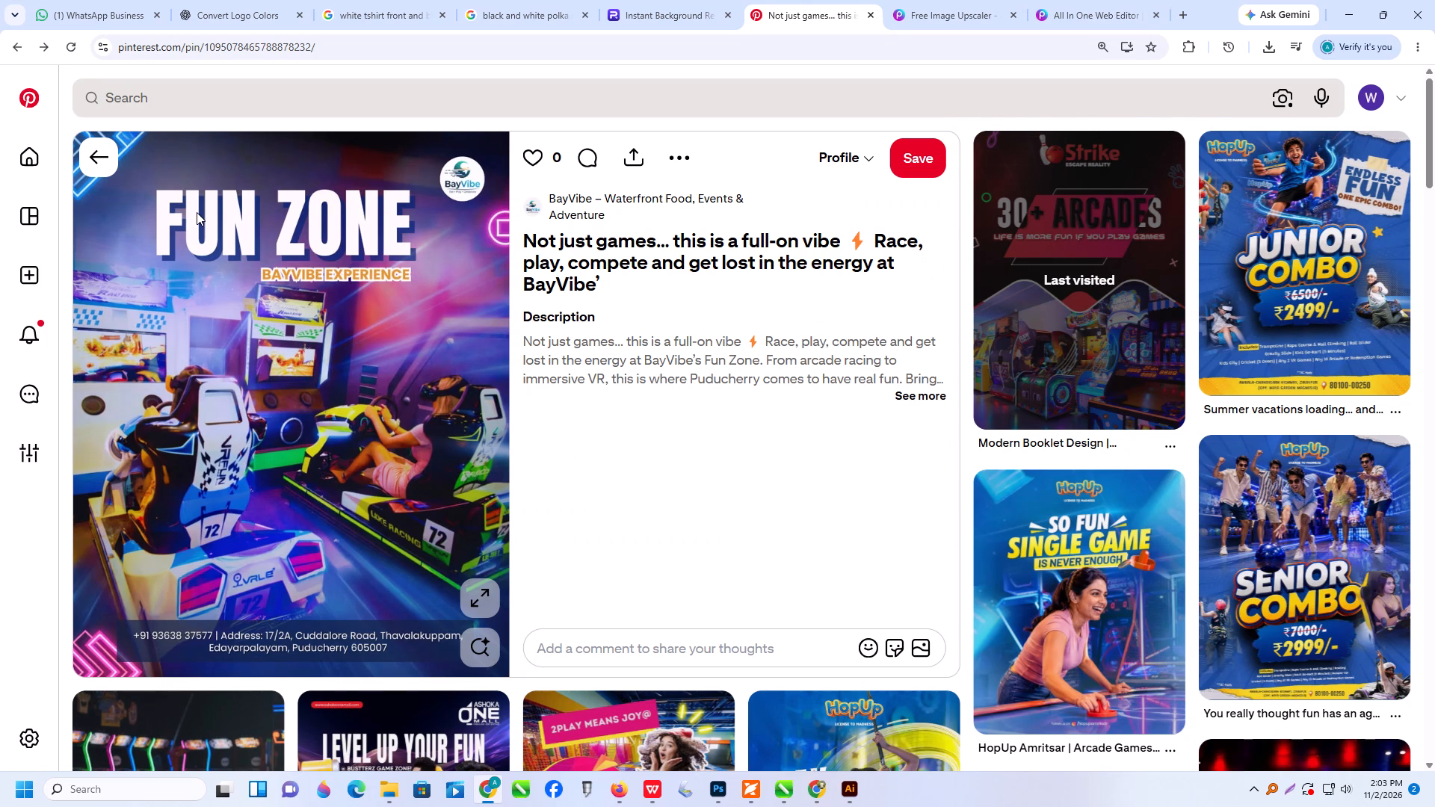
Open the Modern Booklet Design pin, copy its Strike 30+ Arcades image, and return to the banner document in Illustrator.
left_click(1049, 299)
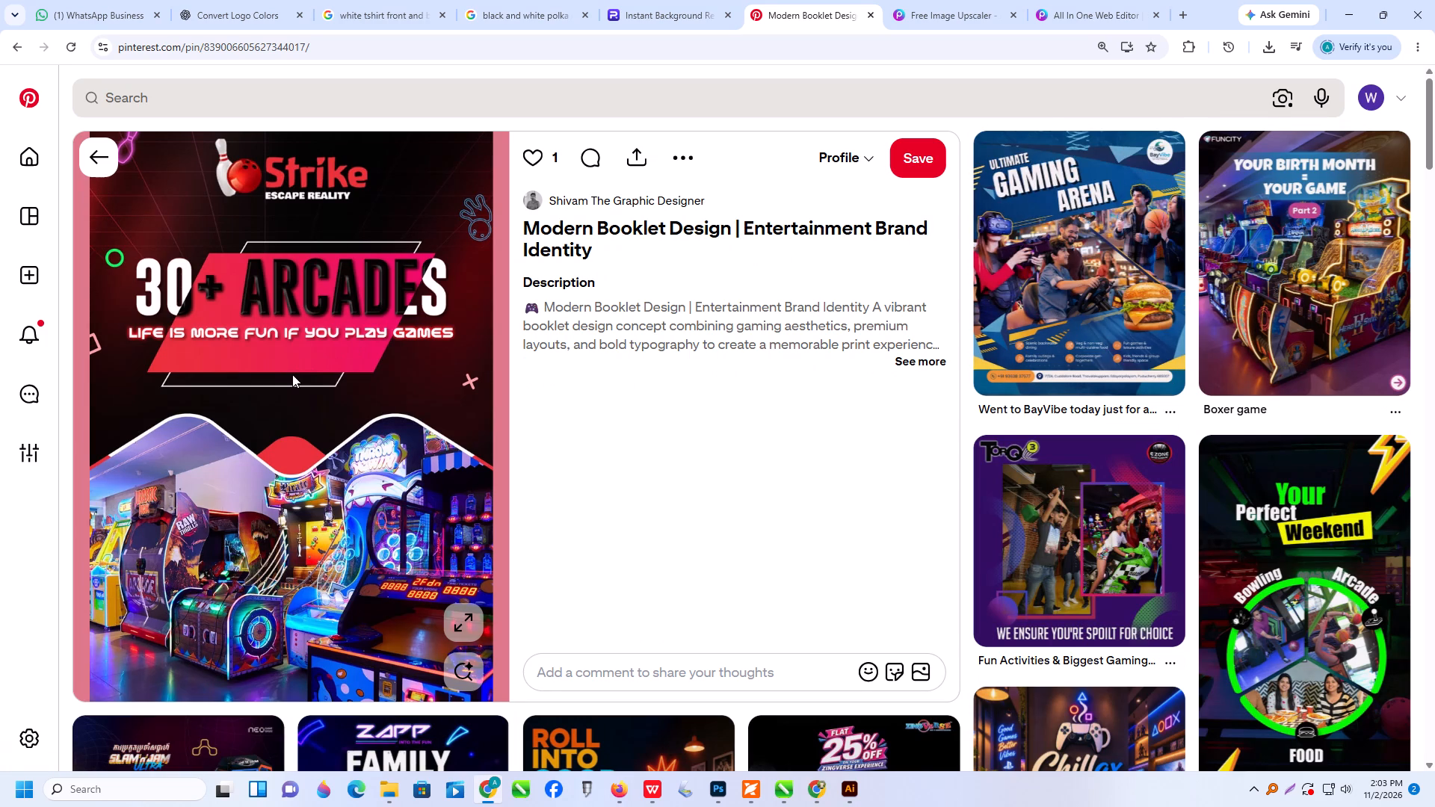
right_click(292, 374)
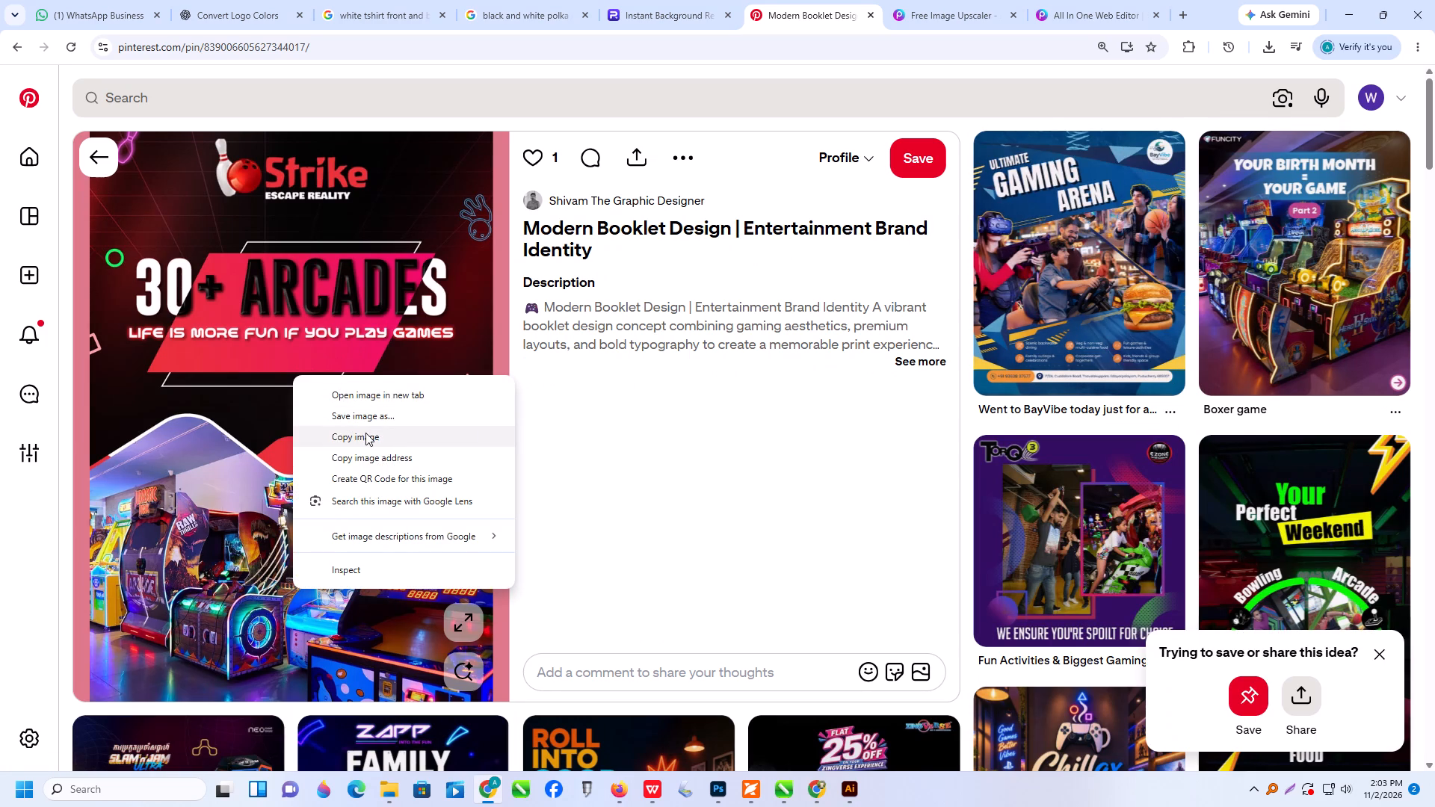
left_click(371, 438)
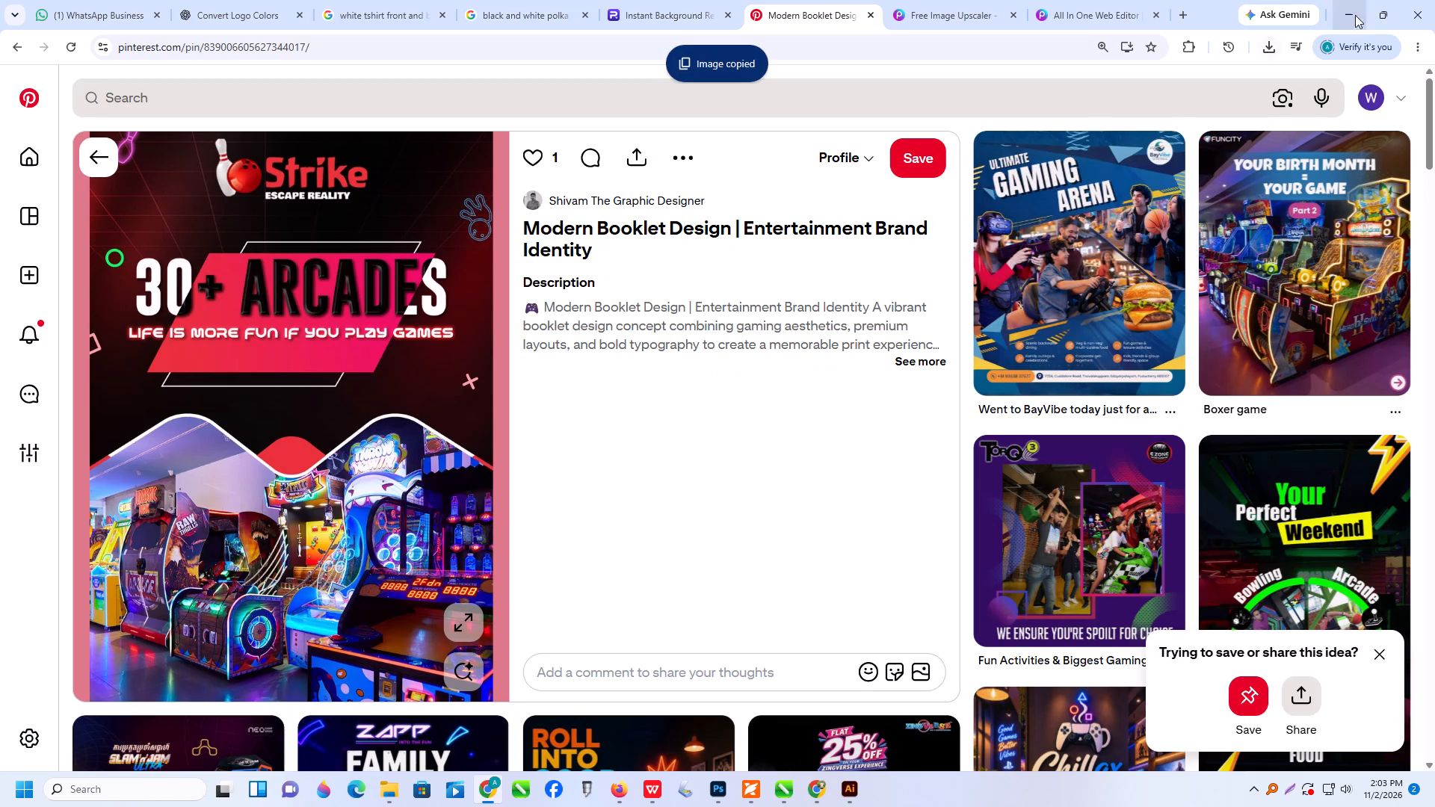
left_click(1354, 4)
scroll(661, 423, "down", 2)
left_click(611, 428)
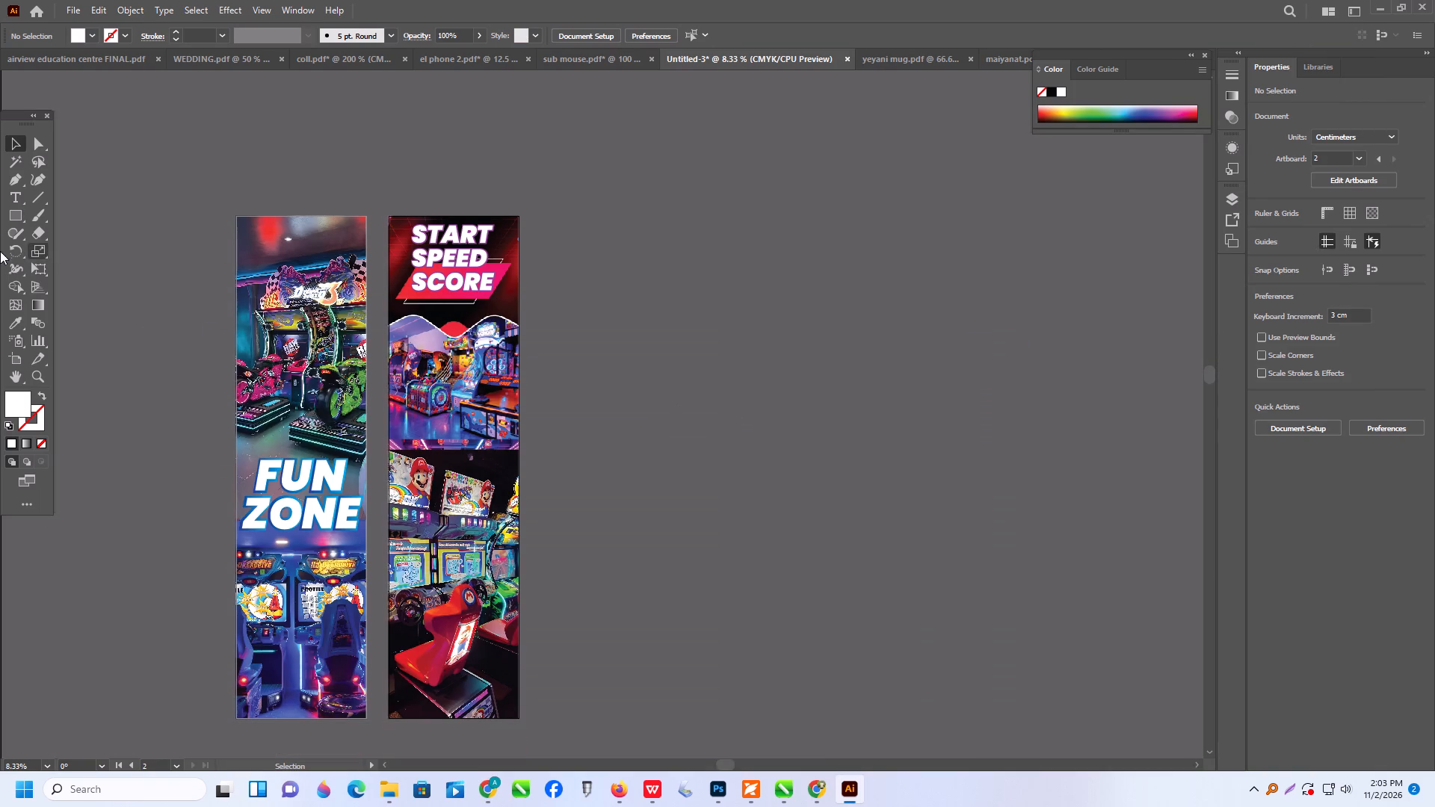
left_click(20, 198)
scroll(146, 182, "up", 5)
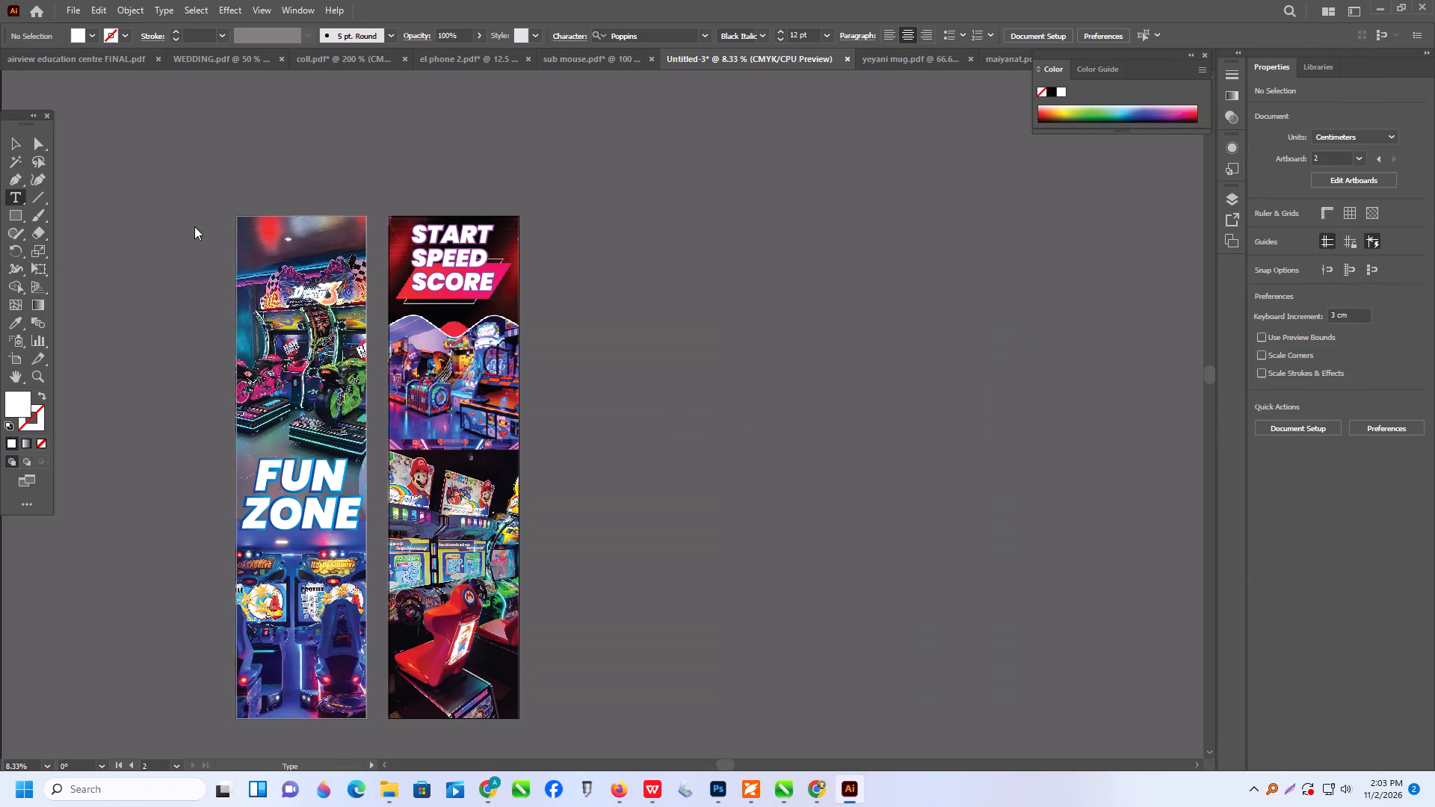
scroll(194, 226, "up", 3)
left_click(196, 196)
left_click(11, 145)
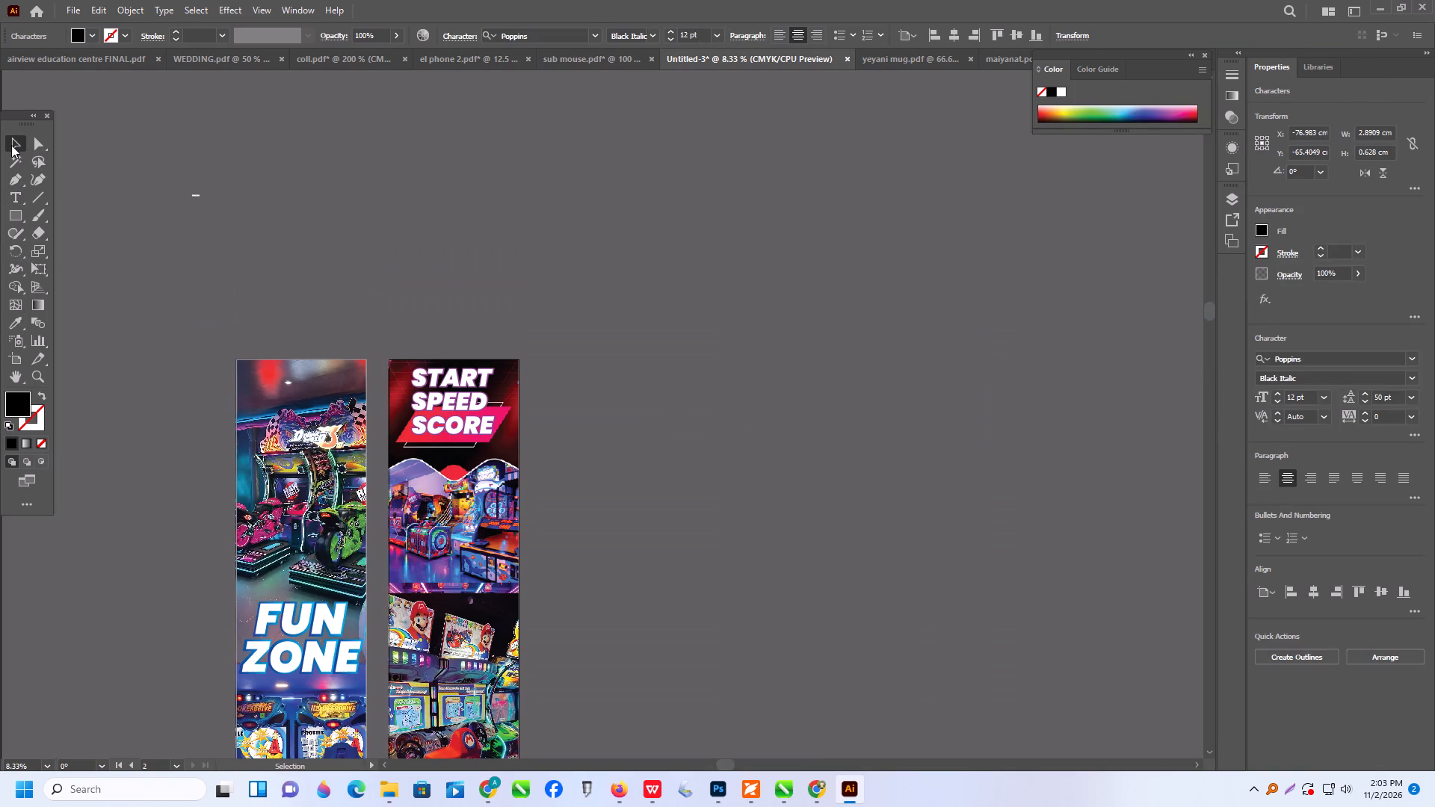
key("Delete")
Paste the copied Strike 30+ Arcades image beside the START SPEED SCORE banner.
key("ctrl+v")
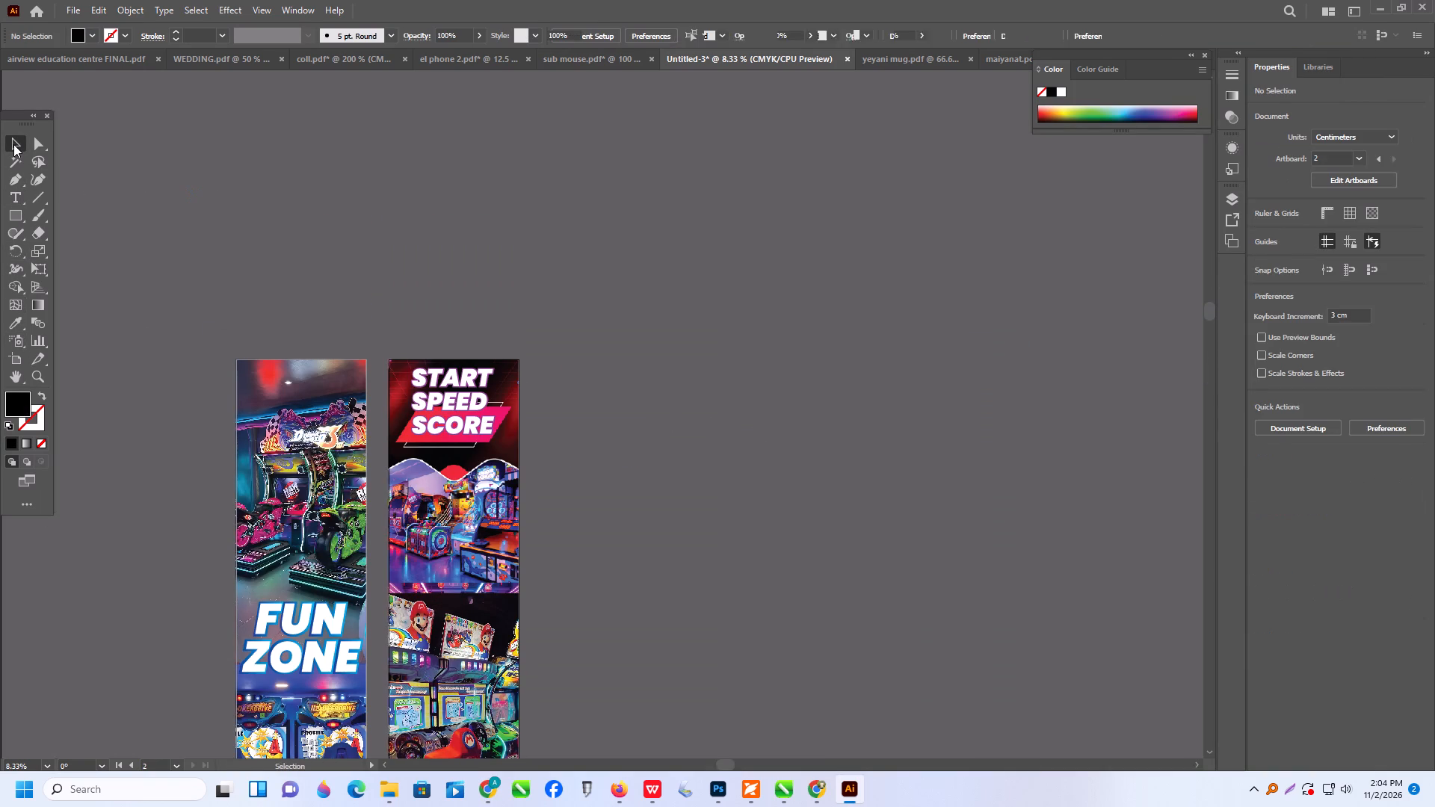
scroll(668, 395, "up", 3, "alt")
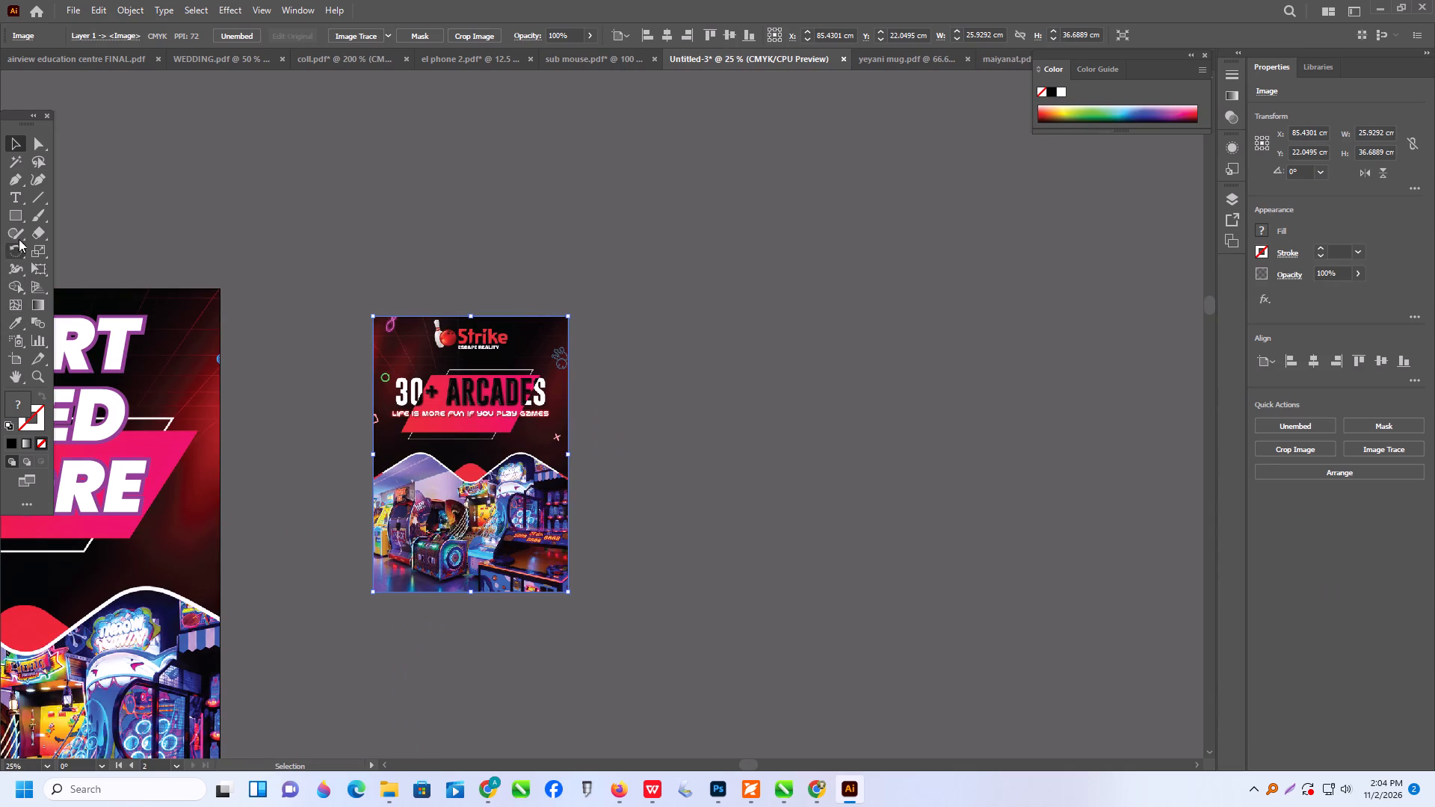
Add the text "life is more fun if you play games" beside the pasted image and enlarge it to about 80 pt.
left_click(13, 201)
scroll(513, 502, "up", 1, "alt")
left_click(696, 456)
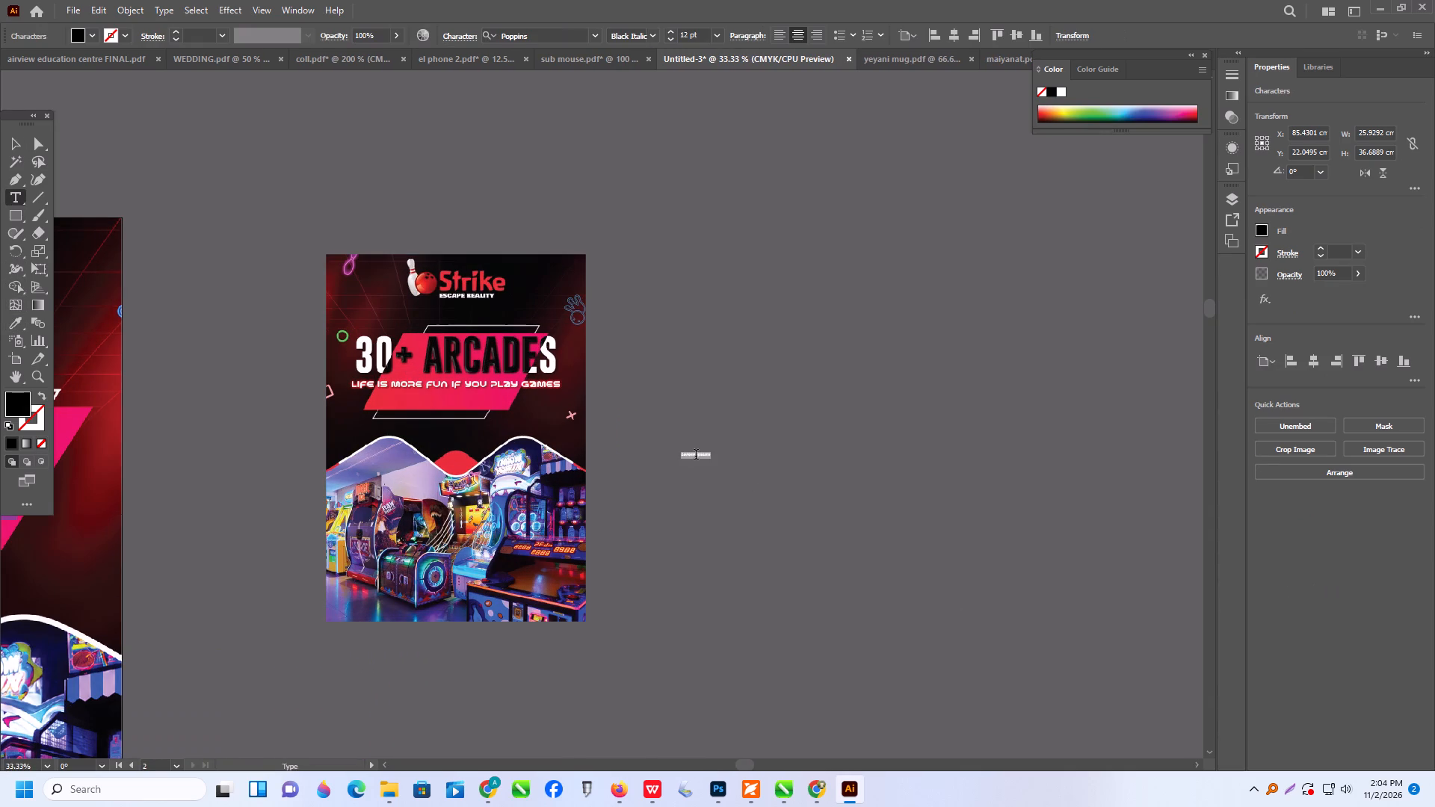
type("life")
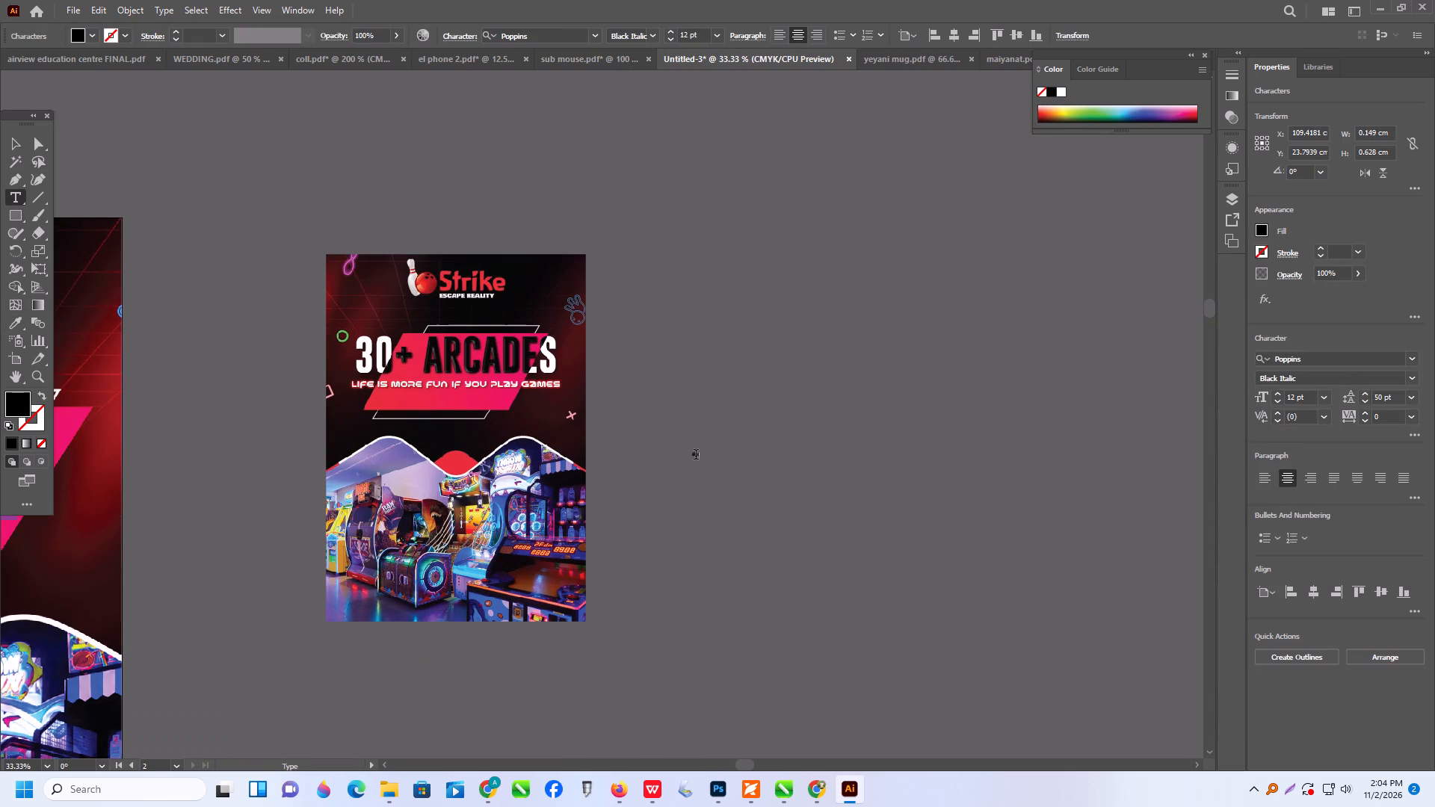
key("space")
type("is more fun")
key("space")
type("if yo")
type("u play games")
left_click(16, 142)
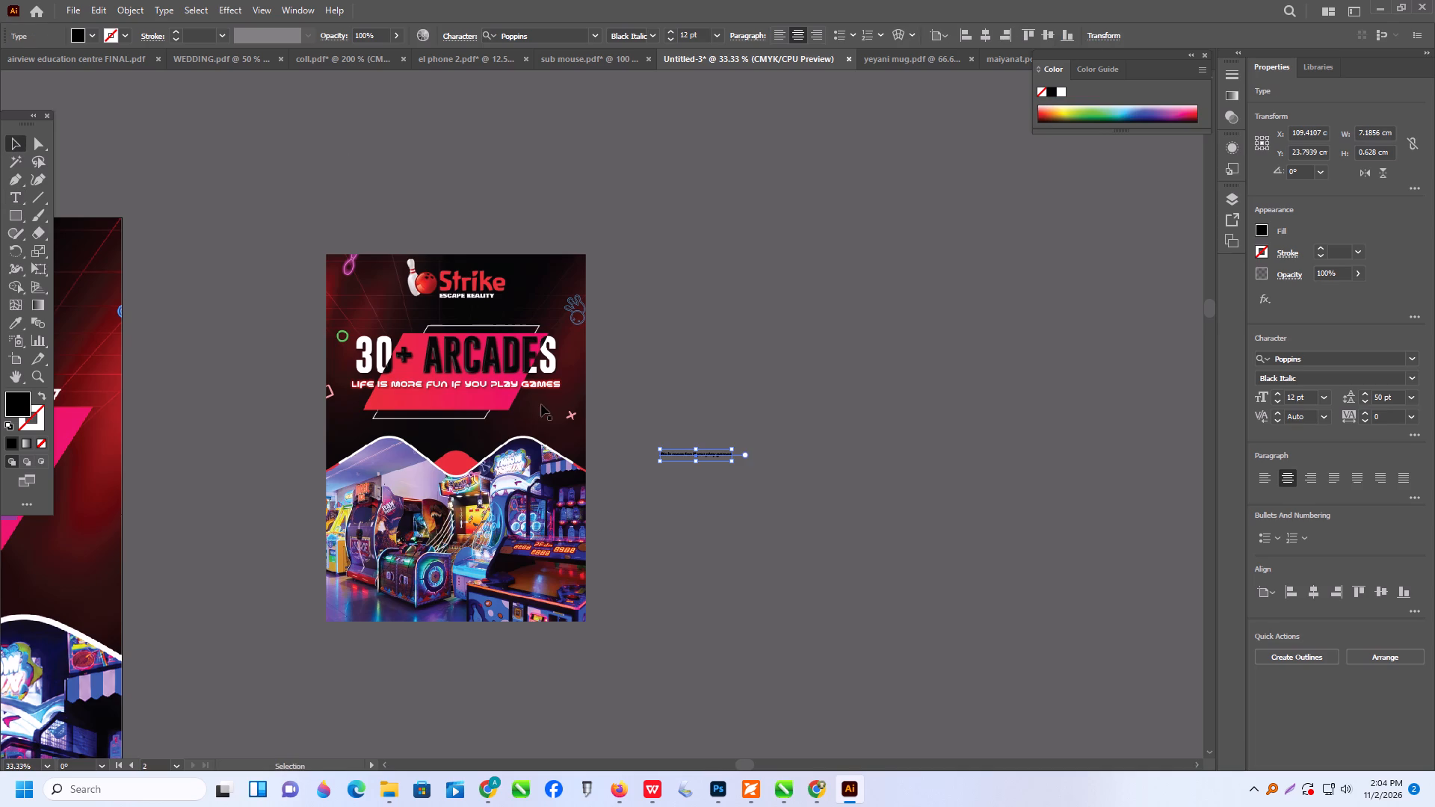
left_click_drag(733, 459, 1138, 685, "shift")
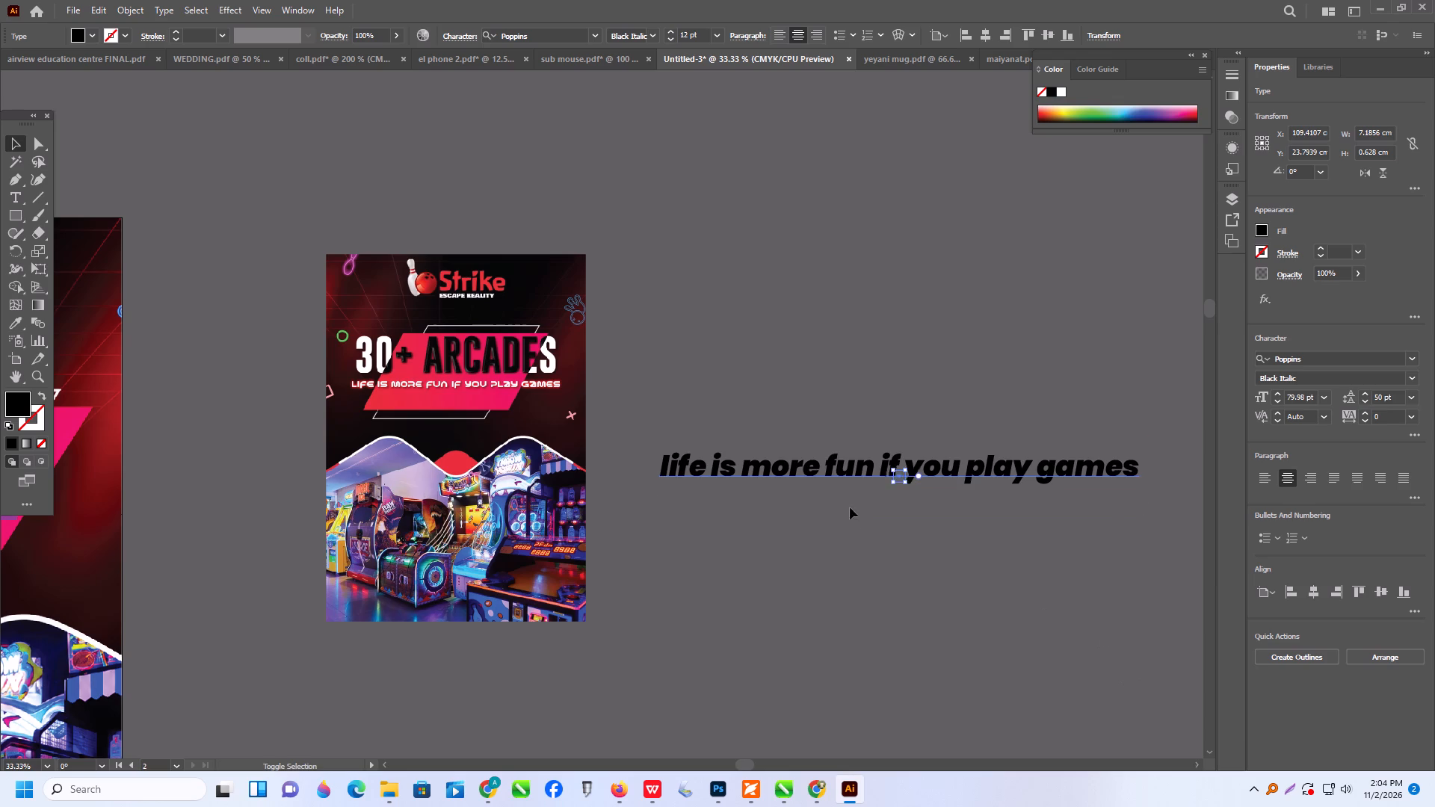
left_click_drag(866, 474, 827, 503)
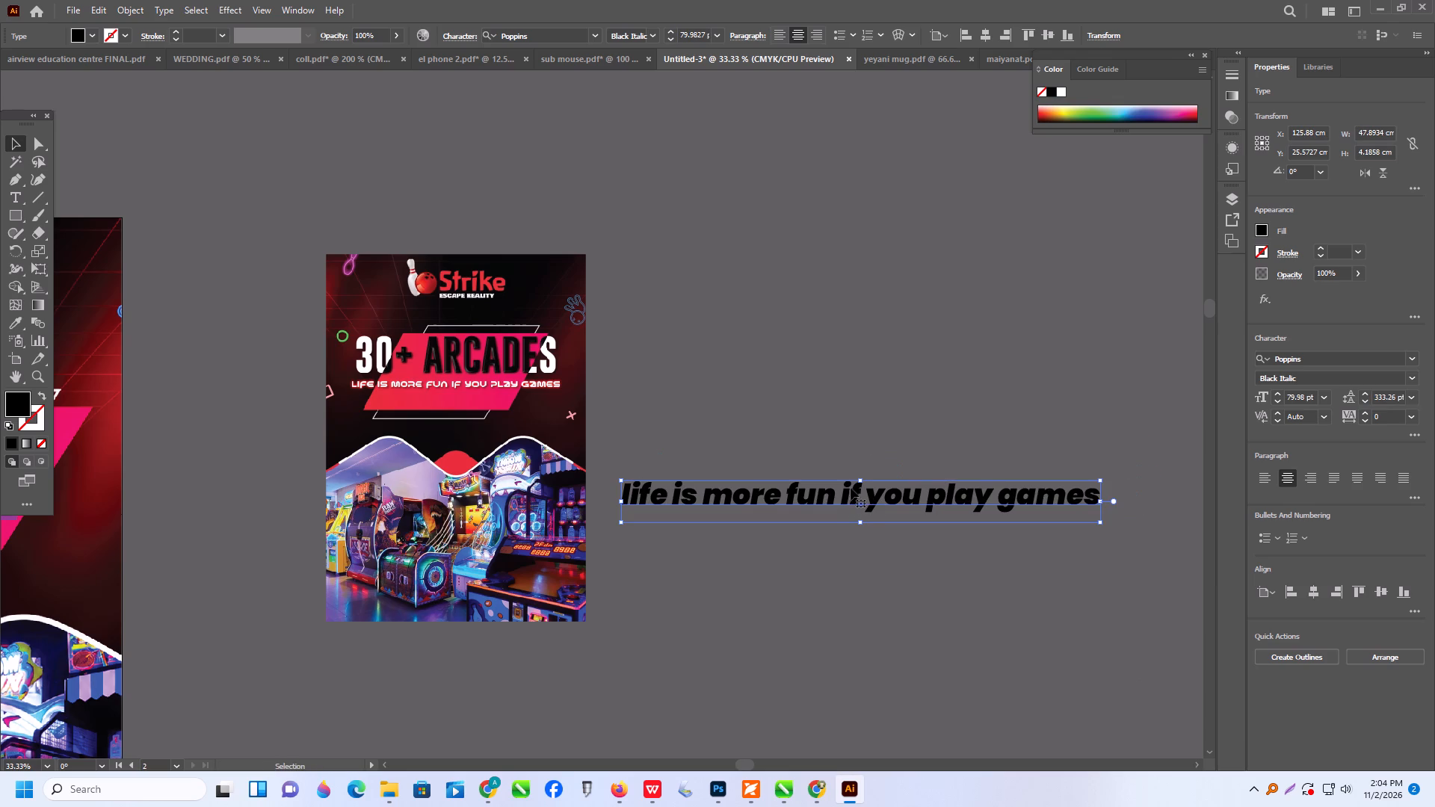
Break the slogan into two lines after "life is more fun".
double_click(847, 489)
left_click(840, 493)
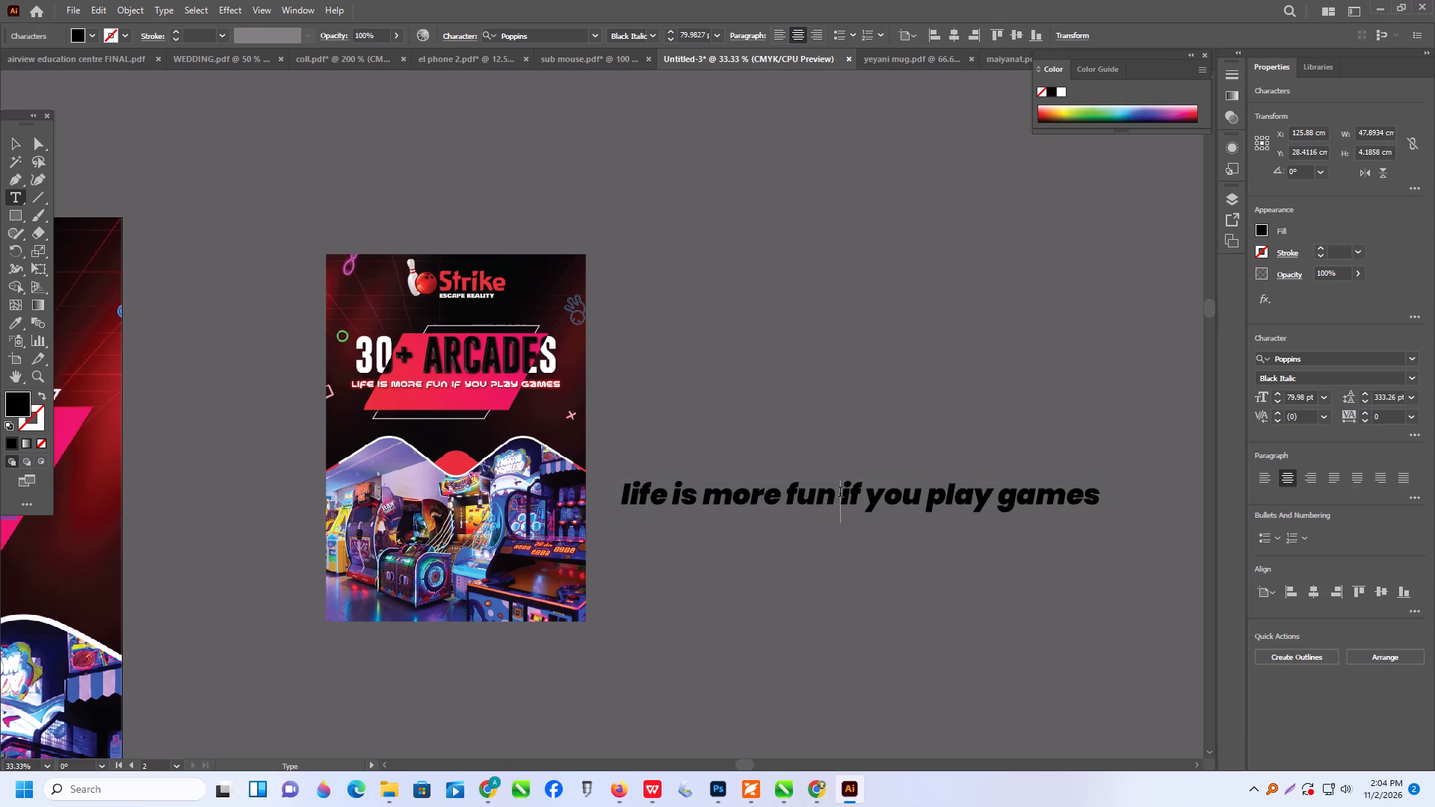
key("Return")
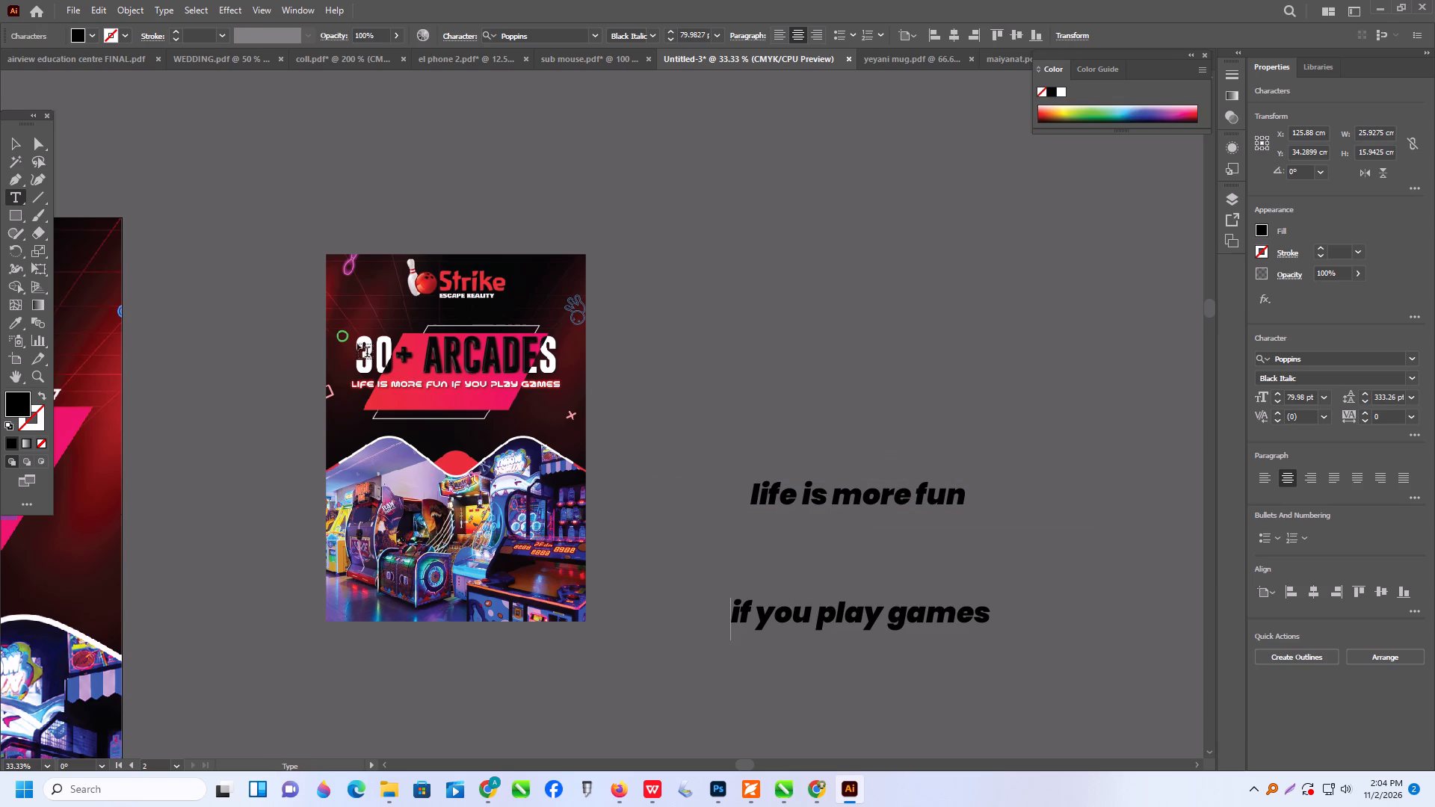
left_click(18, 143)
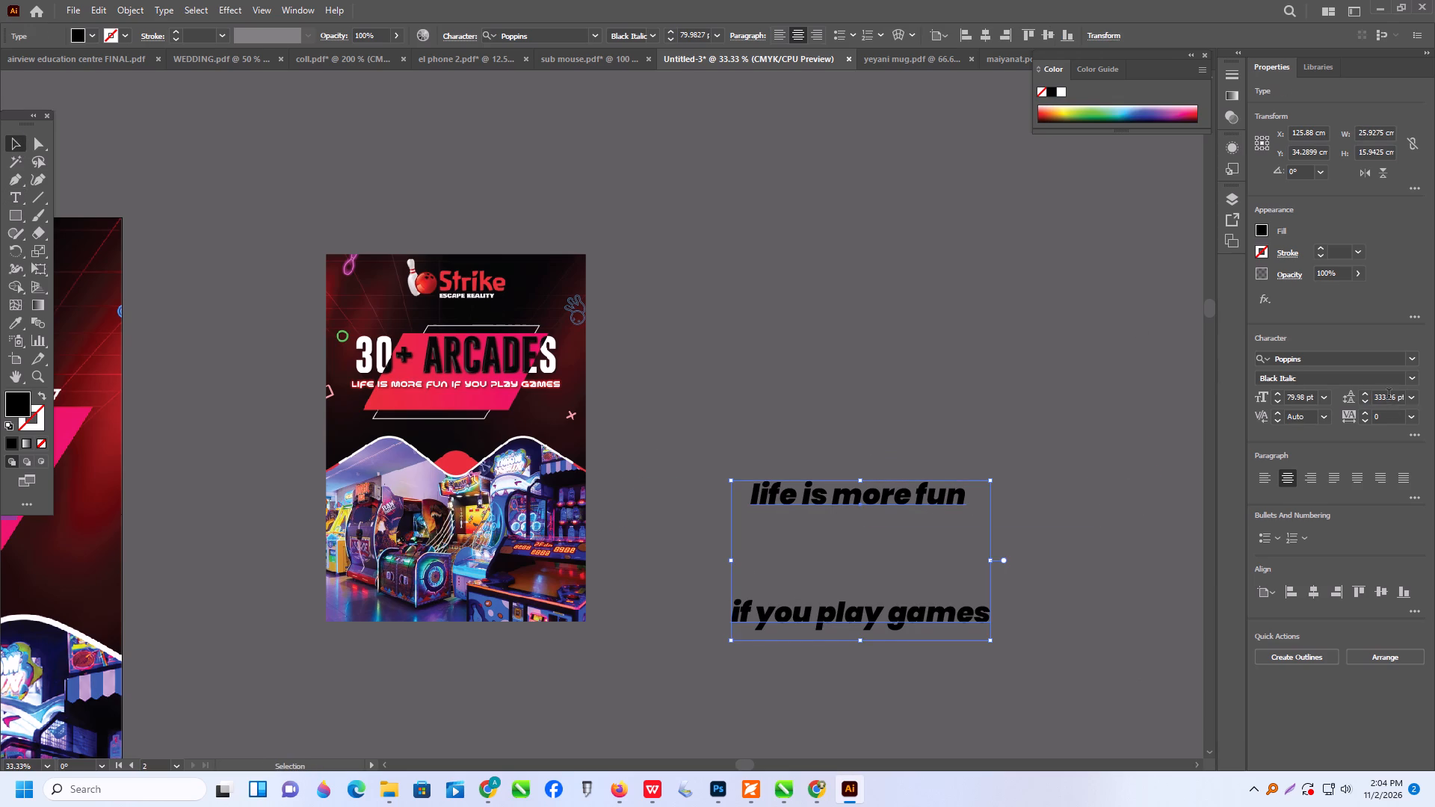
Reduce the two-line slogan's leading, trying 200 pt first and settling on 100 pt.
scroll(1389, 395, "down", 9)
left_click_drag(1398, 393, 1288, 414)
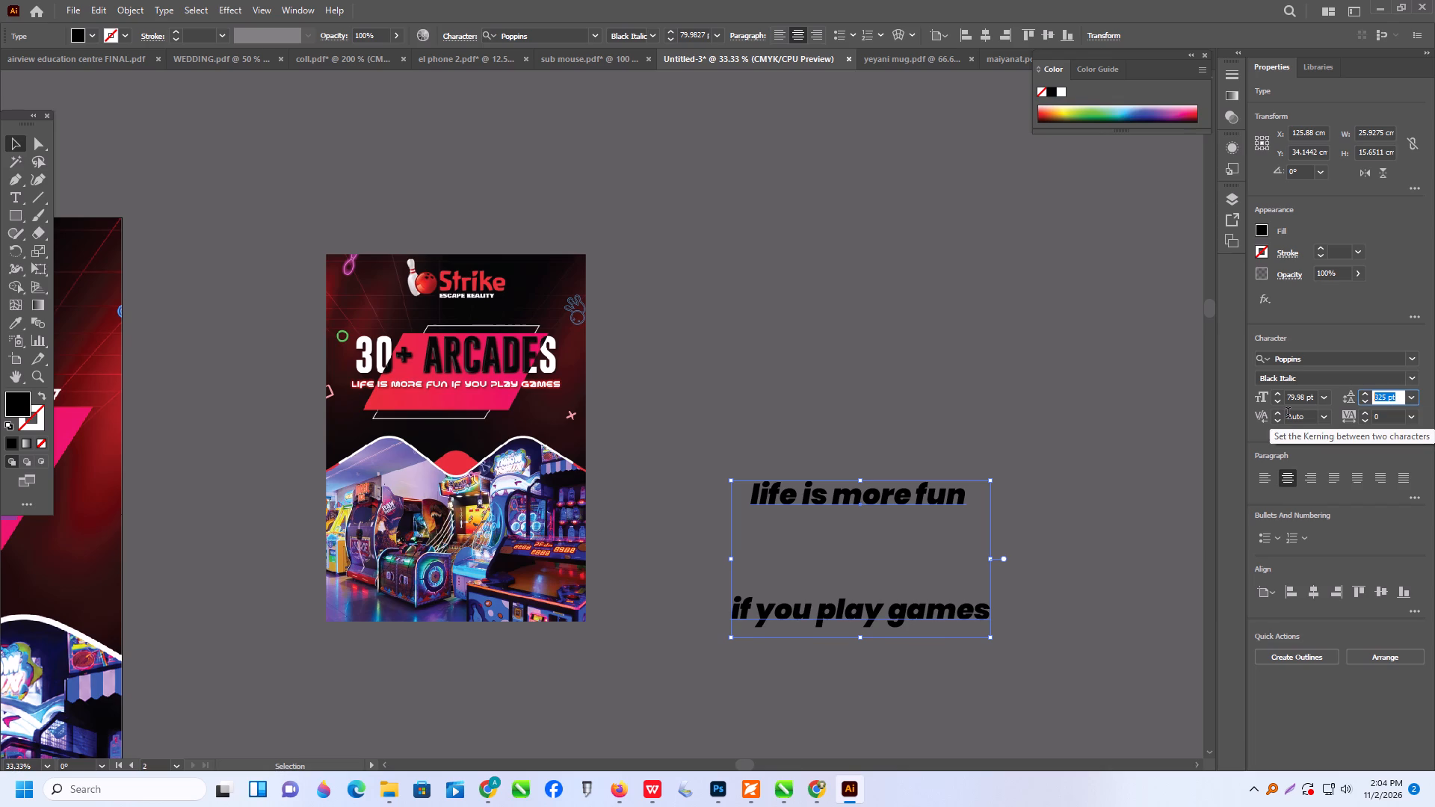
type("200")
key("Return")
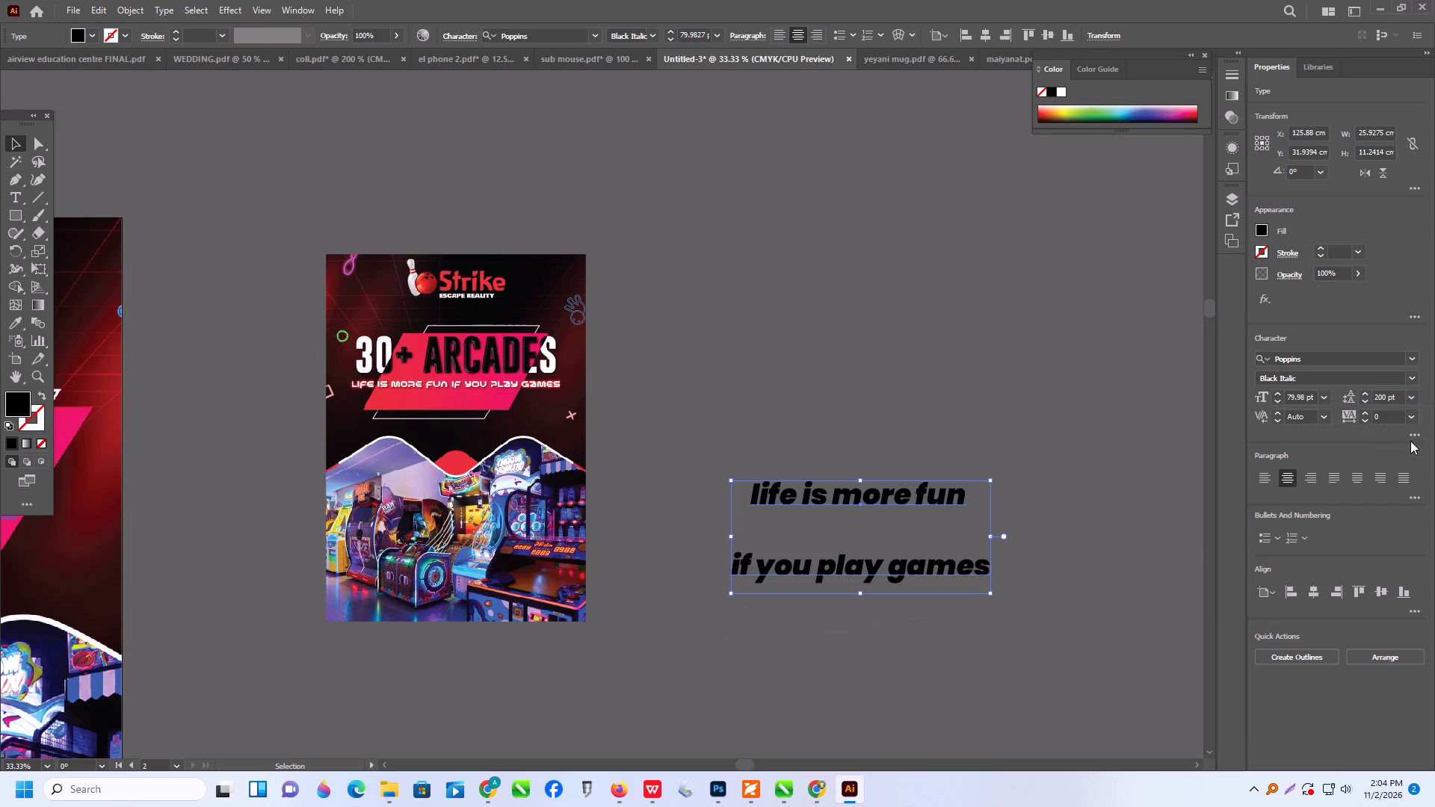
left_click_drag(1400, 400, 1250, 399)
type("100")
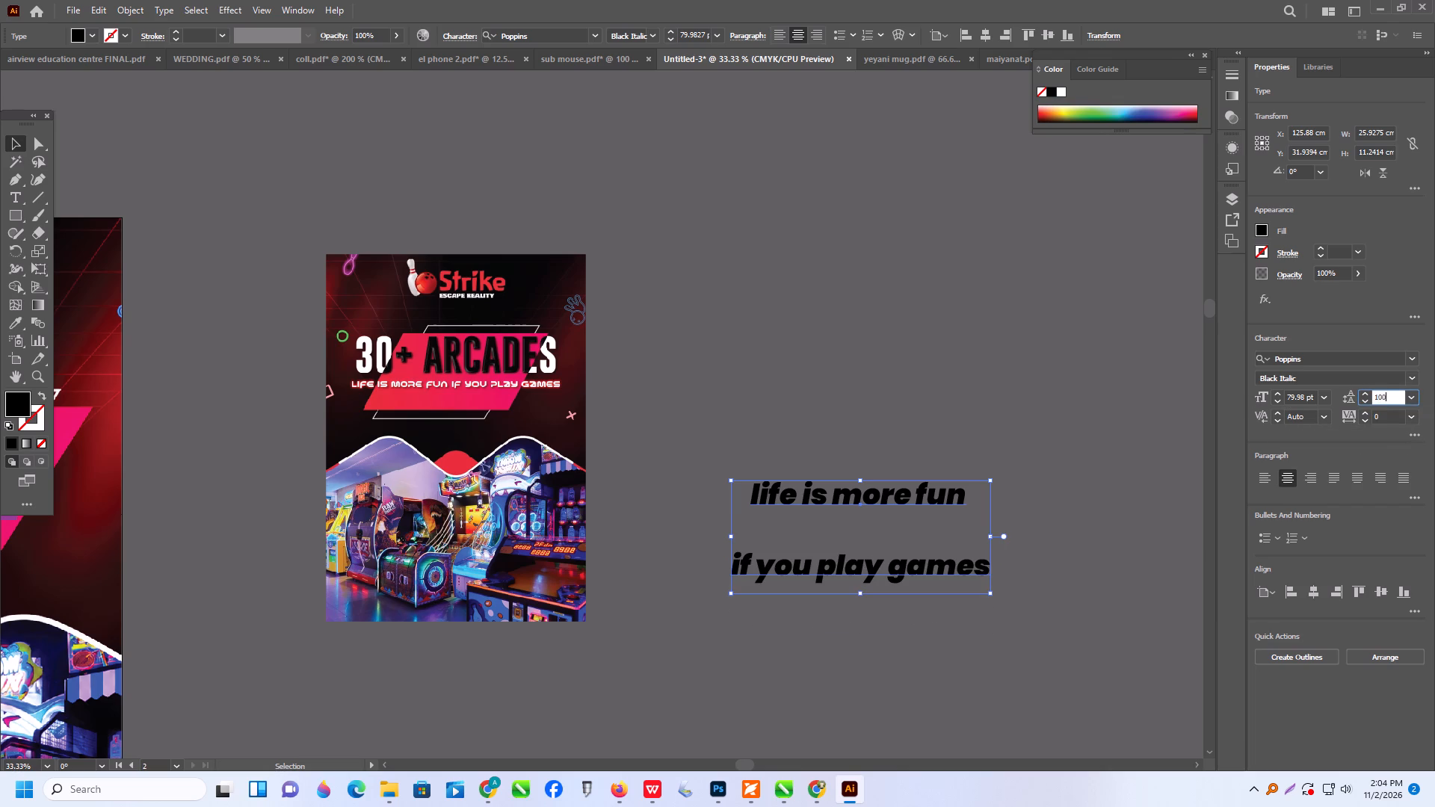
key("Return")
Move the slogan to the top of the FUN ZONE banner, enlarge it to about 35.8 x 10.6 cm and centre it across the banner.
scroll(487, 403, "down", 4, "alt")
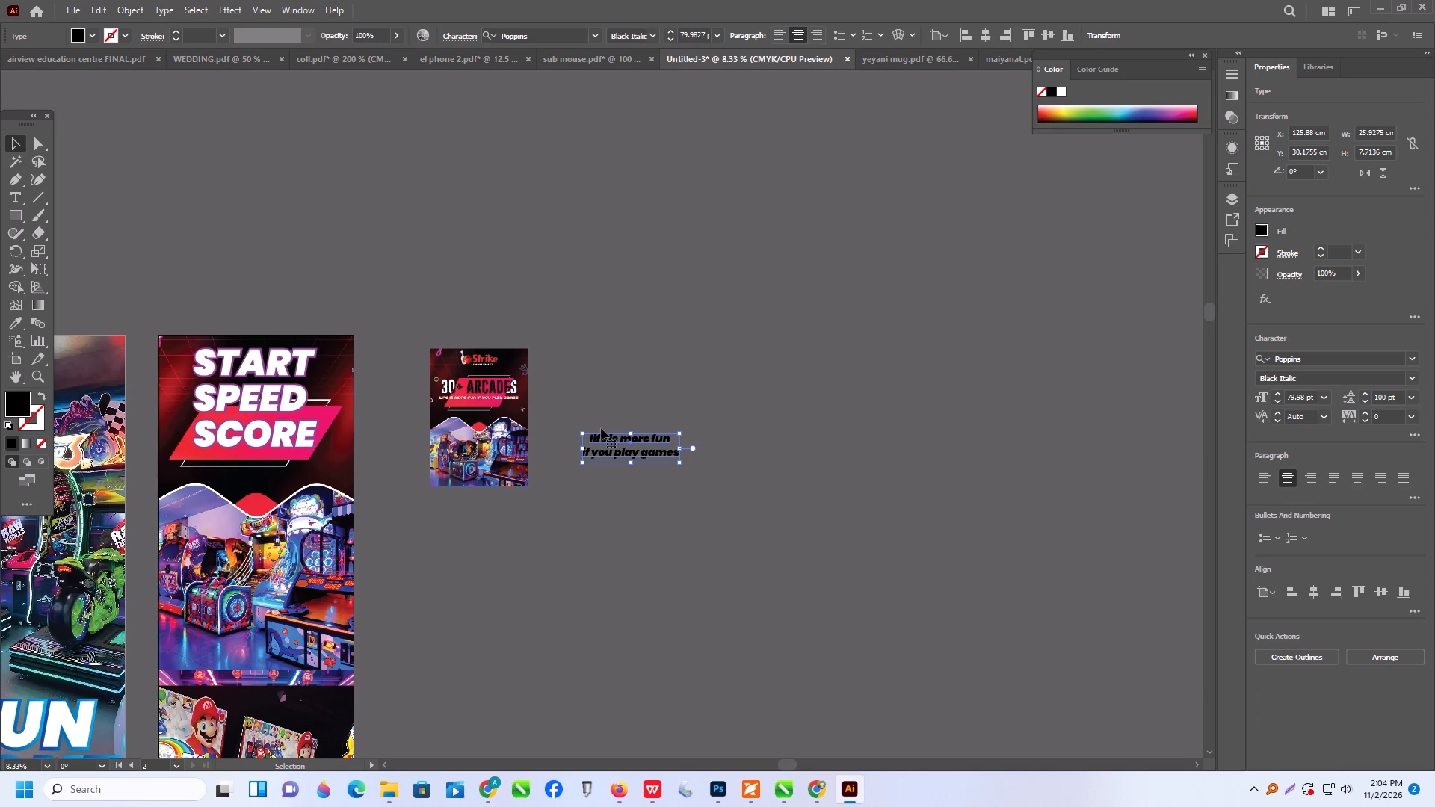
left_click_drag(601, 428, 199, 378)
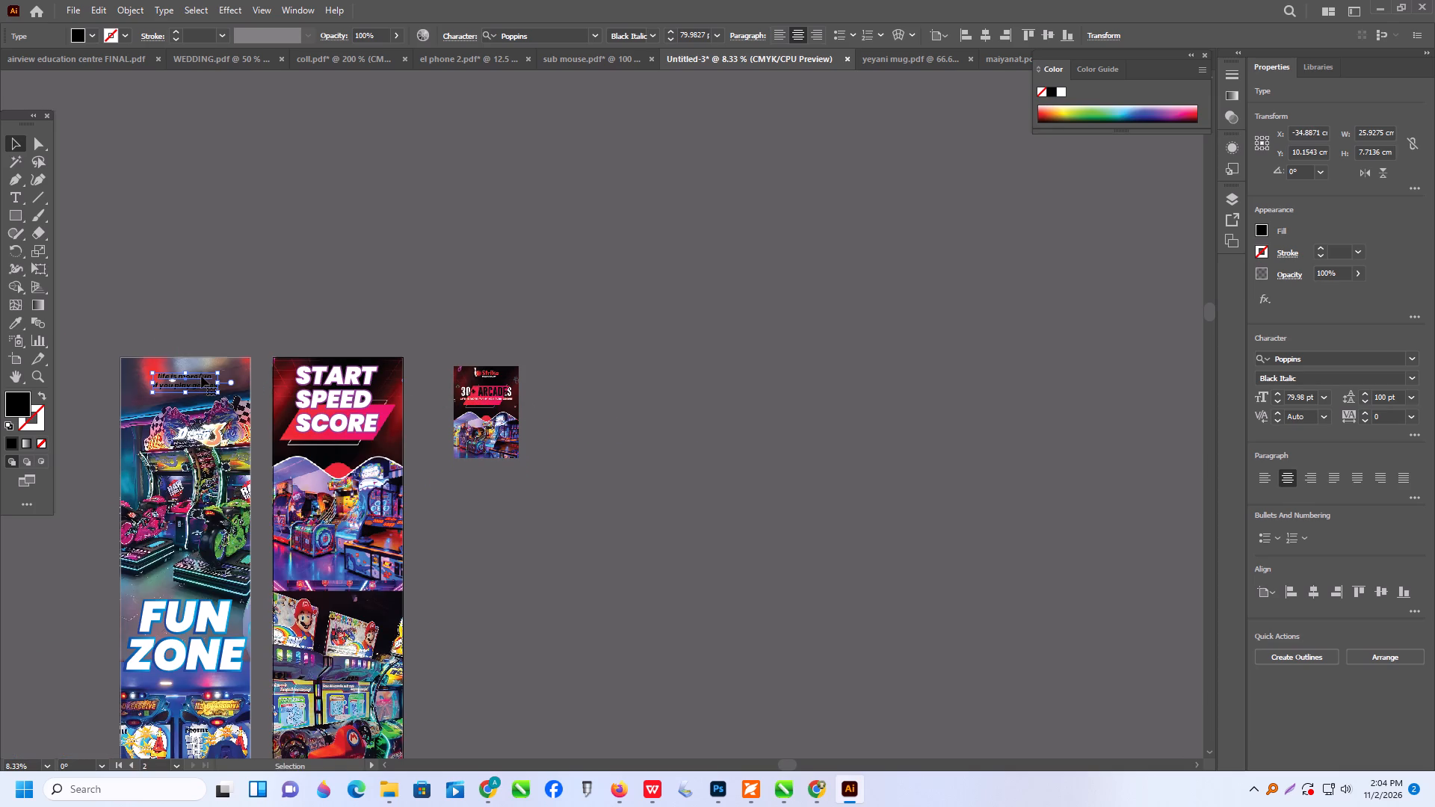
scroll(227, 371, "up", 2, "alt")
scroll(522, 350, "down", 1, "alt")
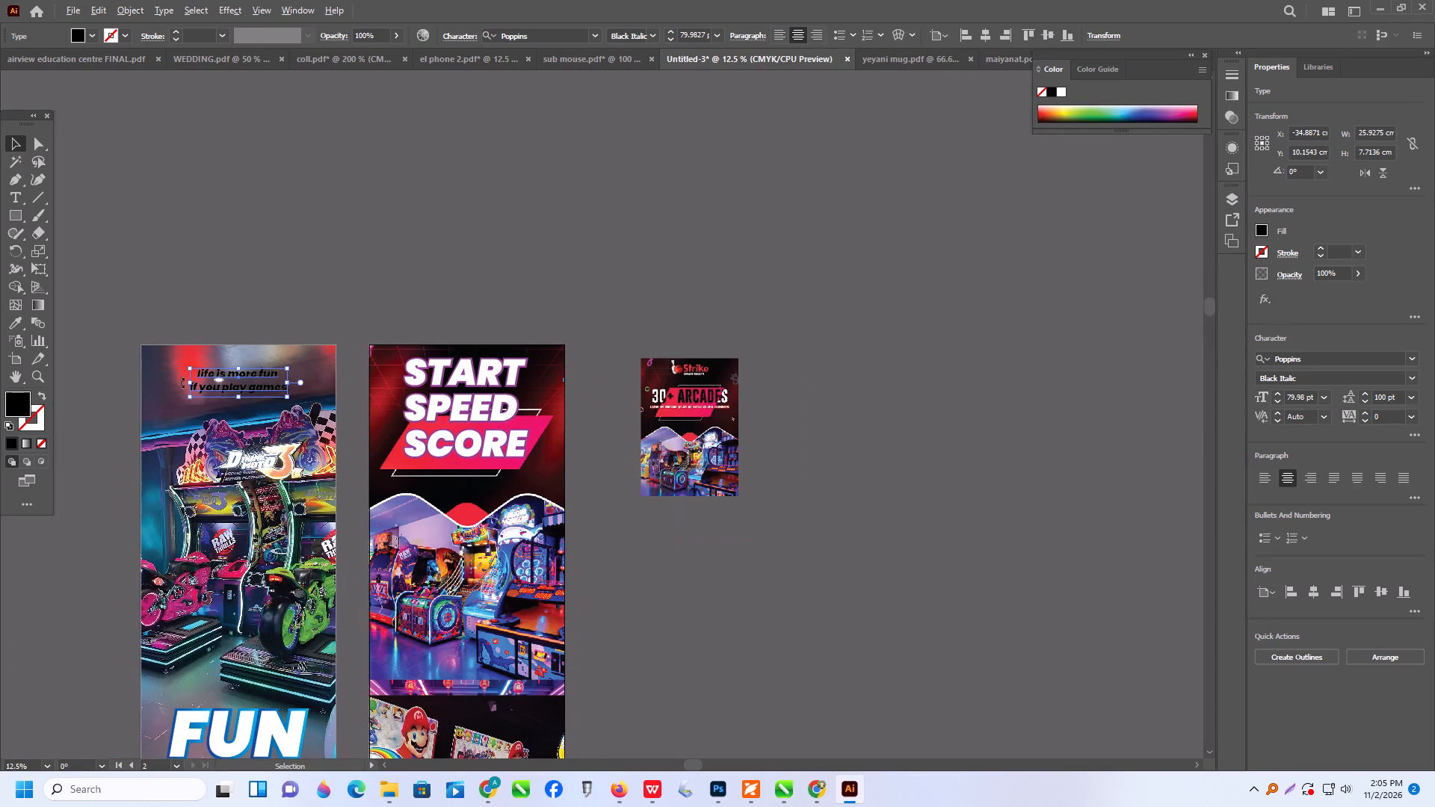
scroll(186, 371, "up", 1, "alt")
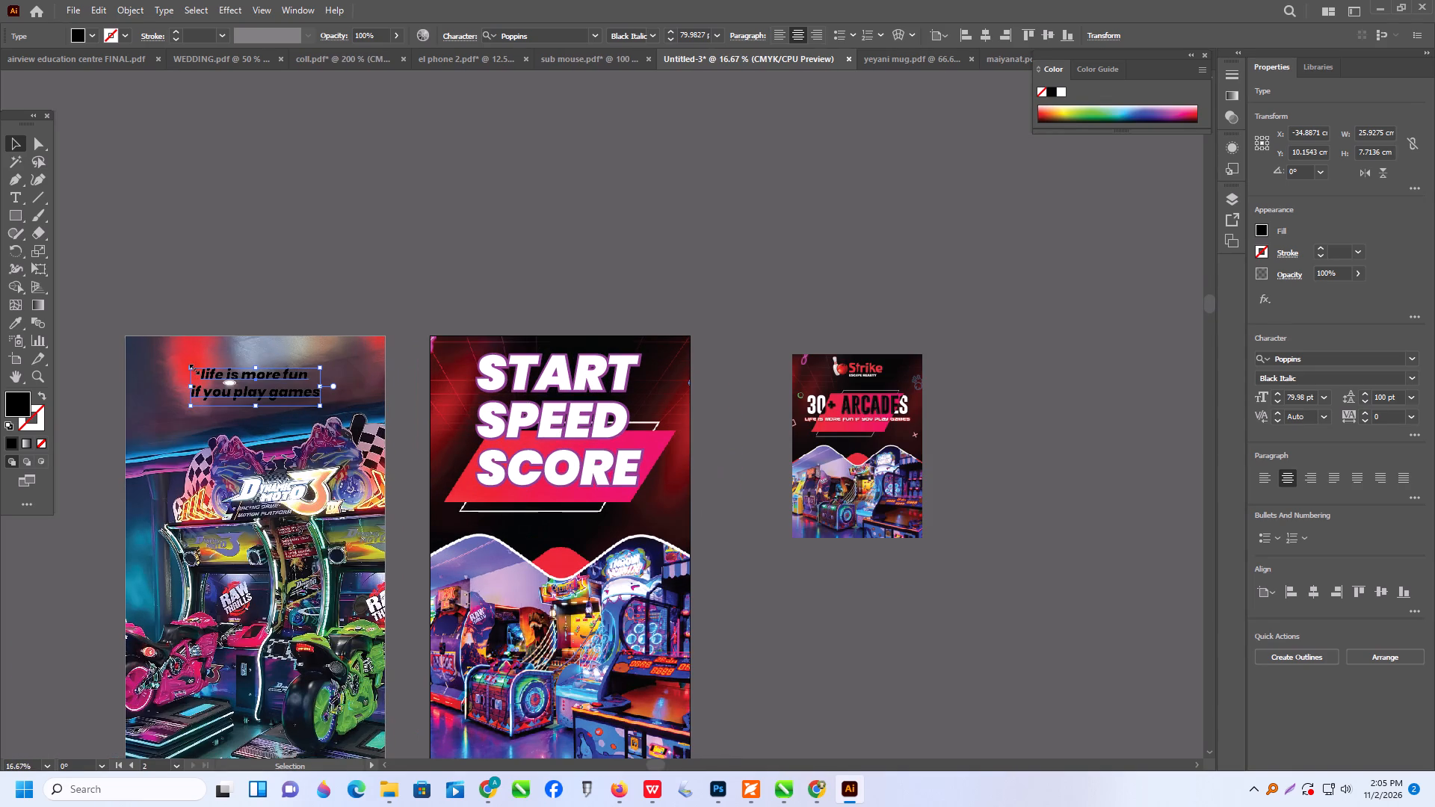
left_click_drag(193, 368, 141, 350, "shift")
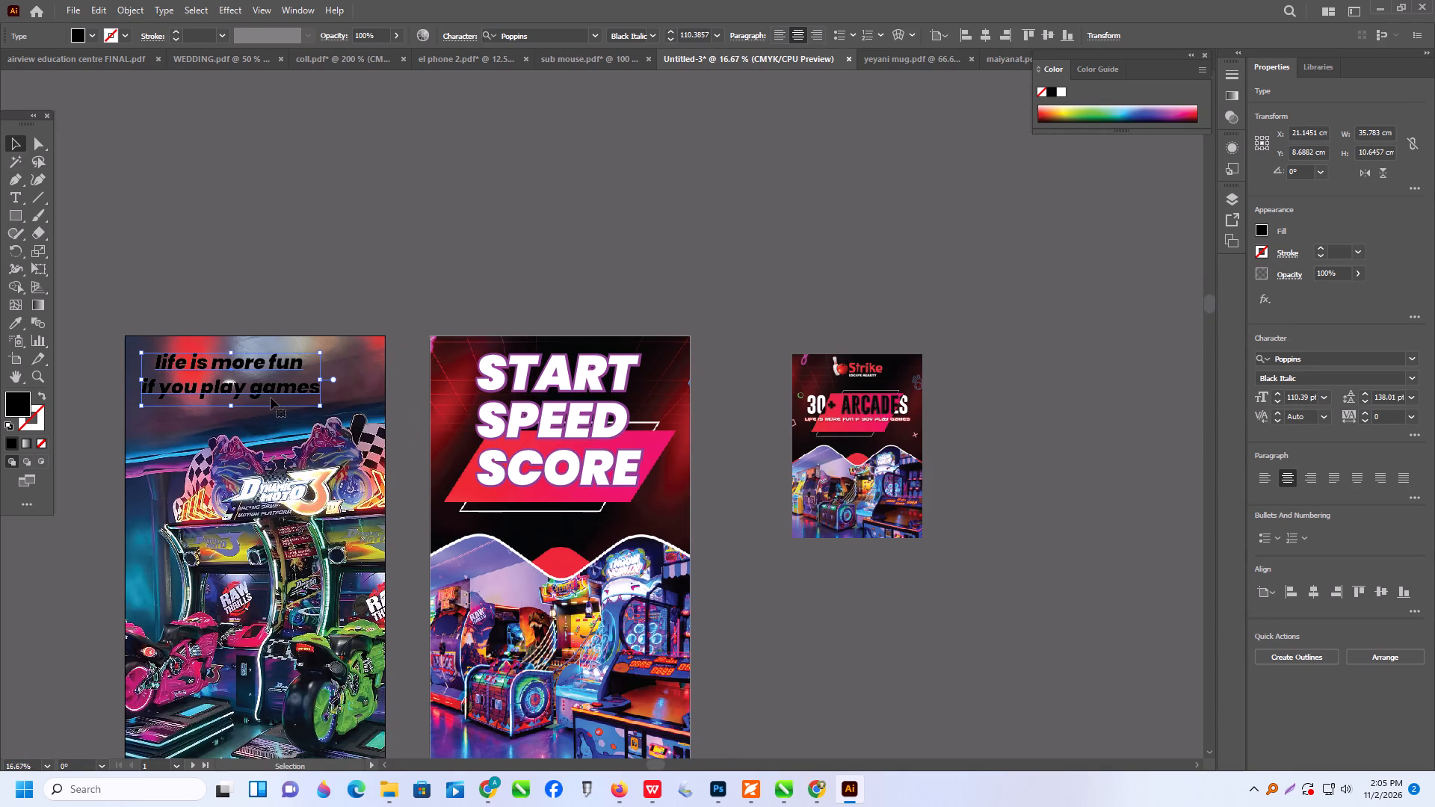
left_click_drag(271, 398, 298, 398)
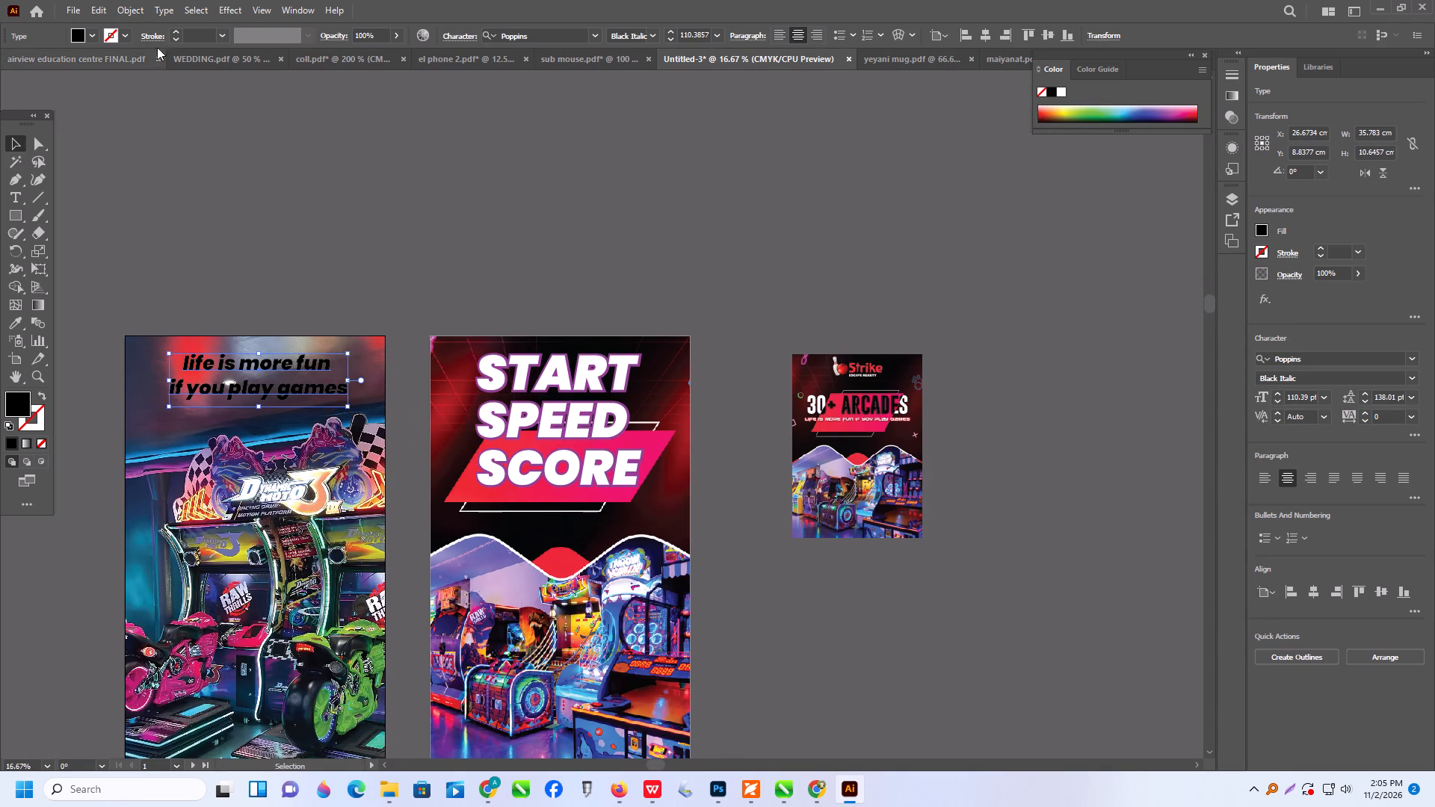
Change the slogan's fill colour to white.
left_click(88, 32)
left_click(31, 58)
left_click(212, 110)
left_click(285, 137)
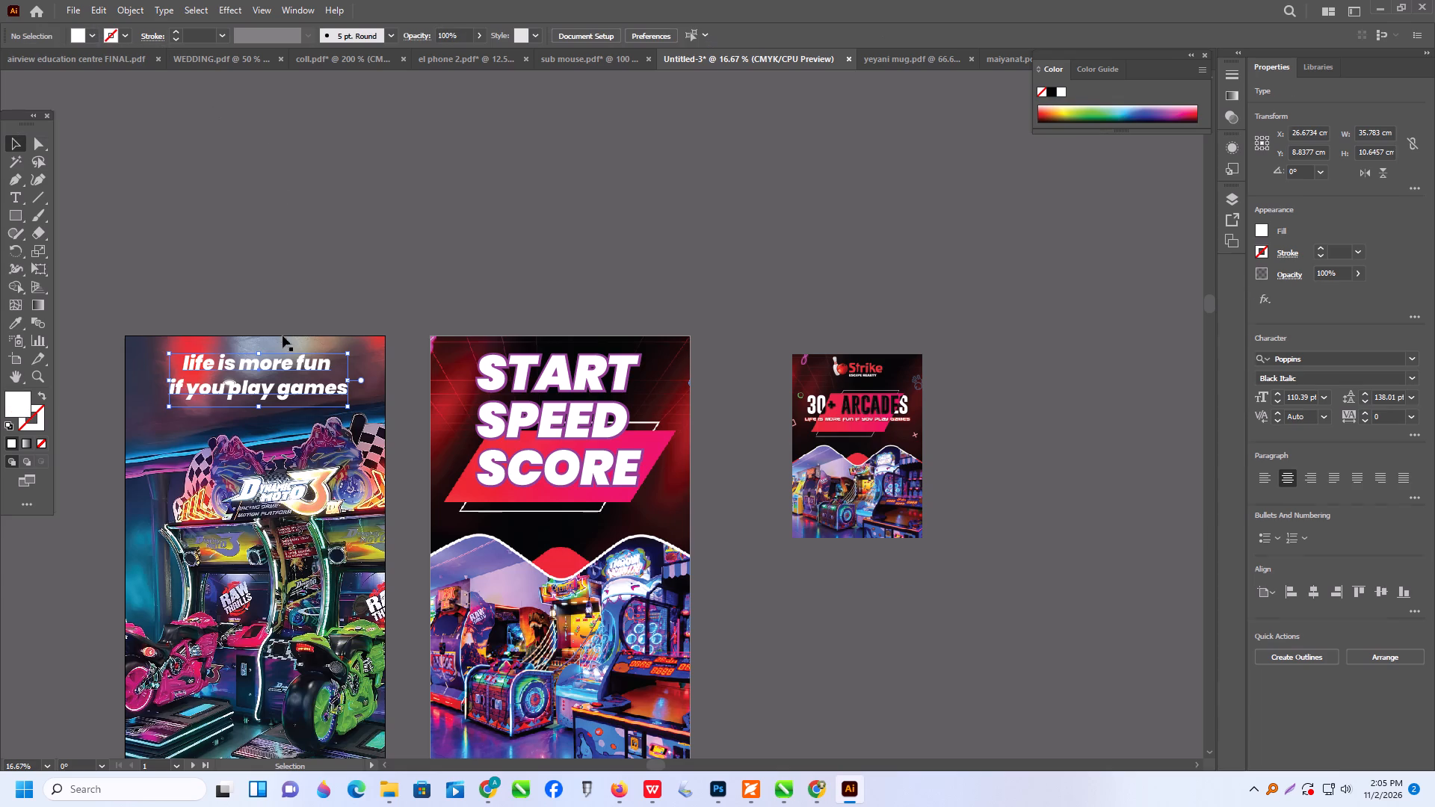
Enlarge the slogan to about 38.2 x 11.4 cm and reposition it at the top of the banner with the motorbike games.
scroll(268, 379, "up", 2, "alt")
left_click(256, 364)
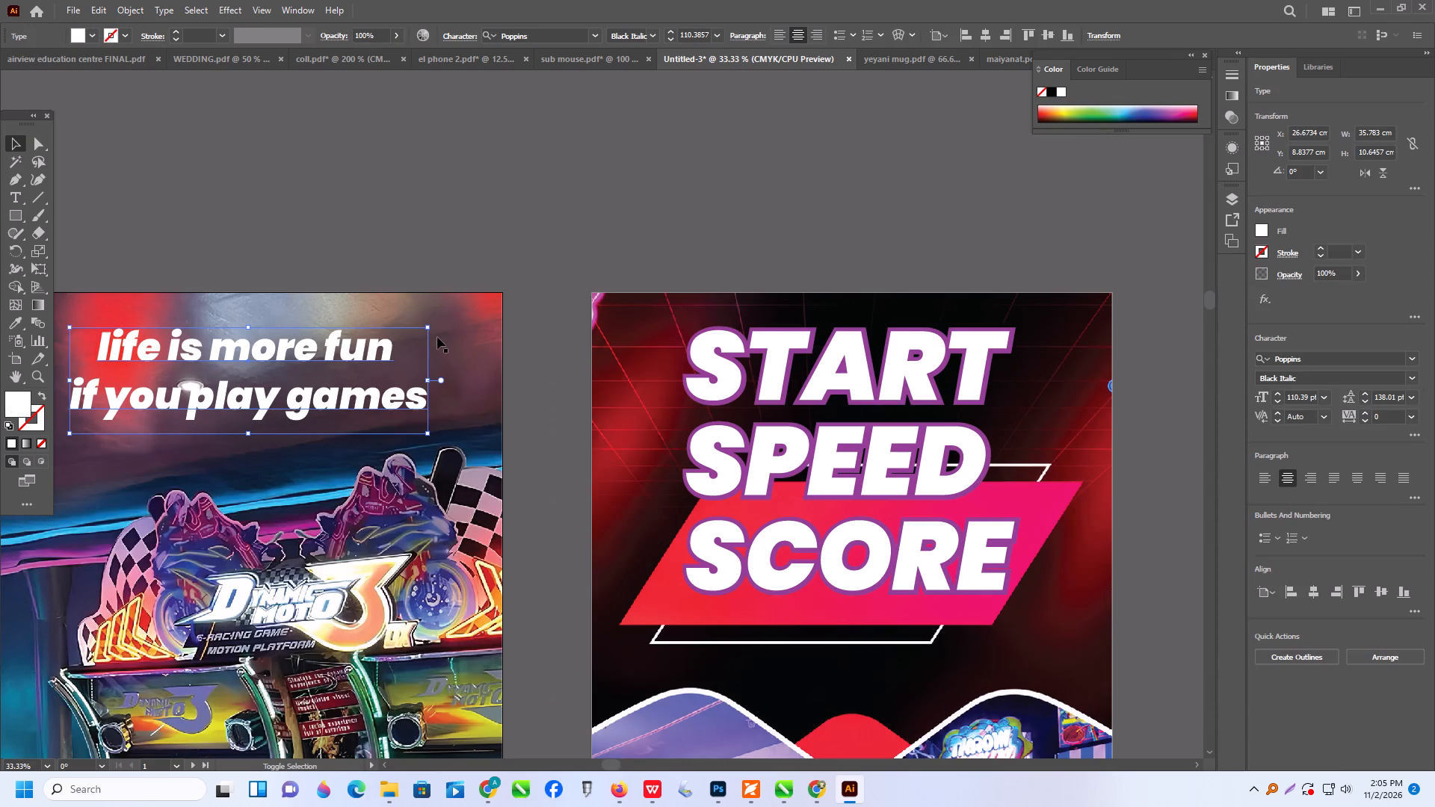
left_click_drag(425, 324, 452, 313, "shift")
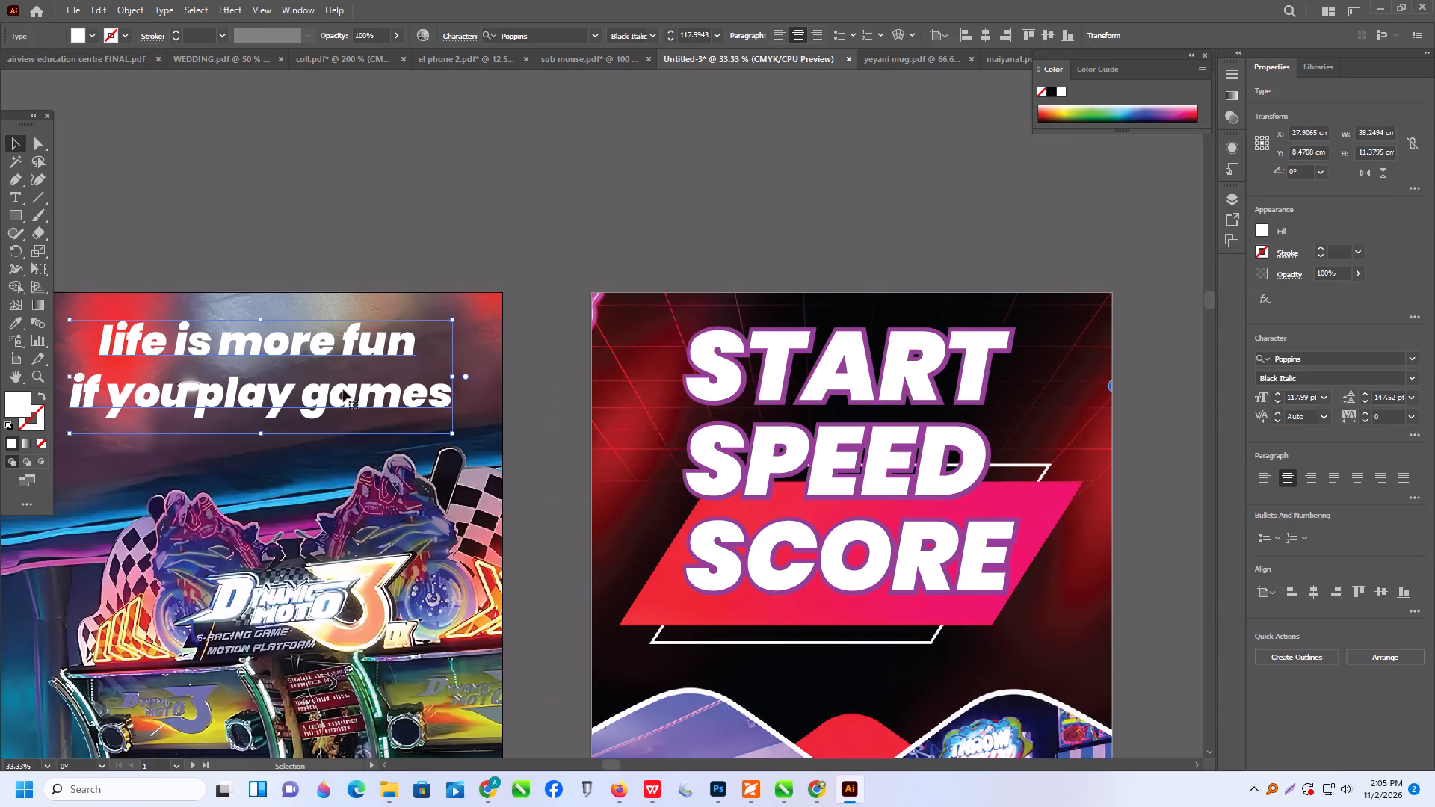
left_click(336, 398)
Change the slogan's letter case to title case.
scroll(629, 389, "down", 2, "alt")
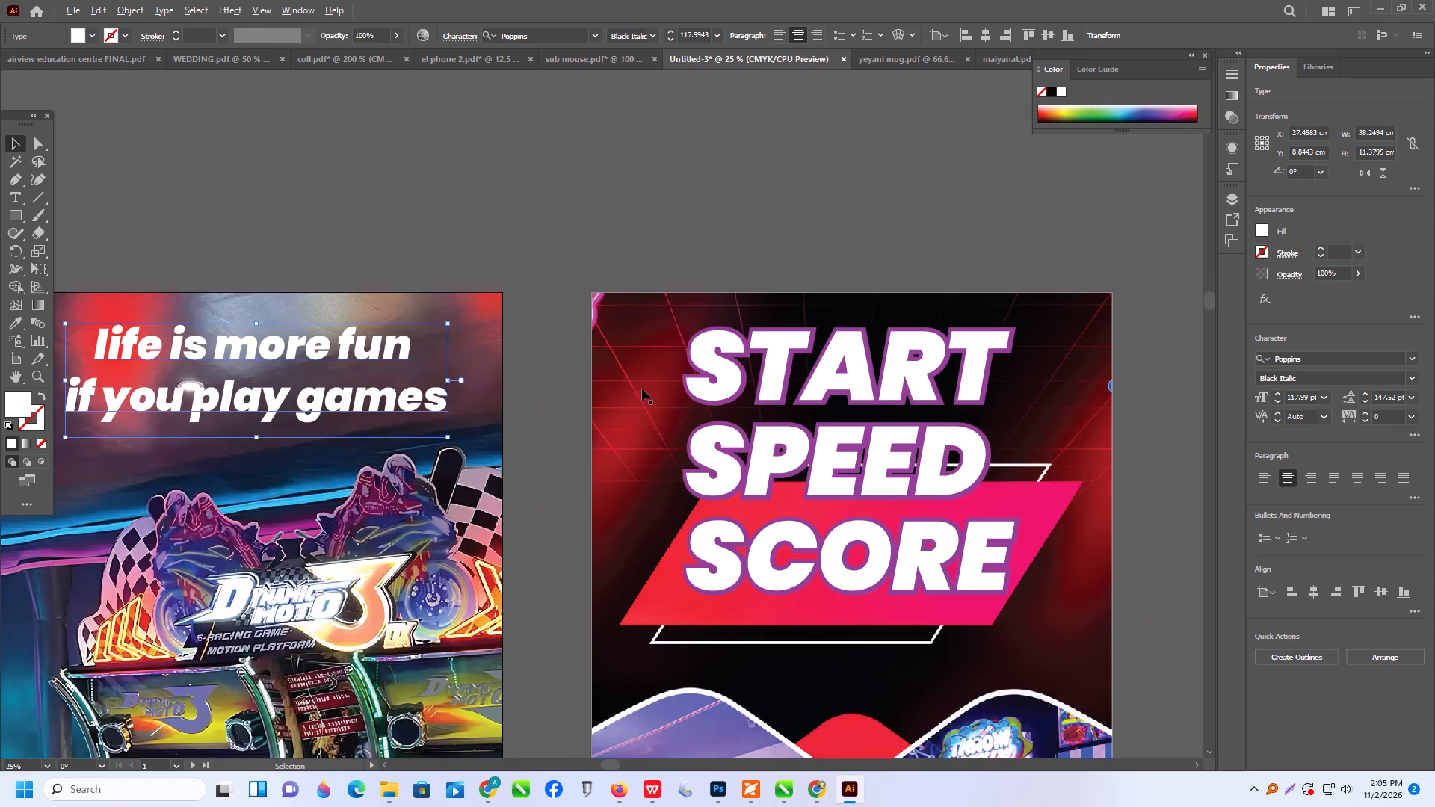
left_click(170, 9)
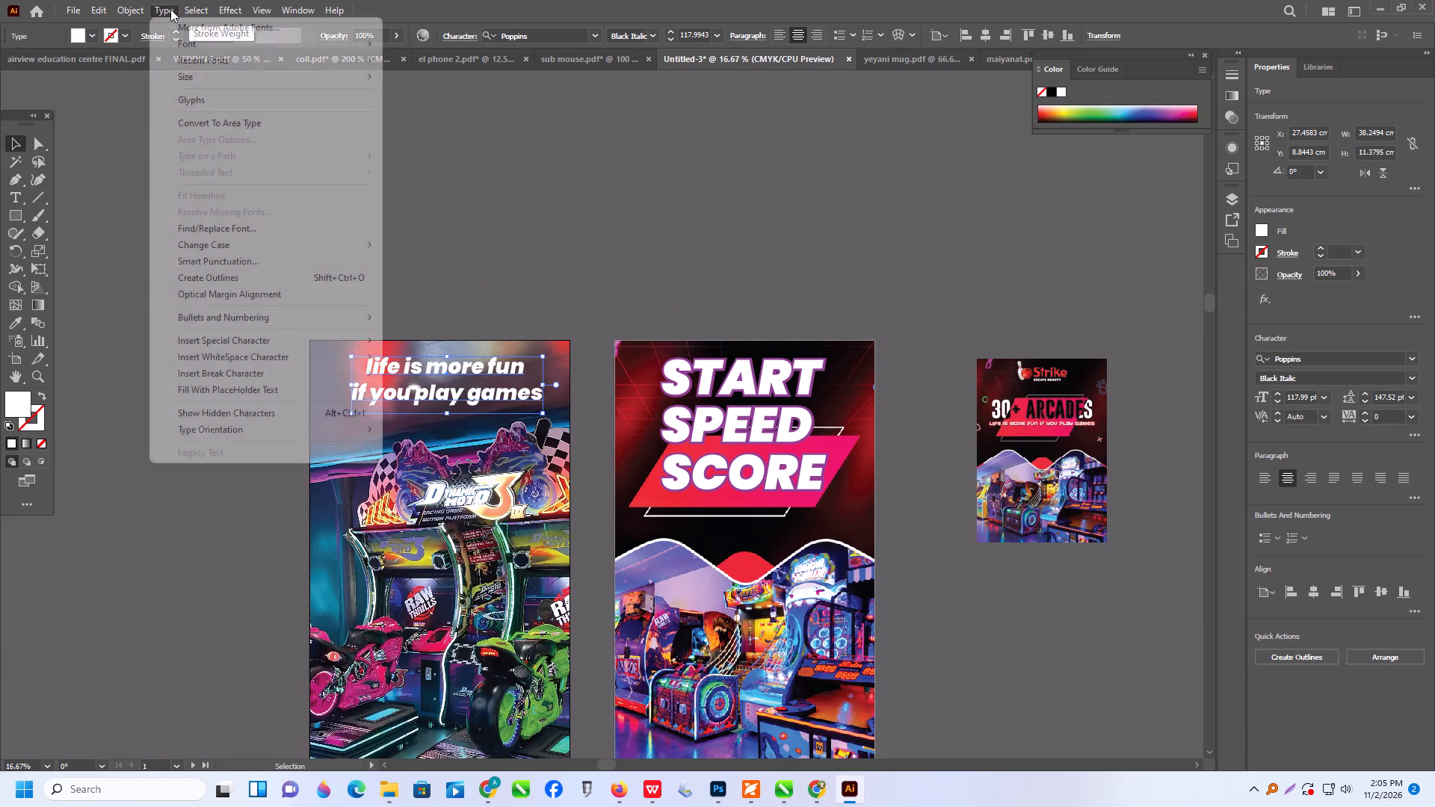
left_click(230, 250)
left_click(407, 279)
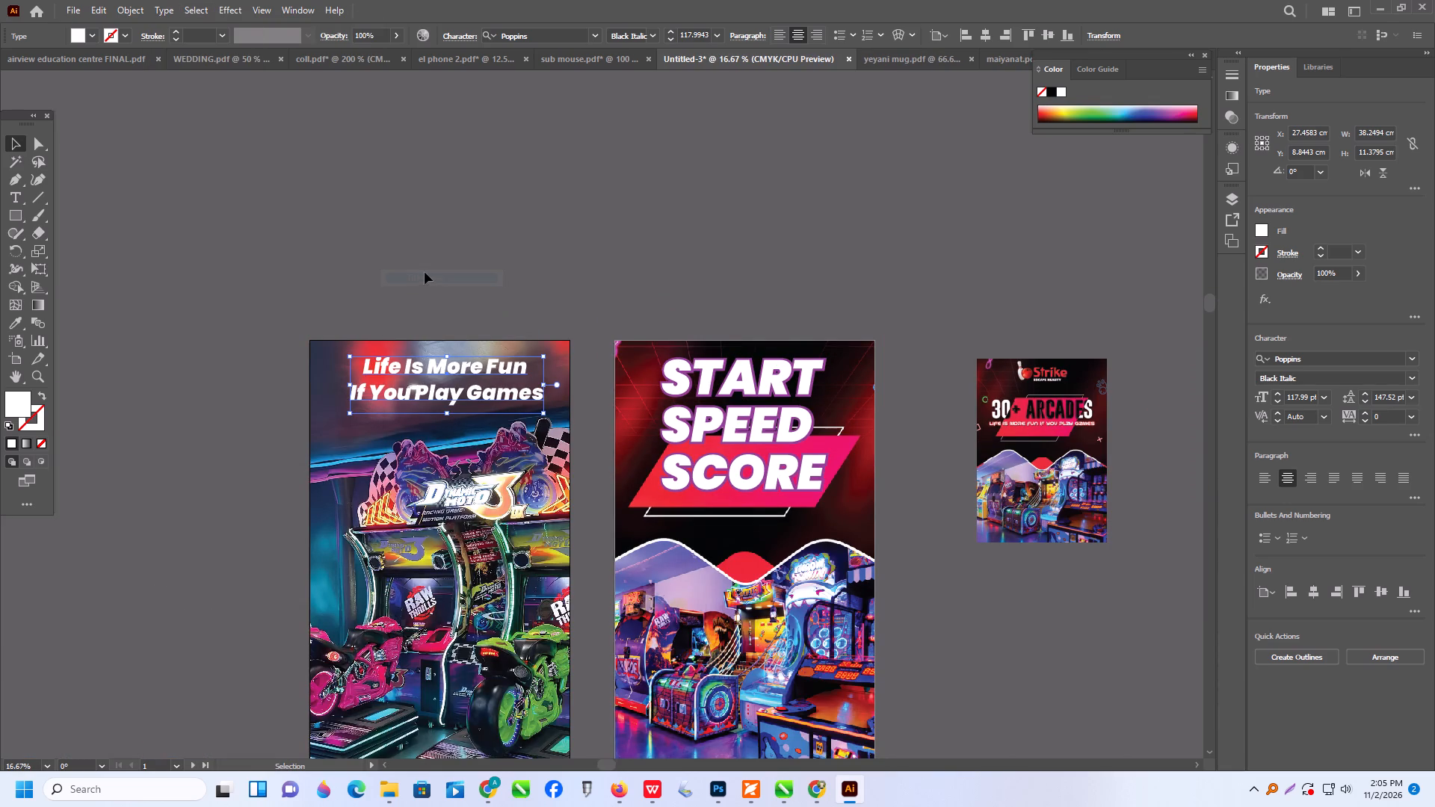
left_click(425, 272)
Change the slogan's font to Berskal Personal Use.
left_click(429, 395)
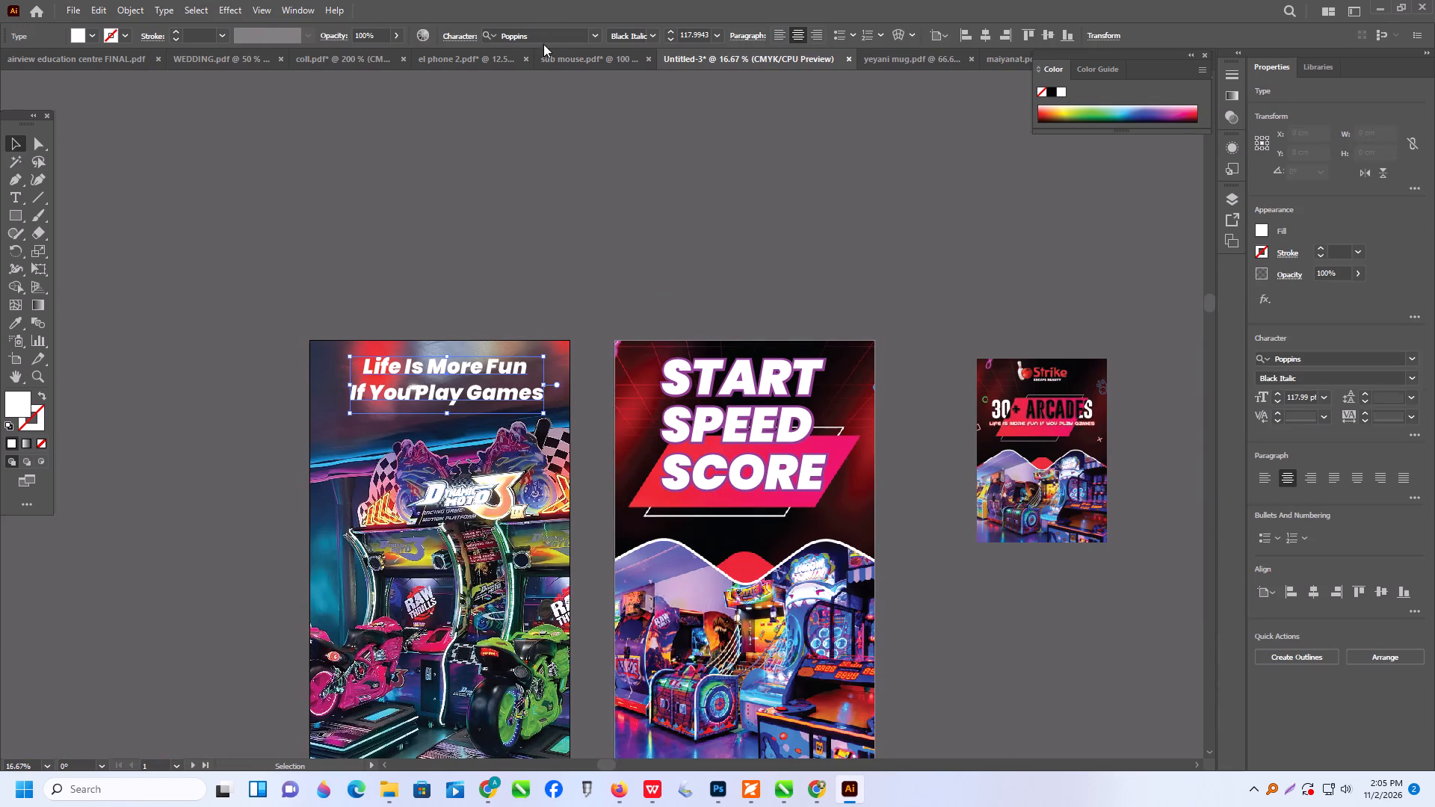
left_click(594, 35)
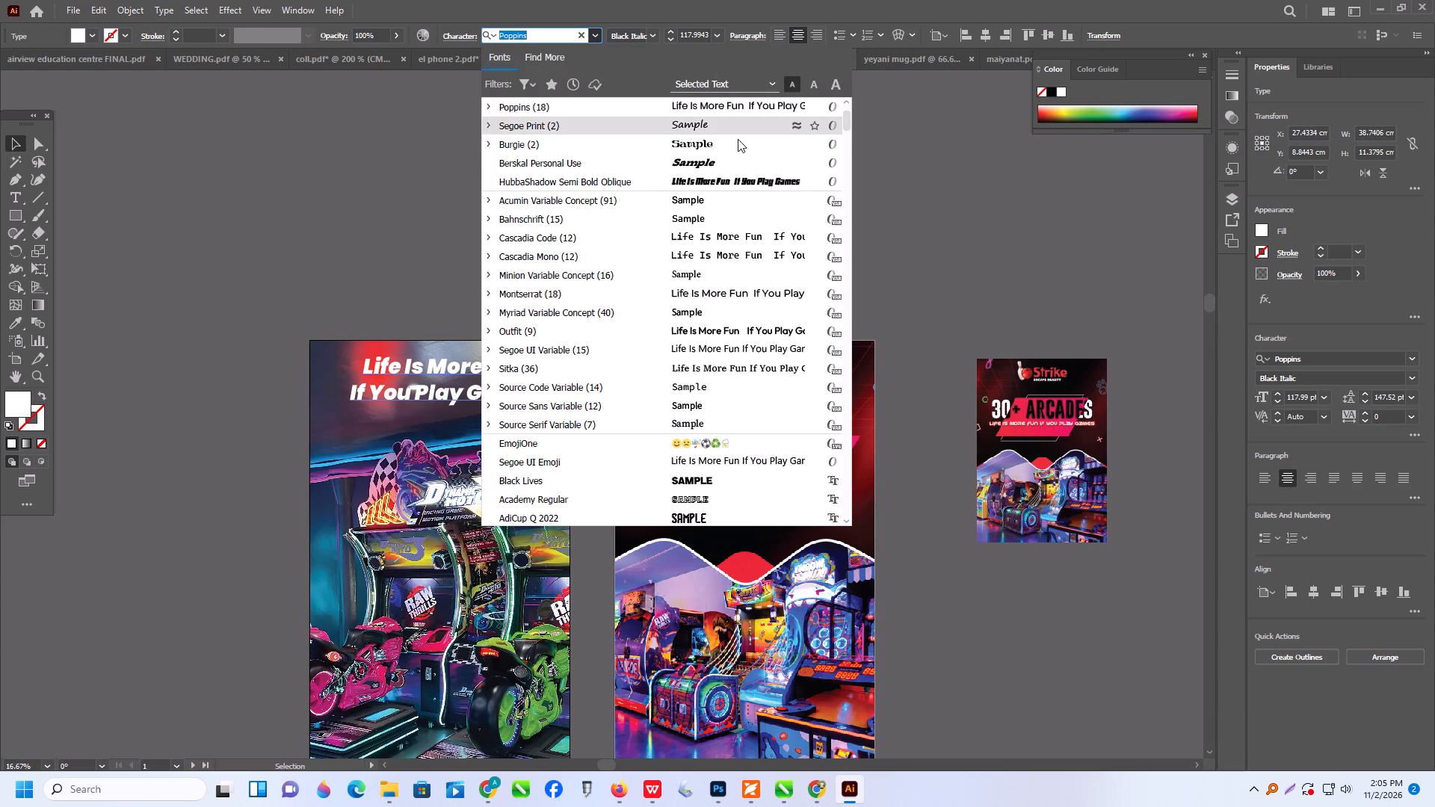
left_click(734, 158)
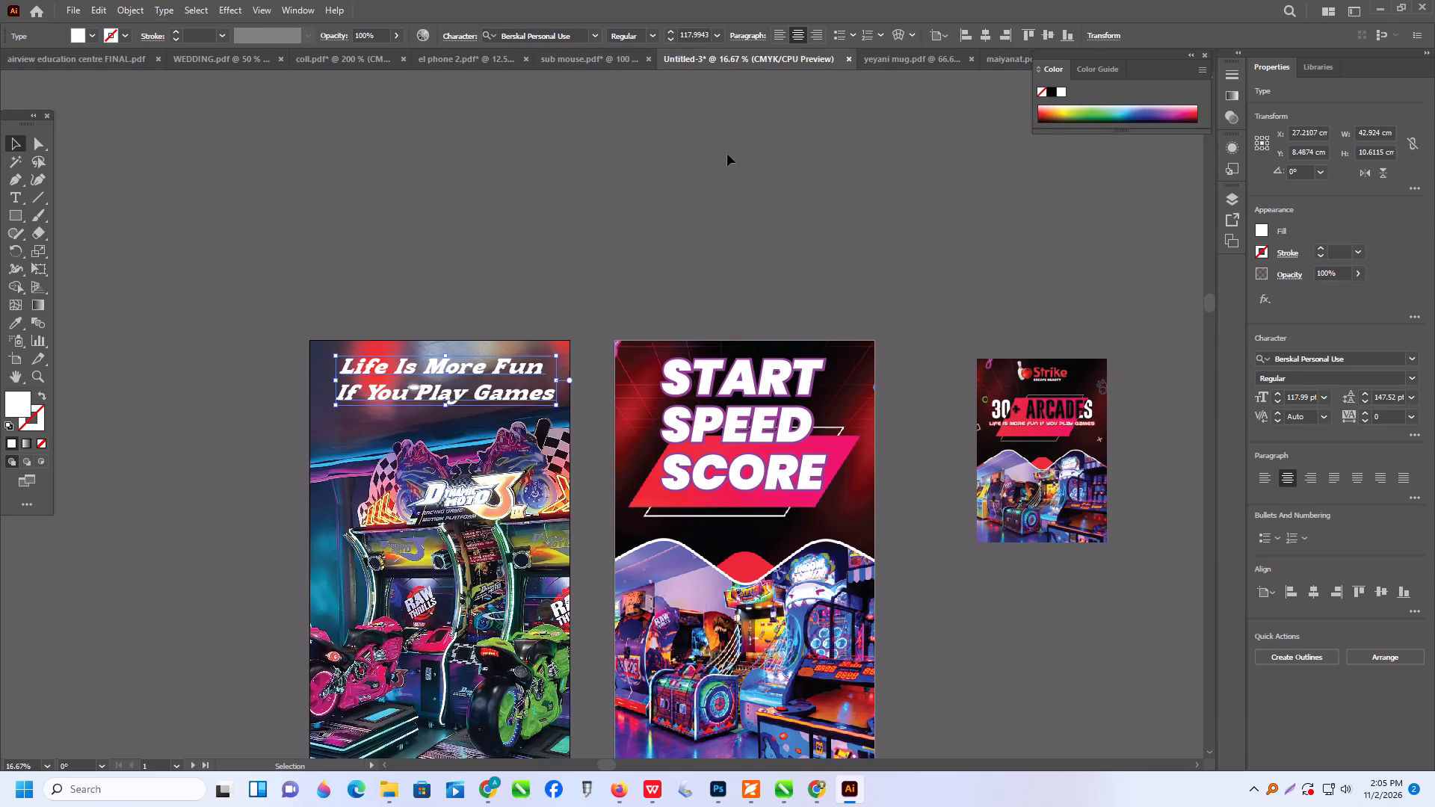
Enlarge the slogan to about 44.1 x 10.7 cm, move it slightly lower and centre it horizontally on its banner.
left_click(486, 401)
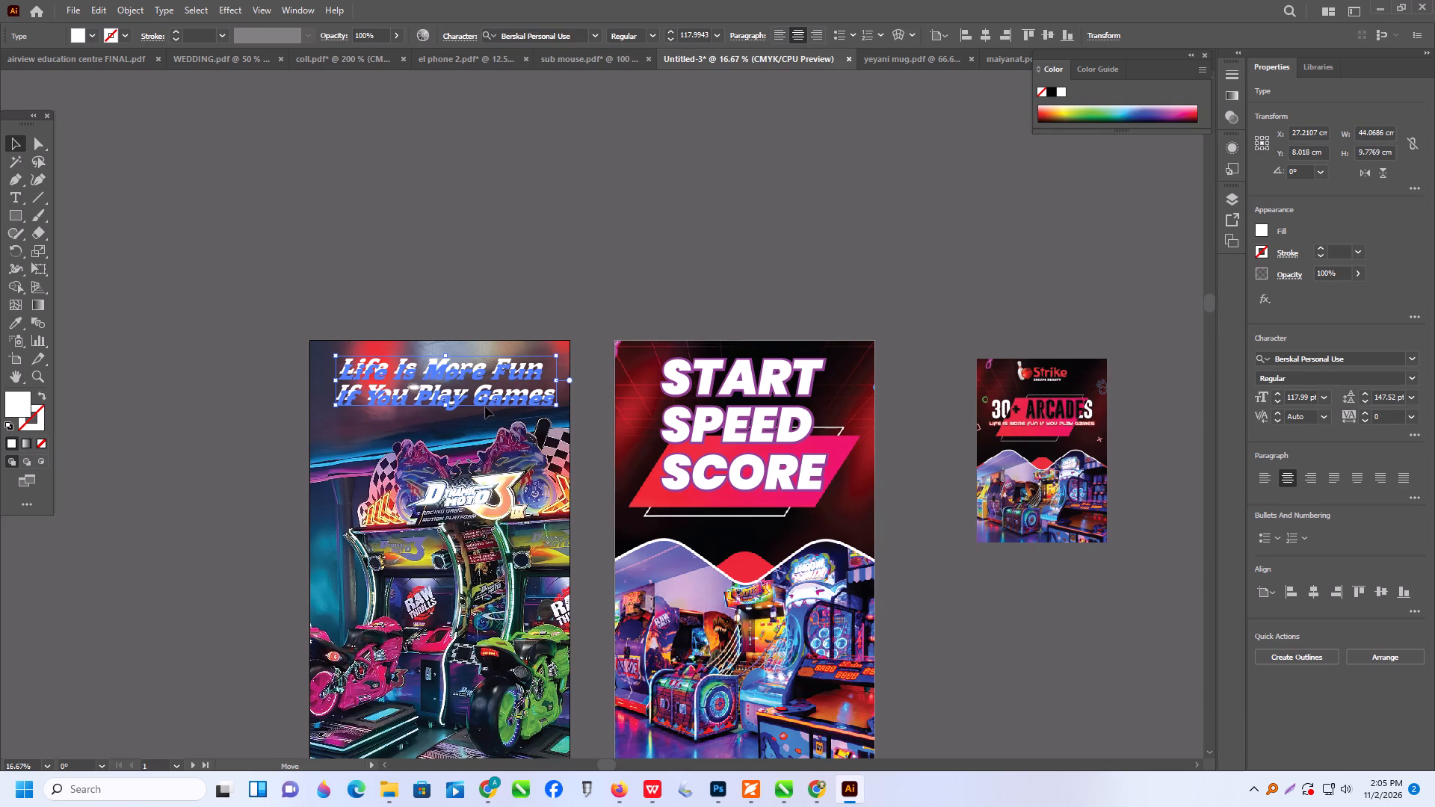
left_click(445, 412)
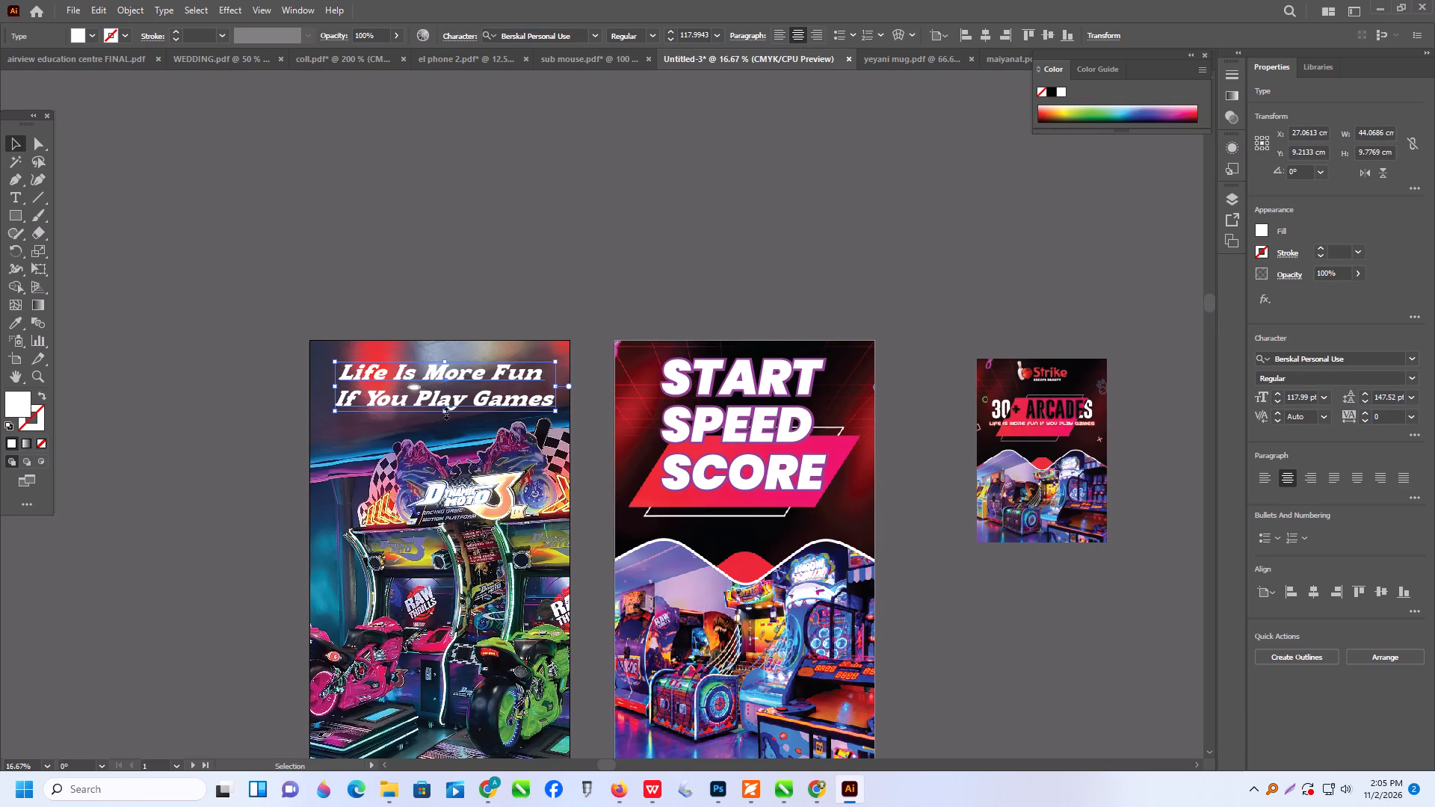
left_click(507, 410)
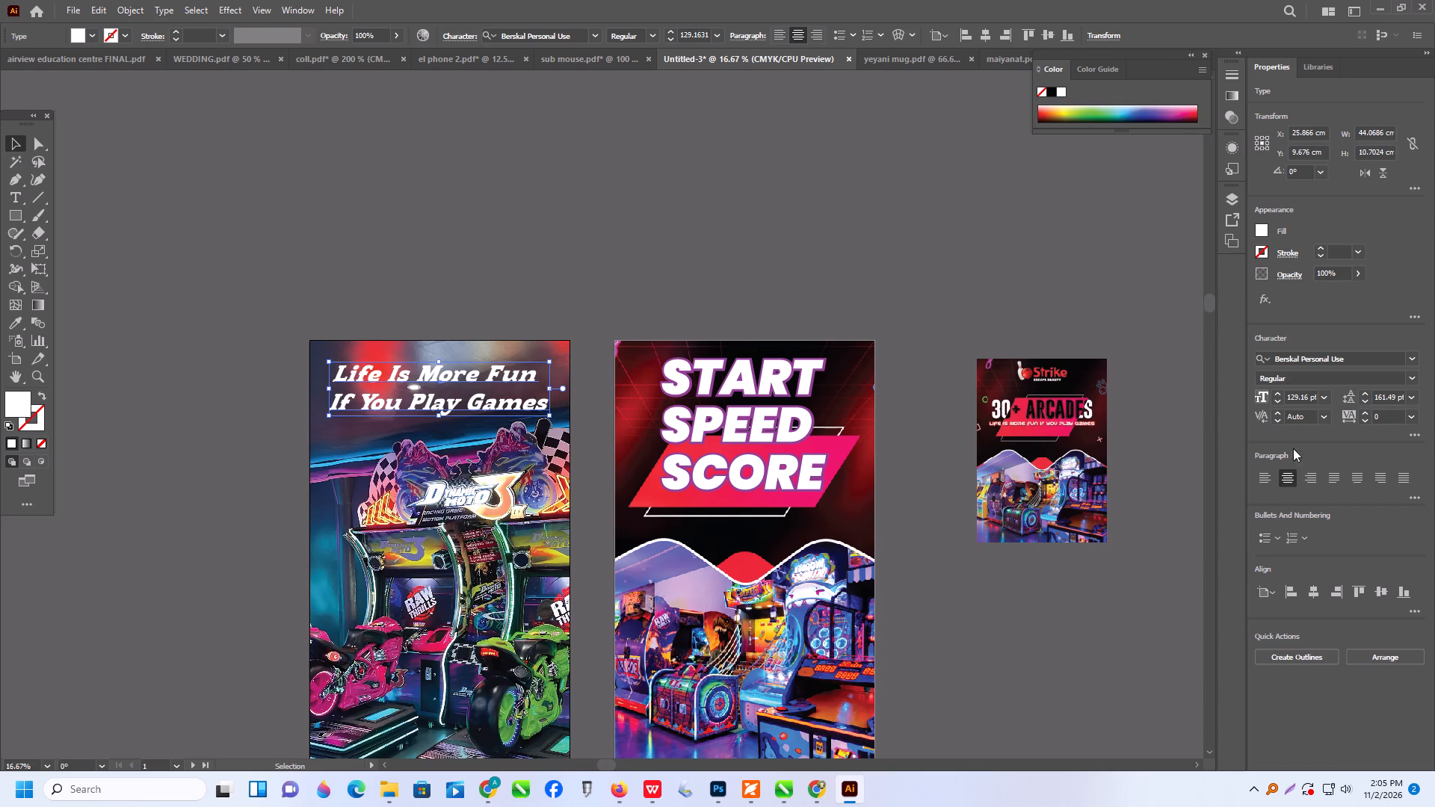
left_click(1305, 594)
left_click(428, 223)
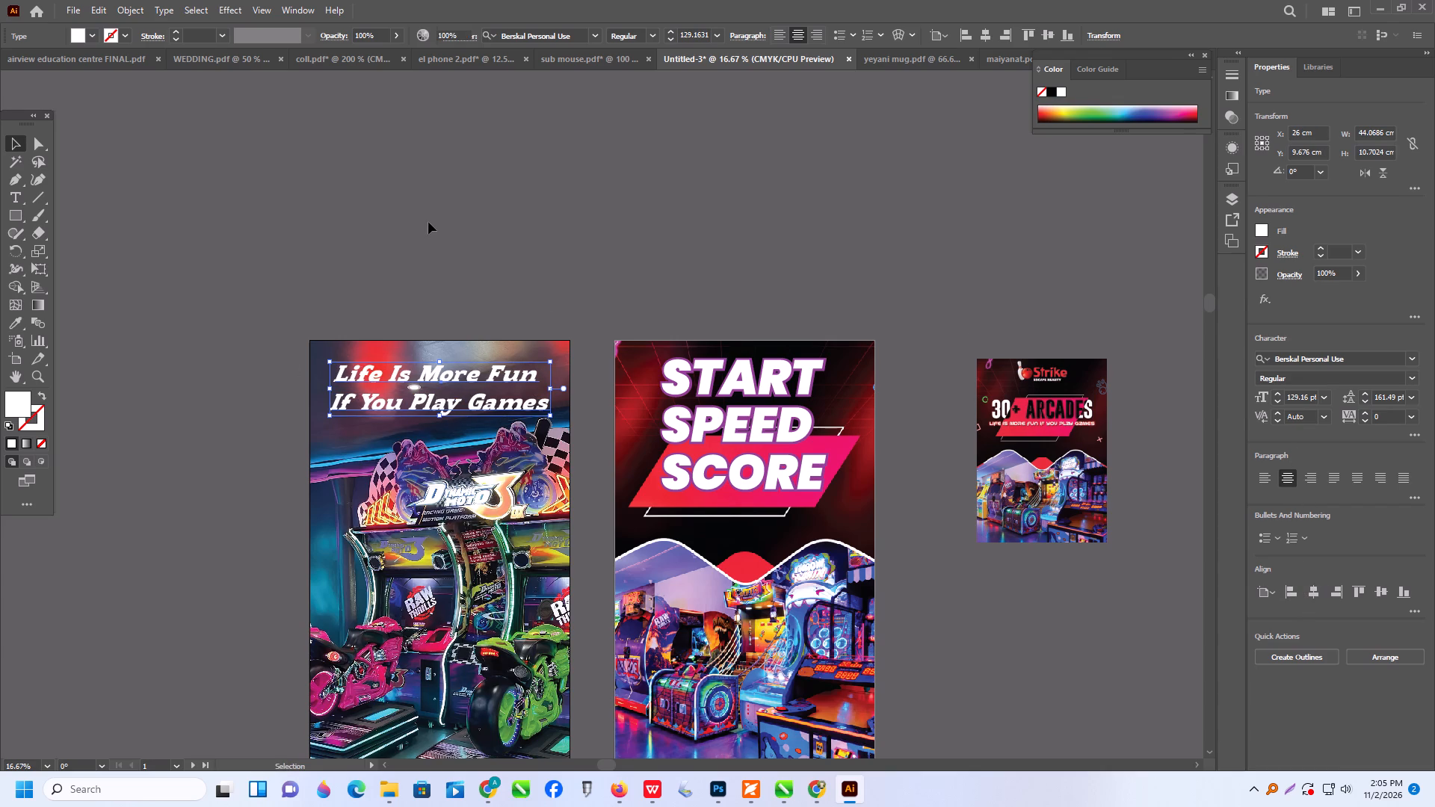
Delete the small "30+ Arcades" reference image beside the two banners.
scroll(428, 222, "down", 5)
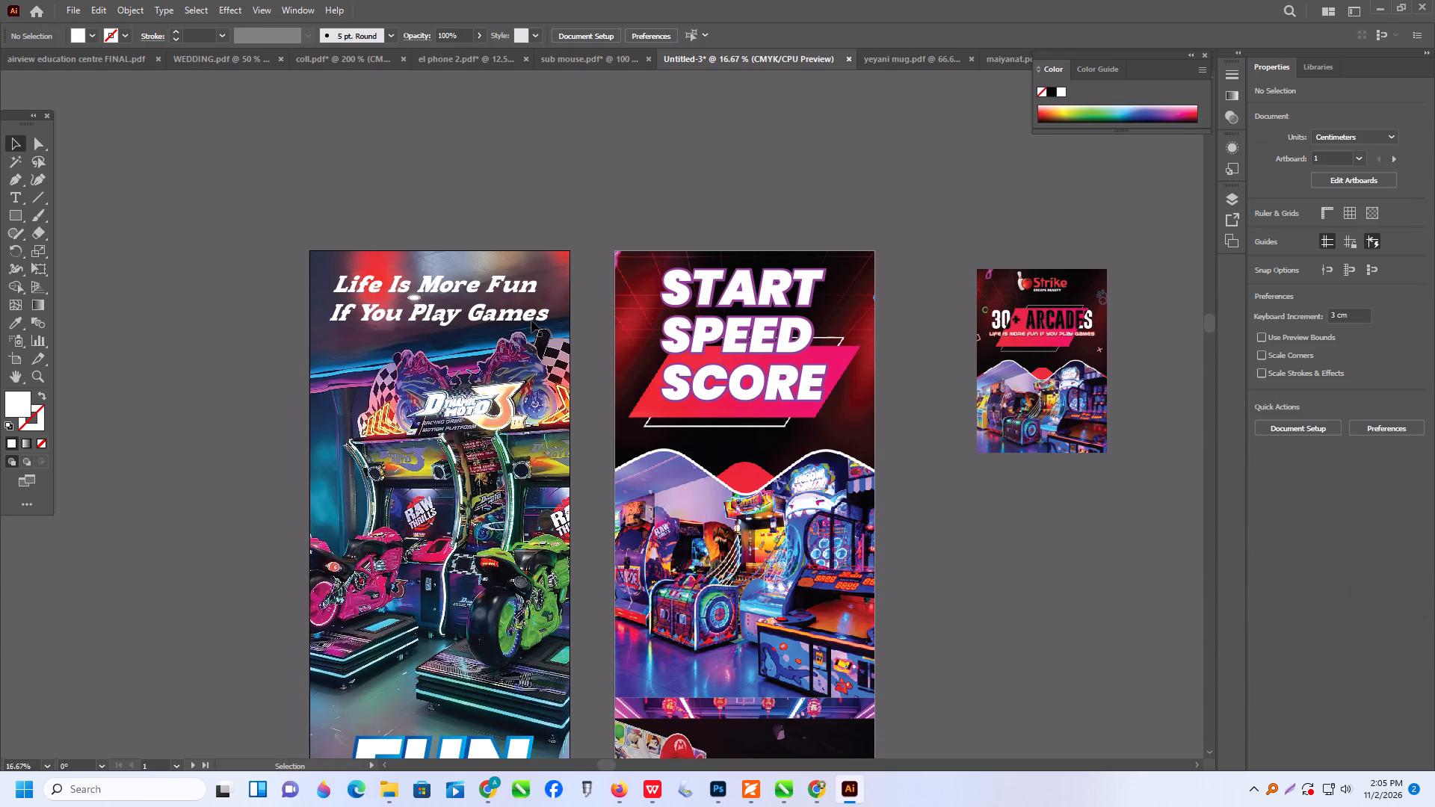
left_click(983, 324)
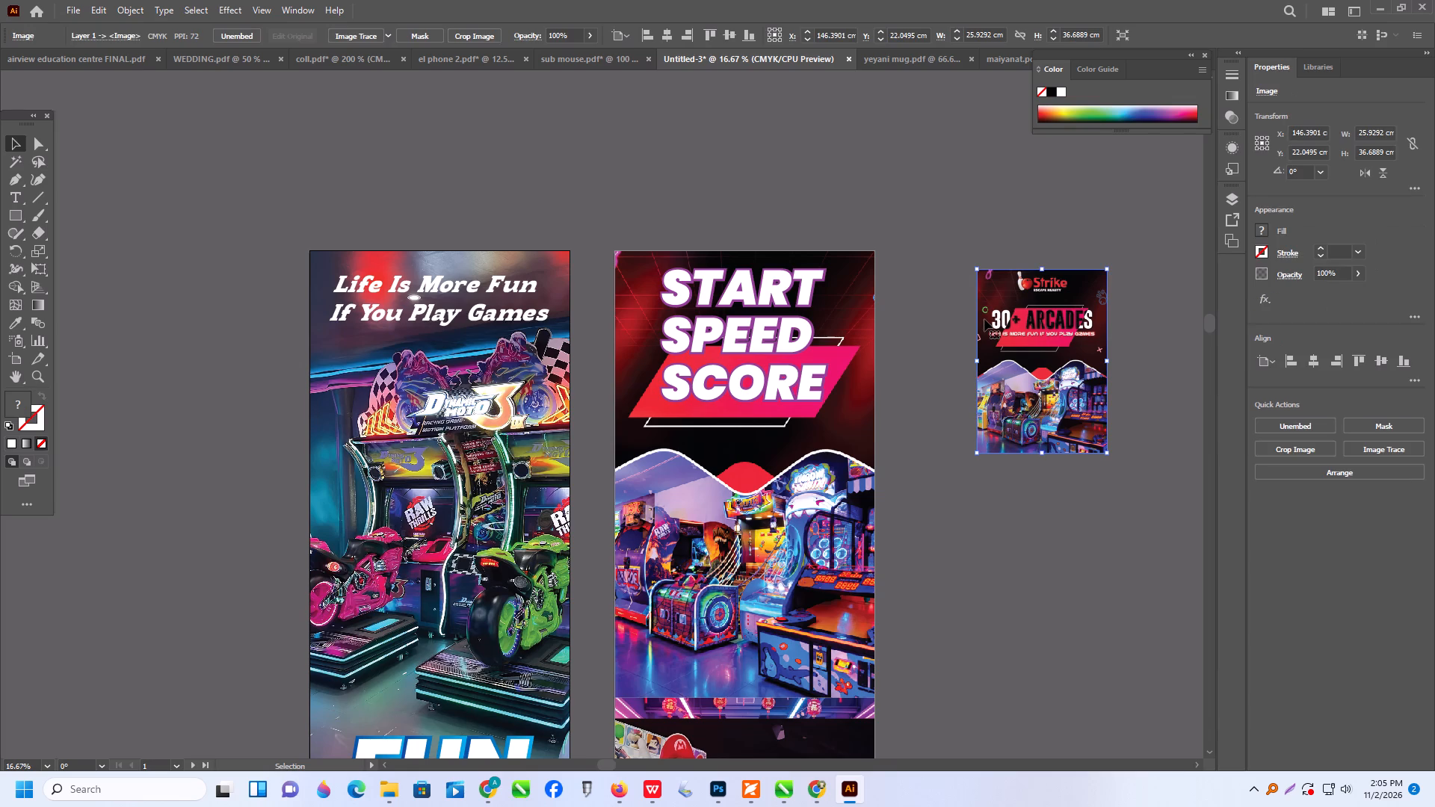
key("Delete")
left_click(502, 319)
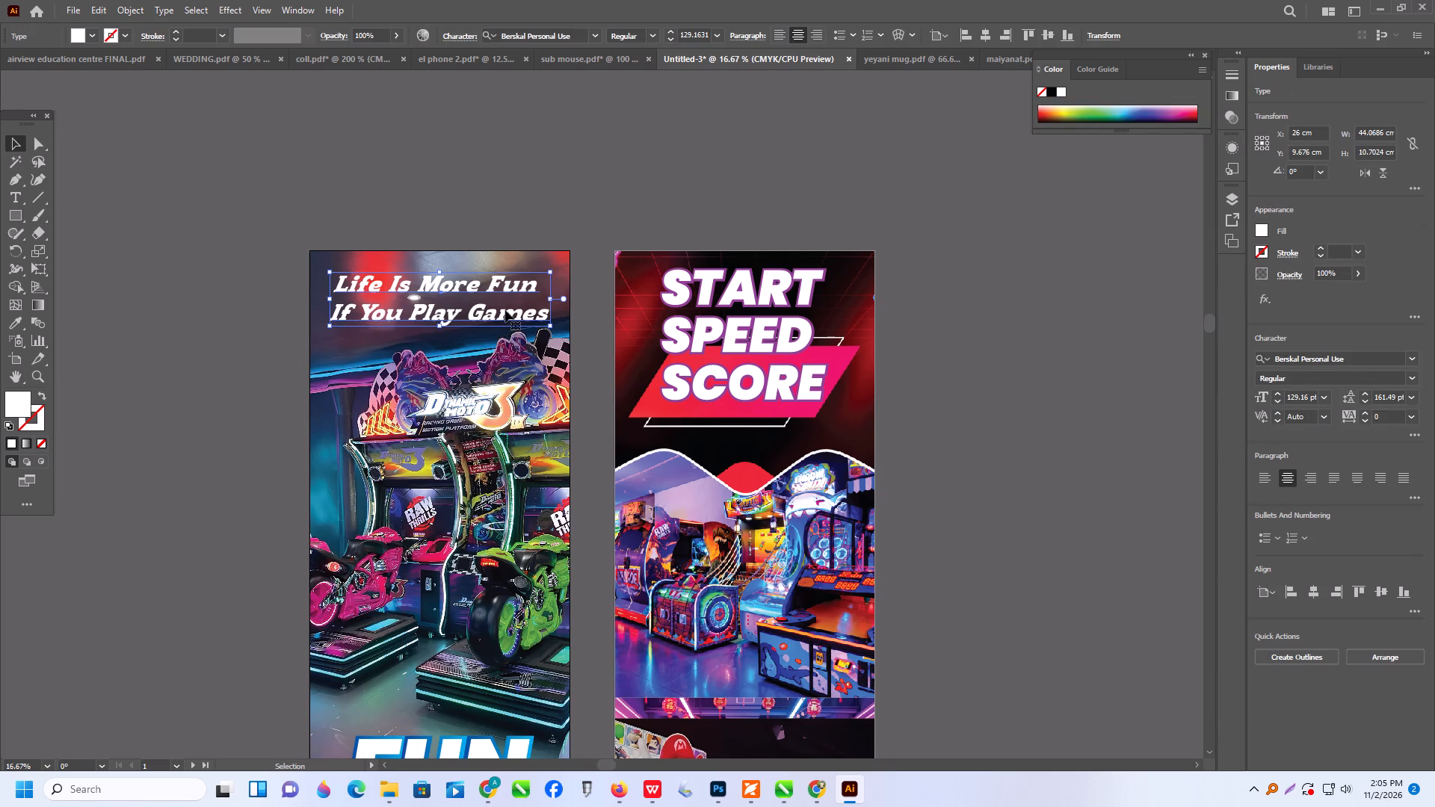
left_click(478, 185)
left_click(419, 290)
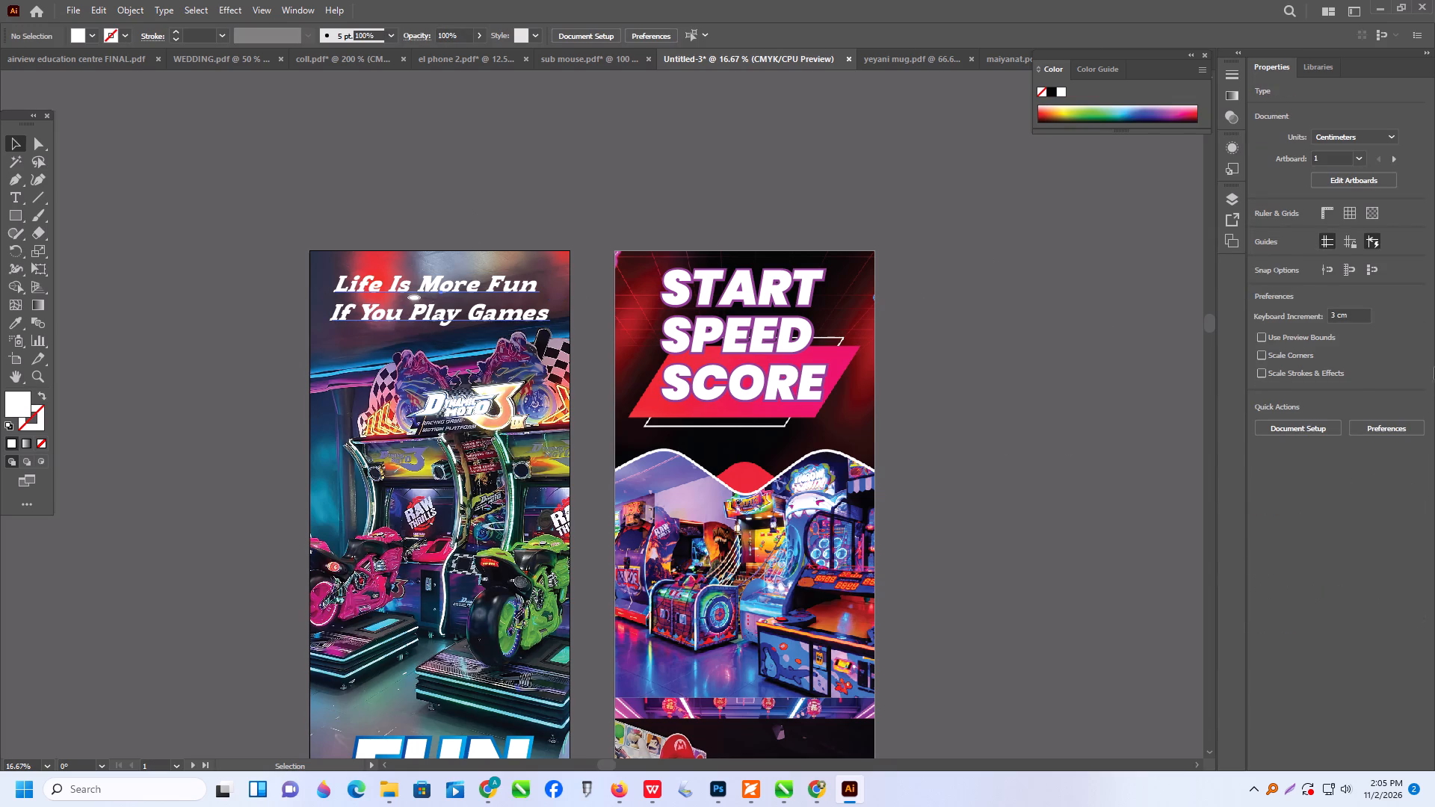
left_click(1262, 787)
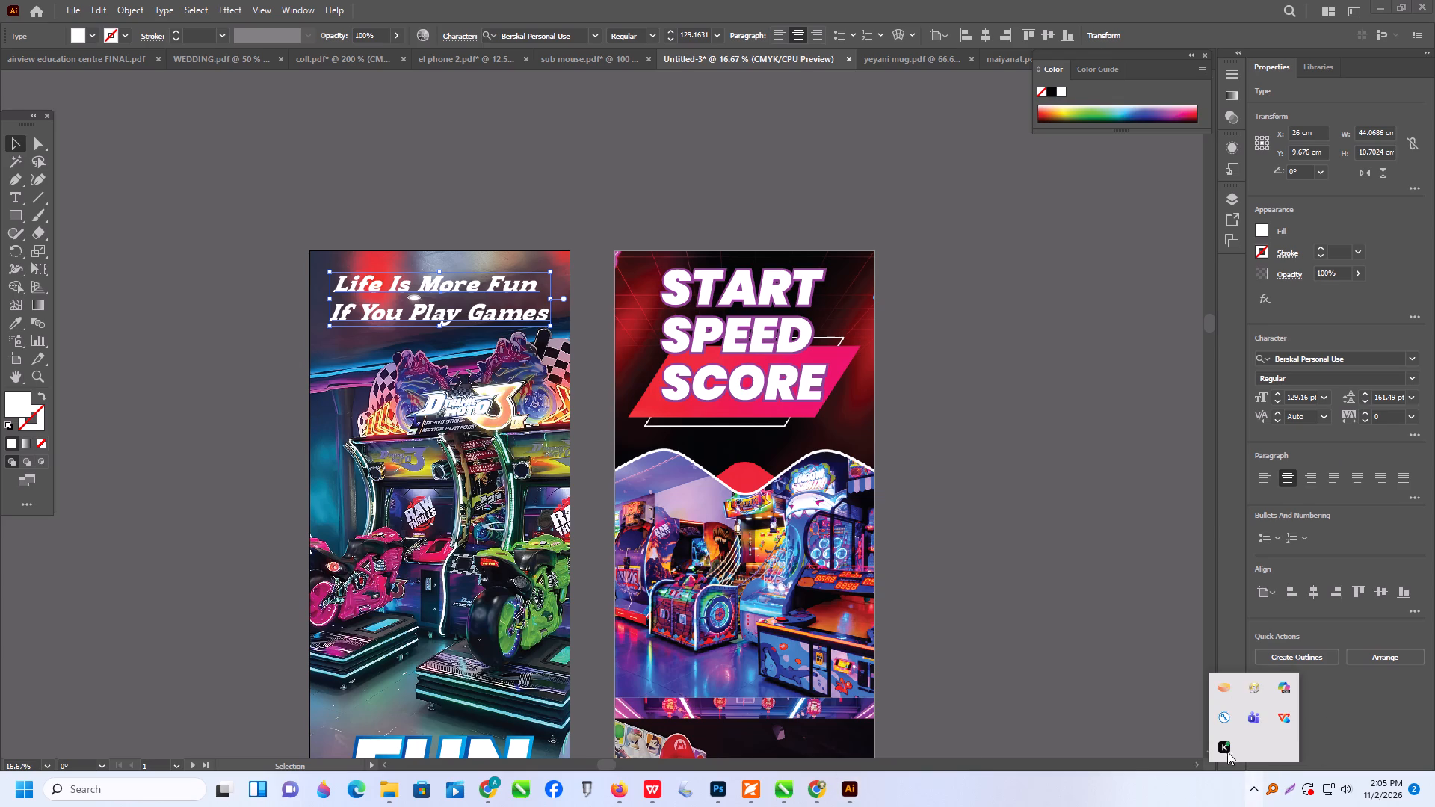
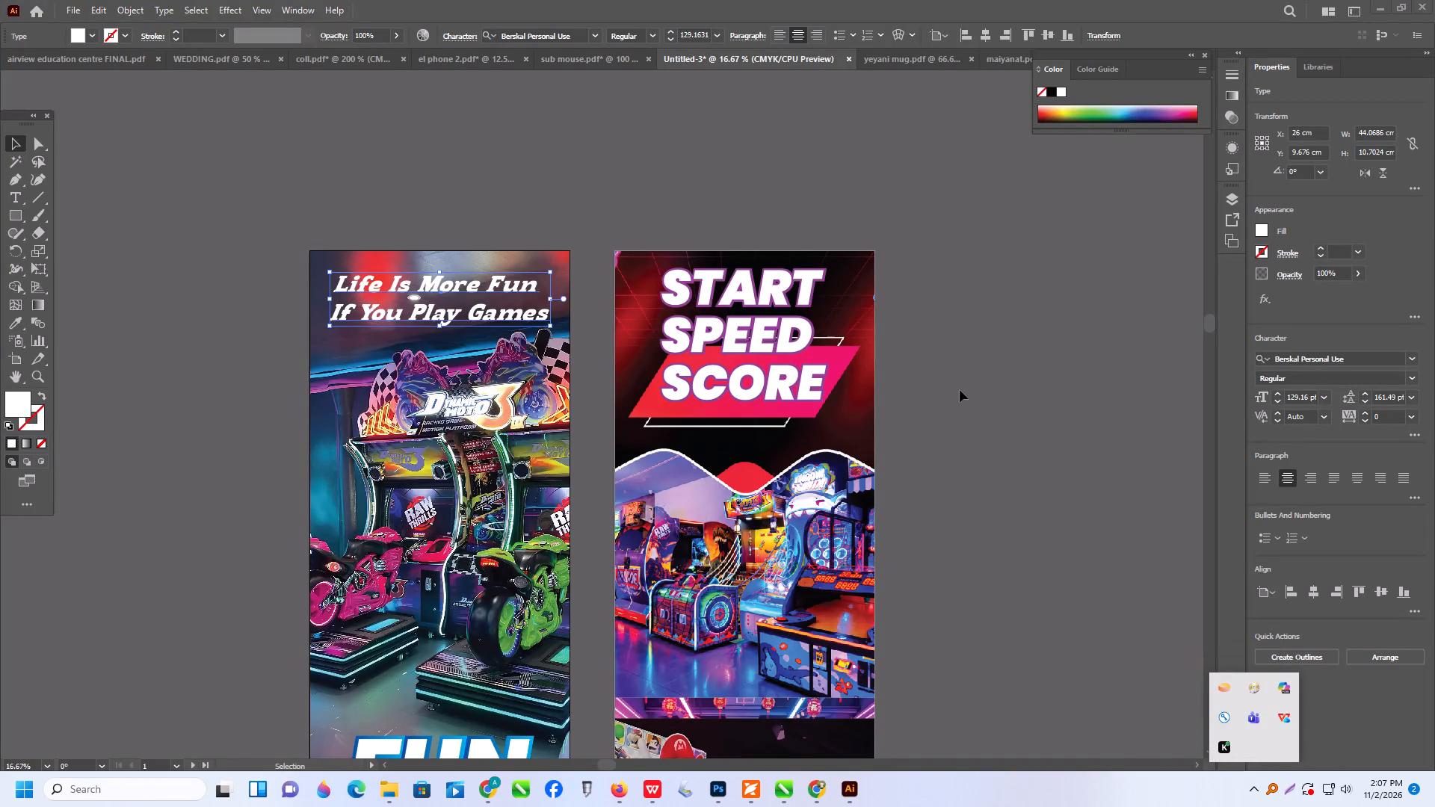
Move the slogan up slightly to a Y position of about 9.08 cm and centre it horizontally on its banner.
left_click(490, 321)
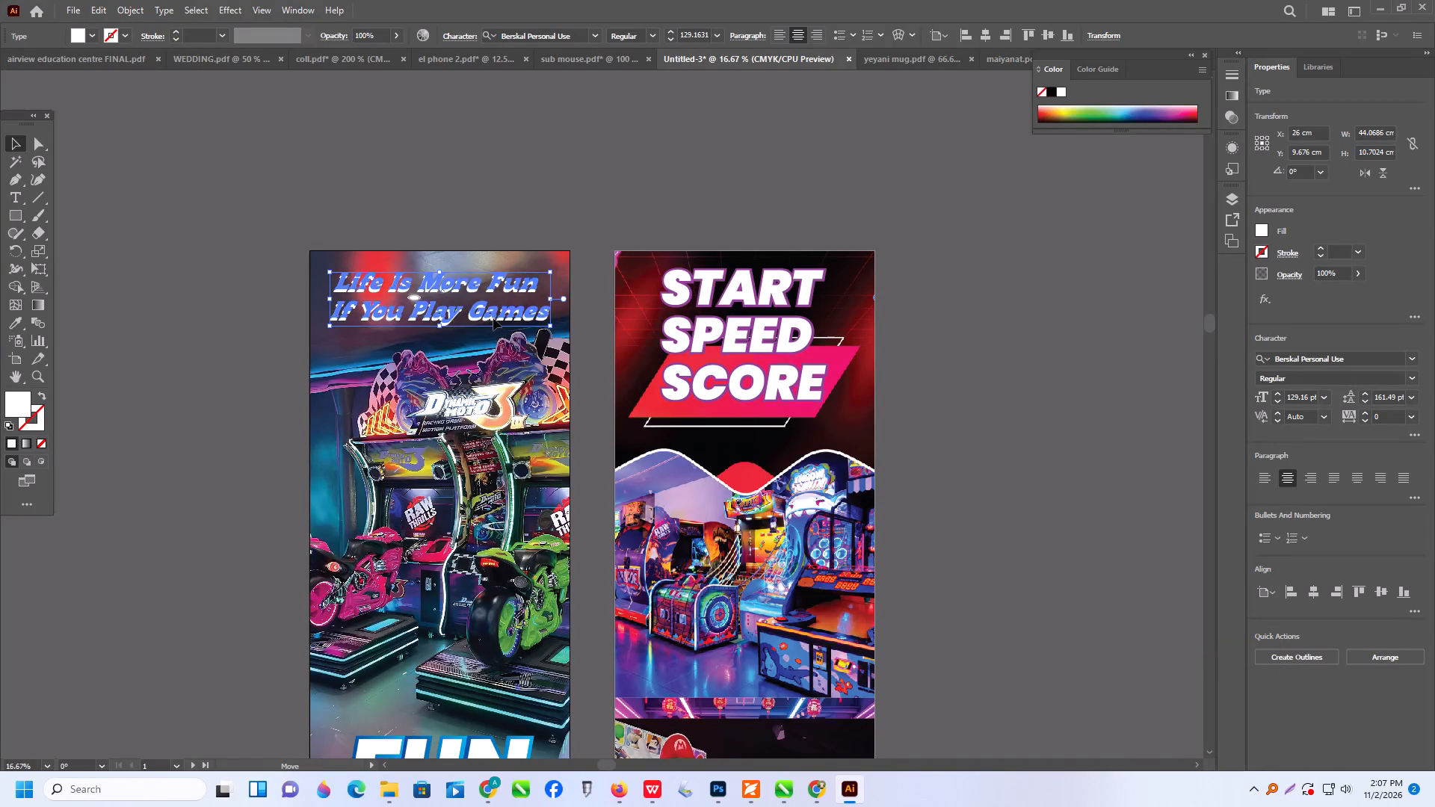
left_click(587, 190)
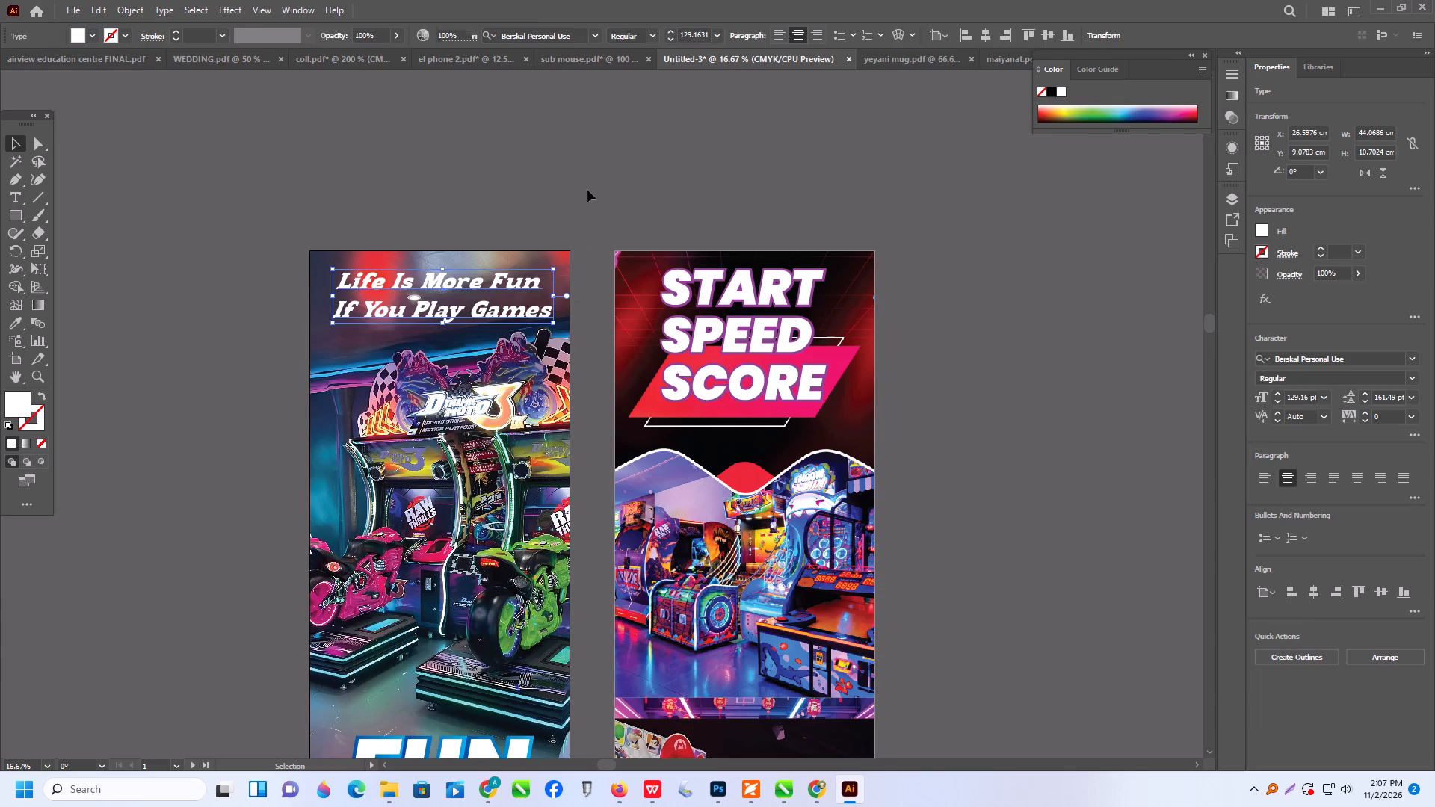
left_click(508, 319)
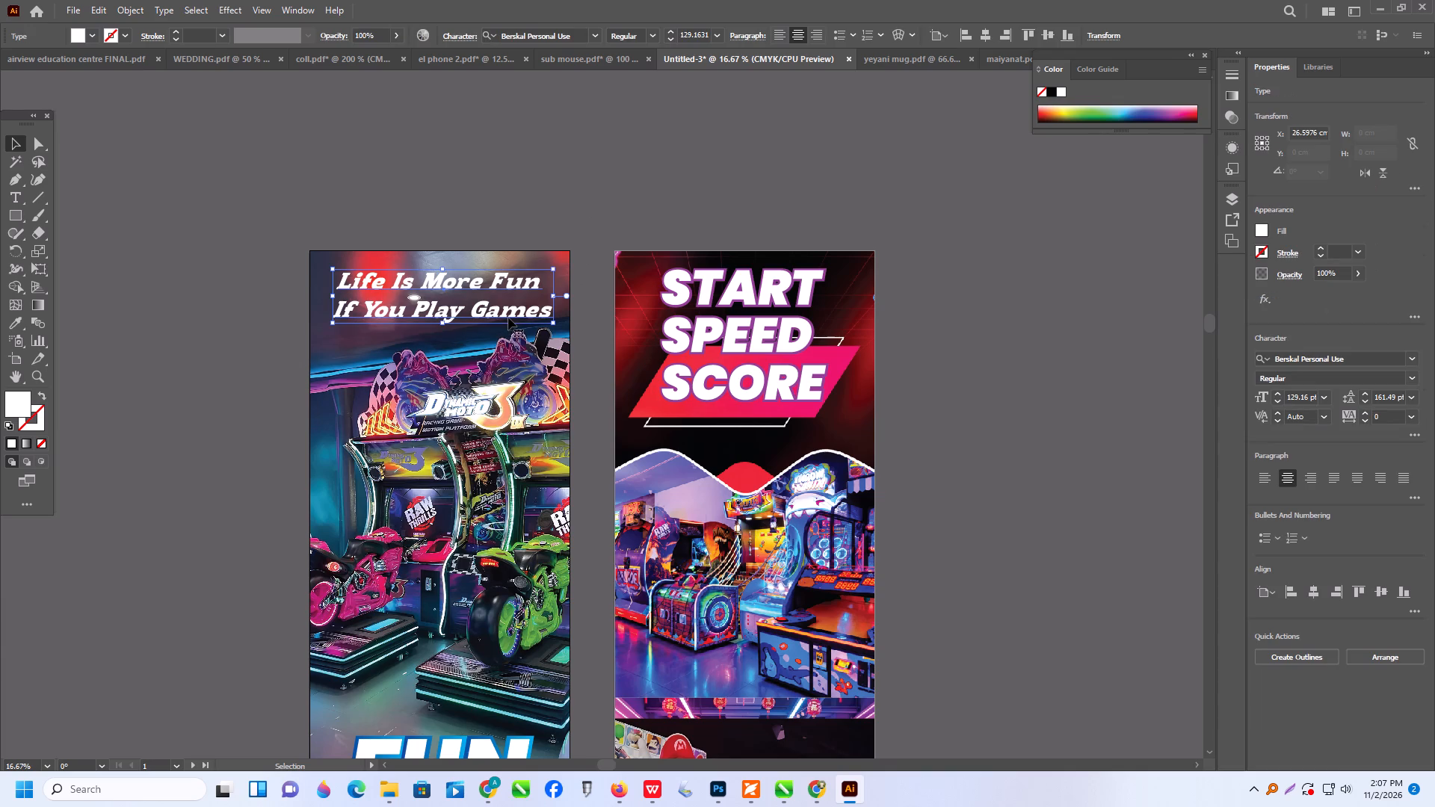
left_click(1317, 584)
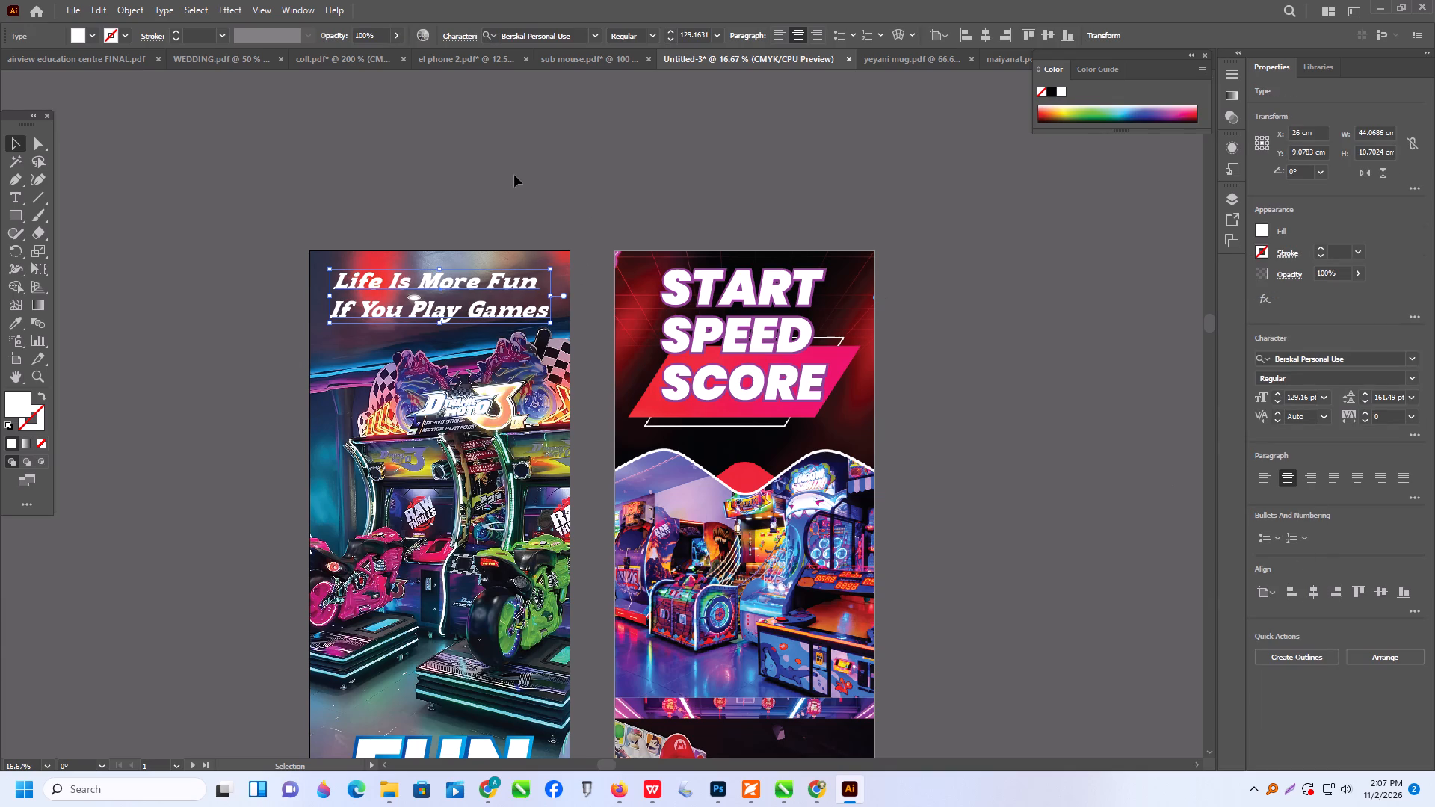
left_click(514, 175)
left_click(516, 285)
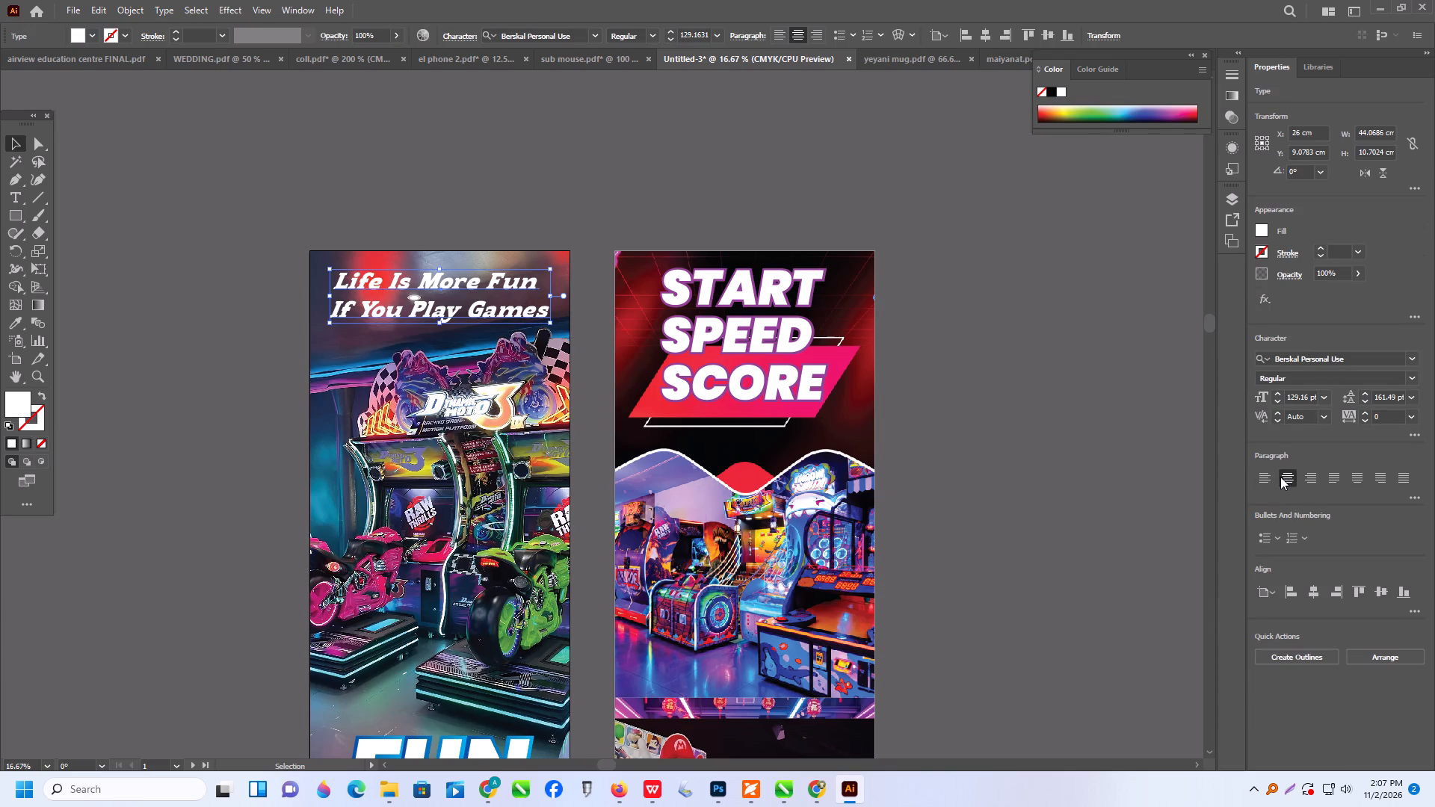
left_click(1283, 476)
left_click(395, 226)
Set the fill colour of the "Life Is More Fun If You Play Games" slogan to yellow.
left_click(445, 289)
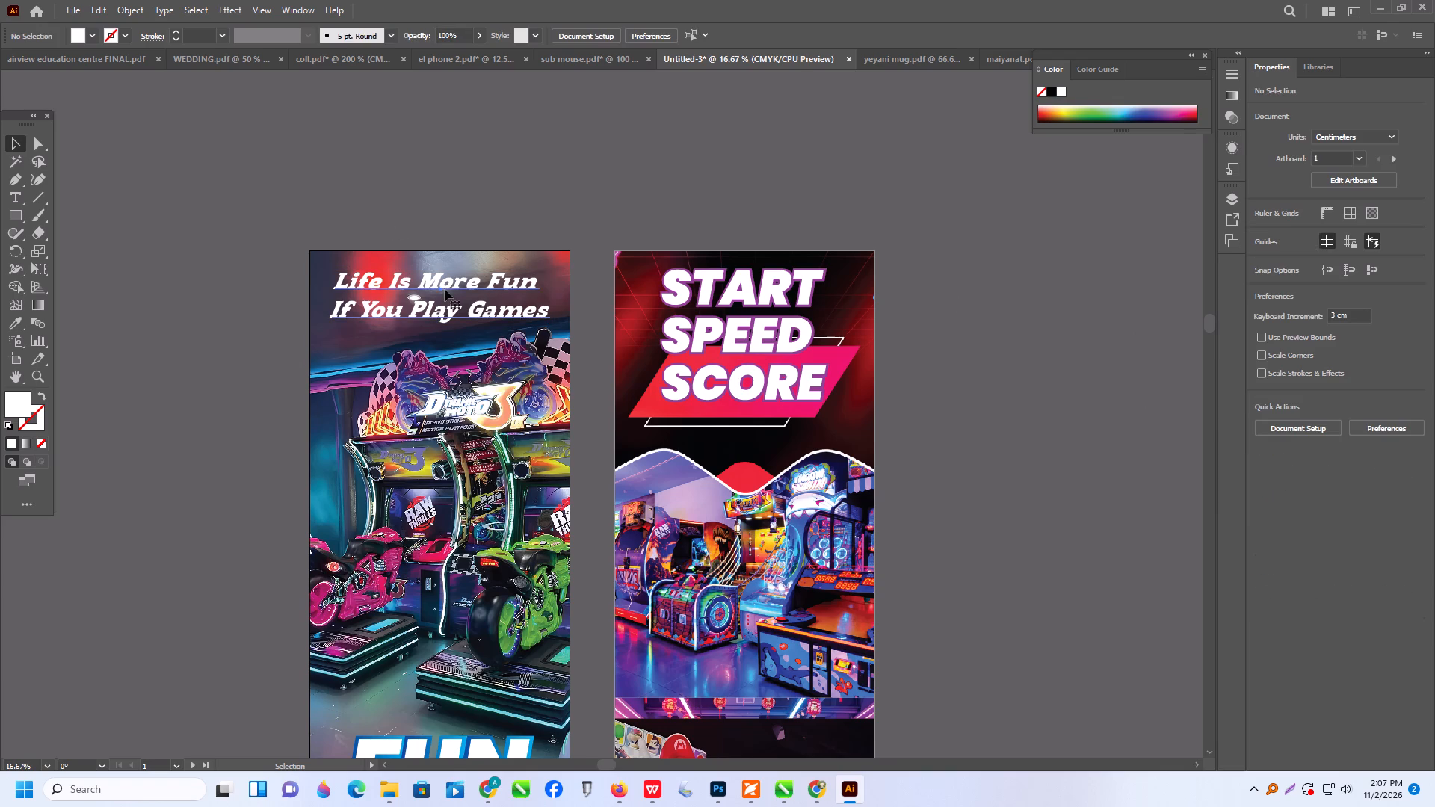
scroll(211, 253, "down", 4)
scroll(366, 272, "down", 6)
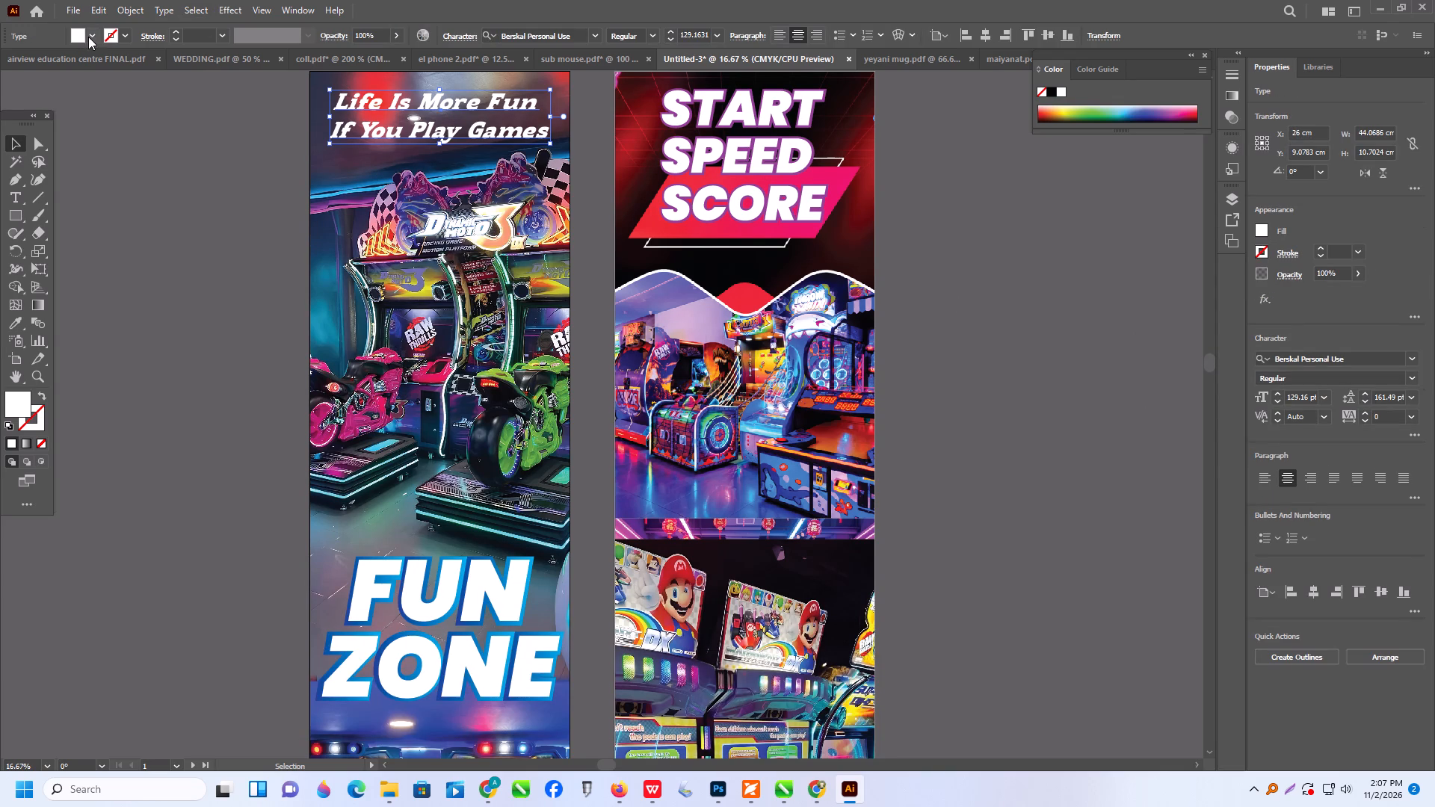
left_click(88, 37)
left_click(55, 61)
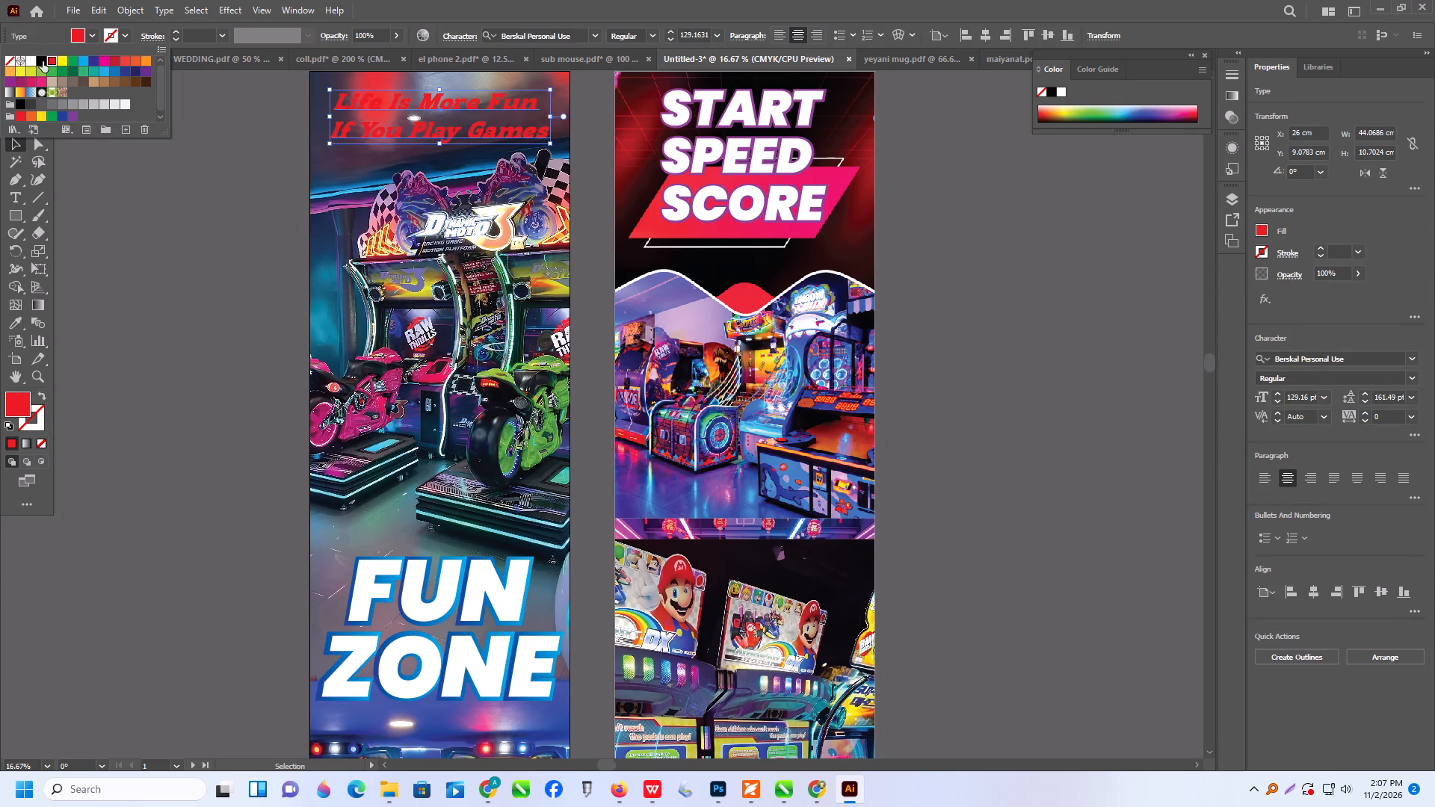
left_click(60, 61)
left_click(182, 287)
scroll(199, 296, "up", 2)
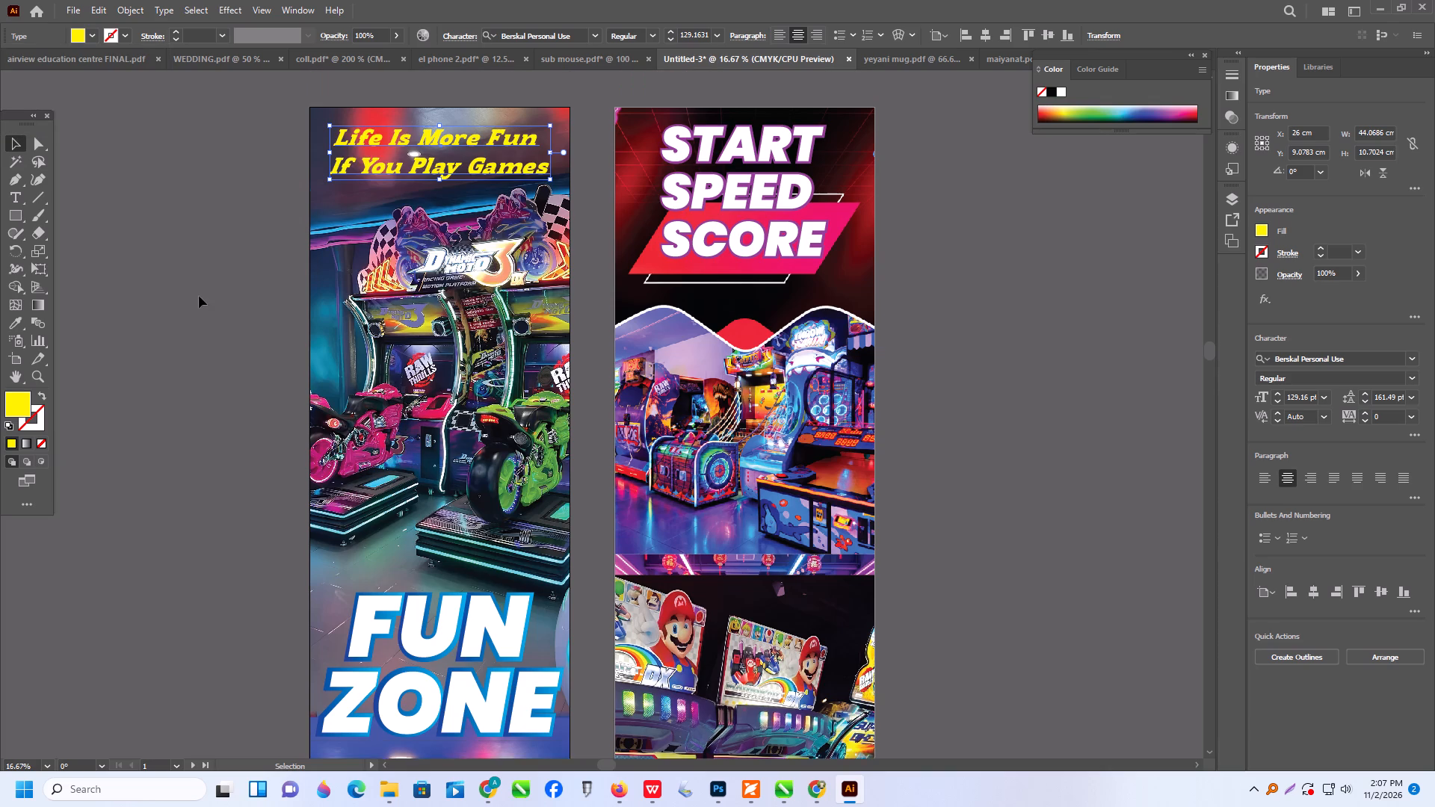
scroll(199, 296, "up", 4)
left_click(207, 297)
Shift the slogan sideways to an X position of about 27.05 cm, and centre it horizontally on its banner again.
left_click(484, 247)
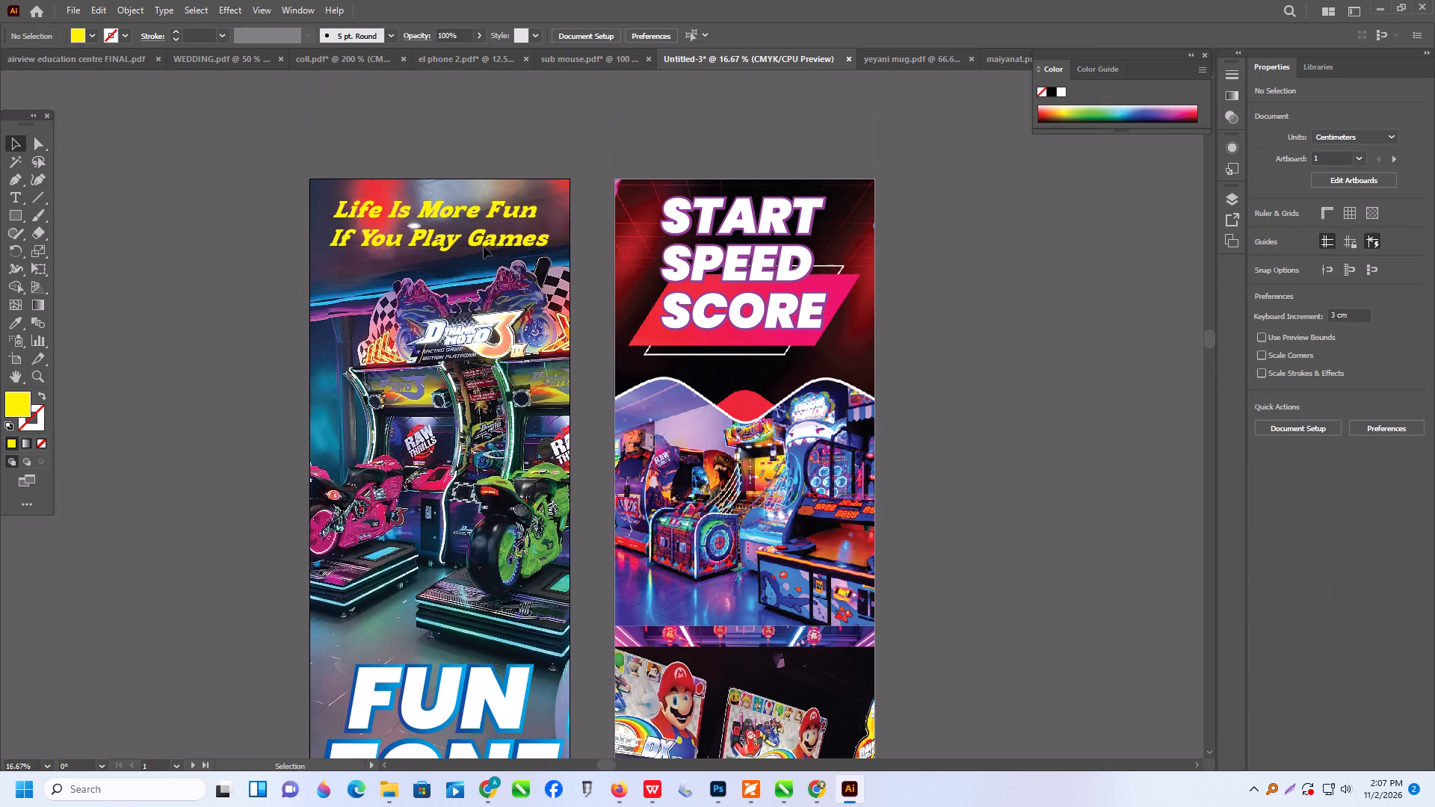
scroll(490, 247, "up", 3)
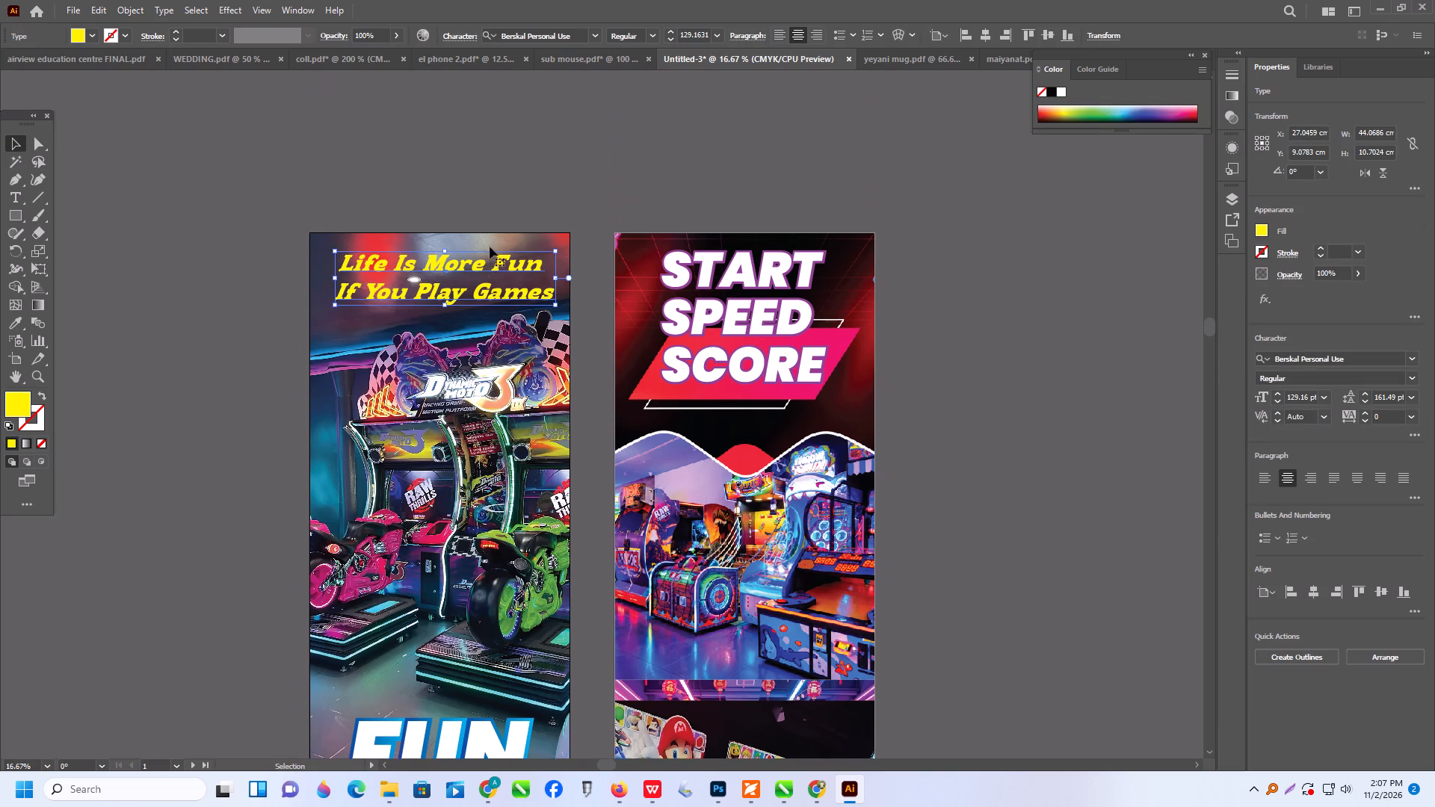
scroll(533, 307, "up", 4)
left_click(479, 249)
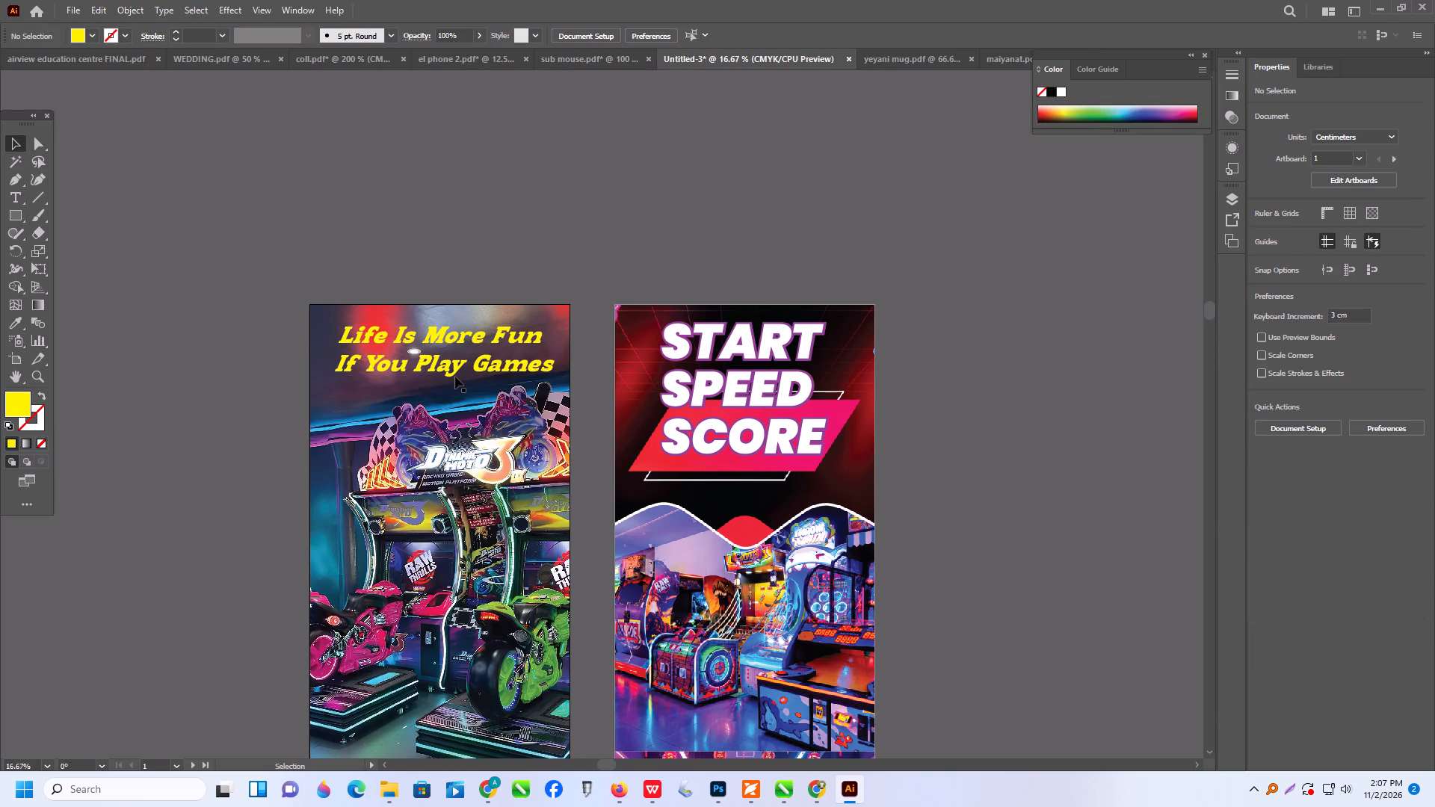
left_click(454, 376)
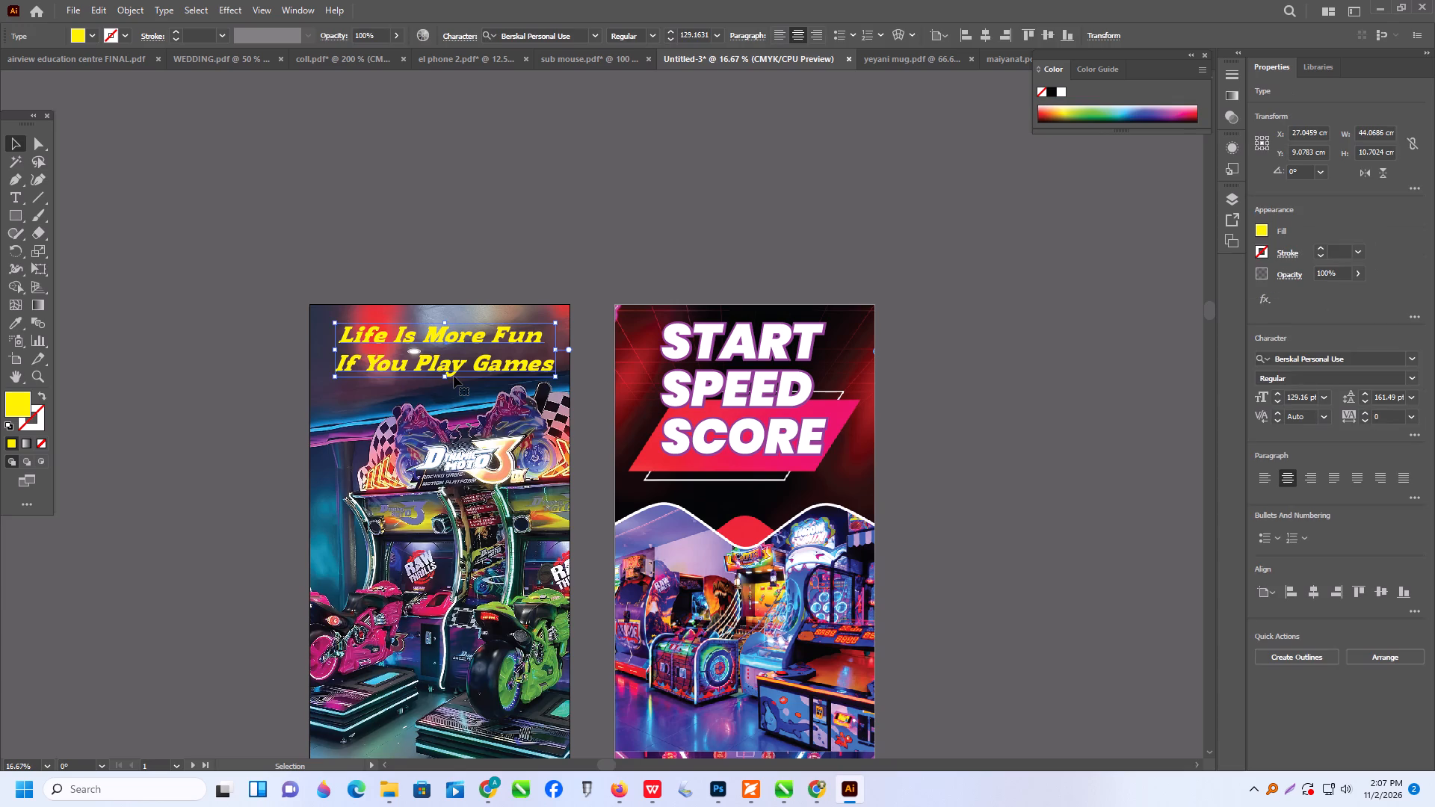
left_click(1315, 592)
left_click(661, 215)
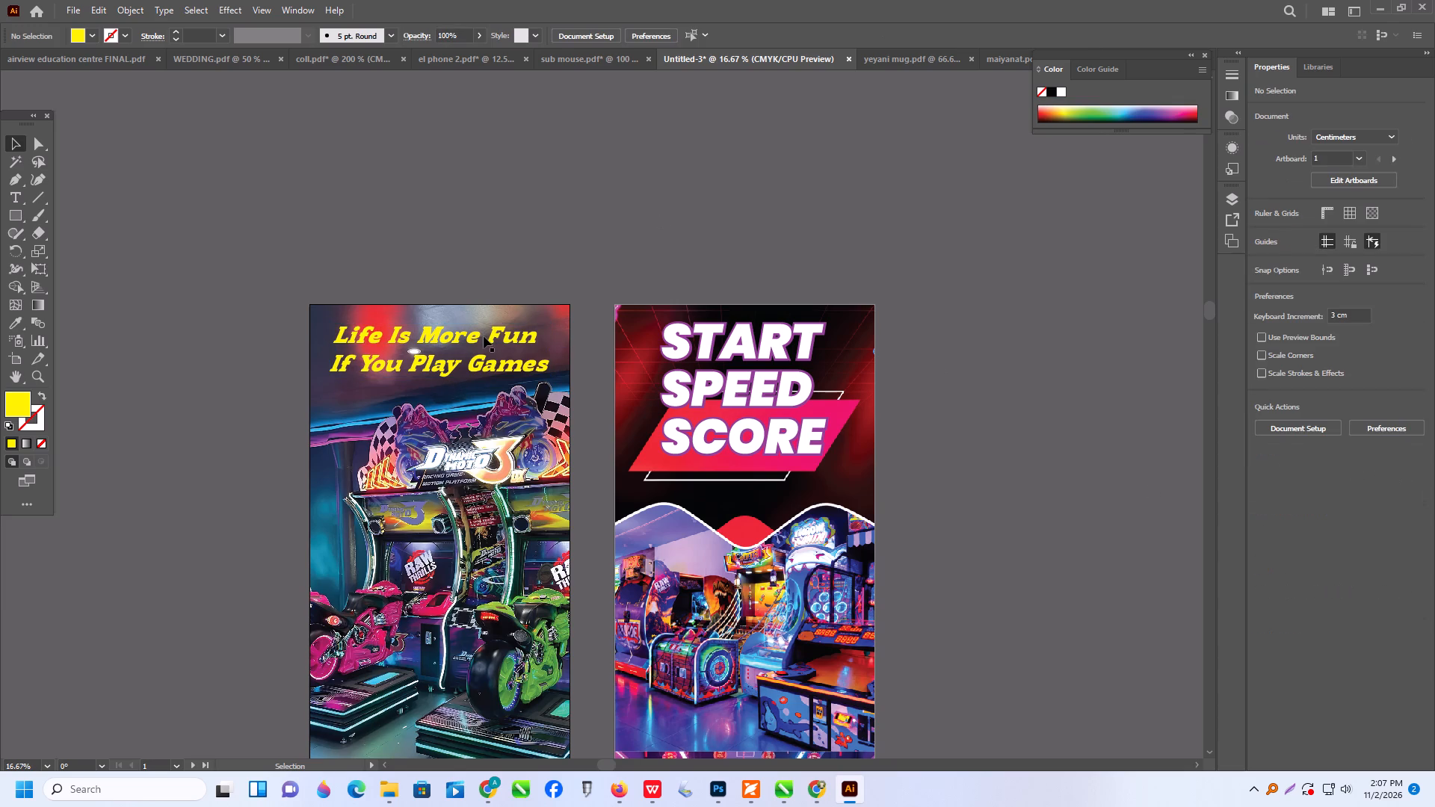
Select the yellow slogan at the top of the FUN ZONE banner.
left_click(484, 336)
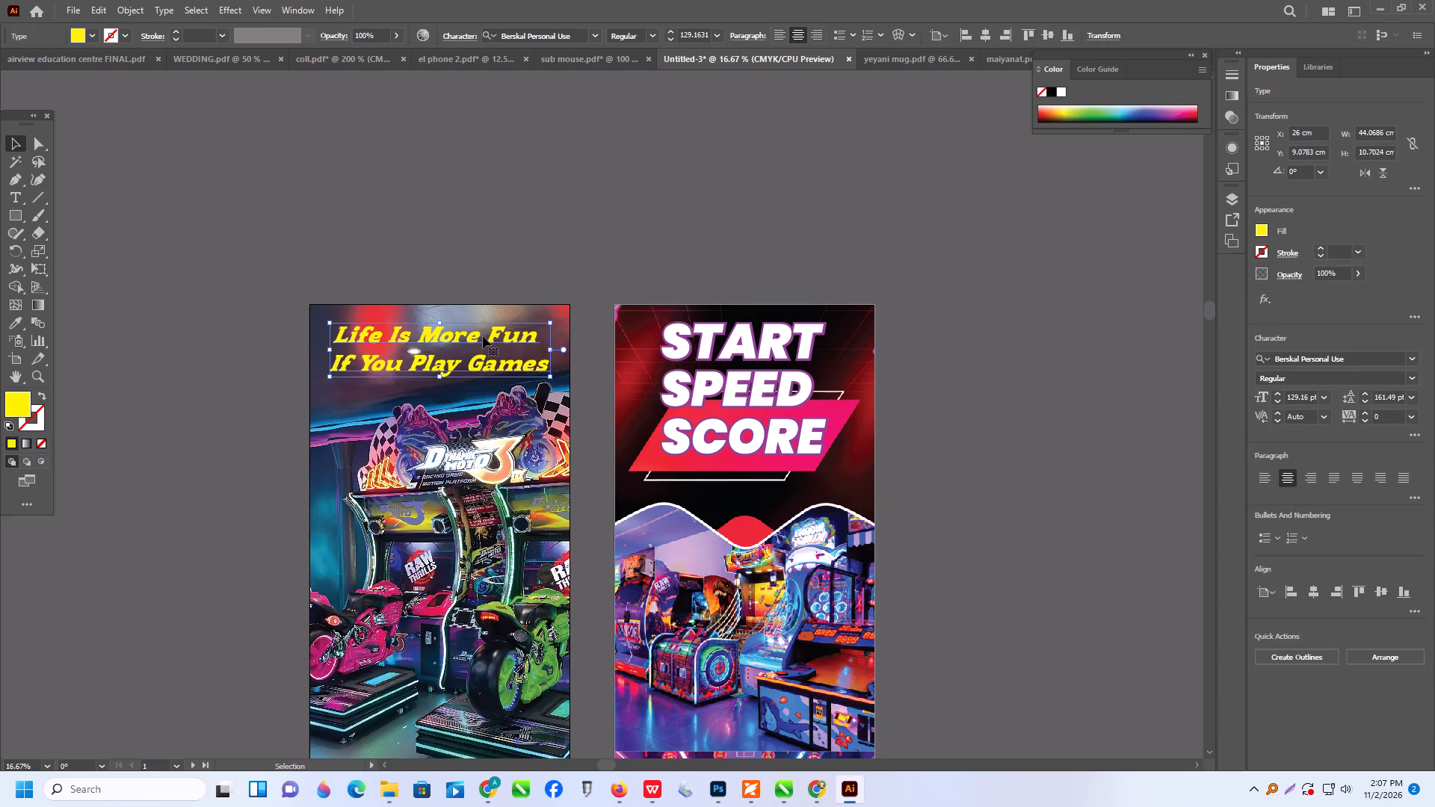
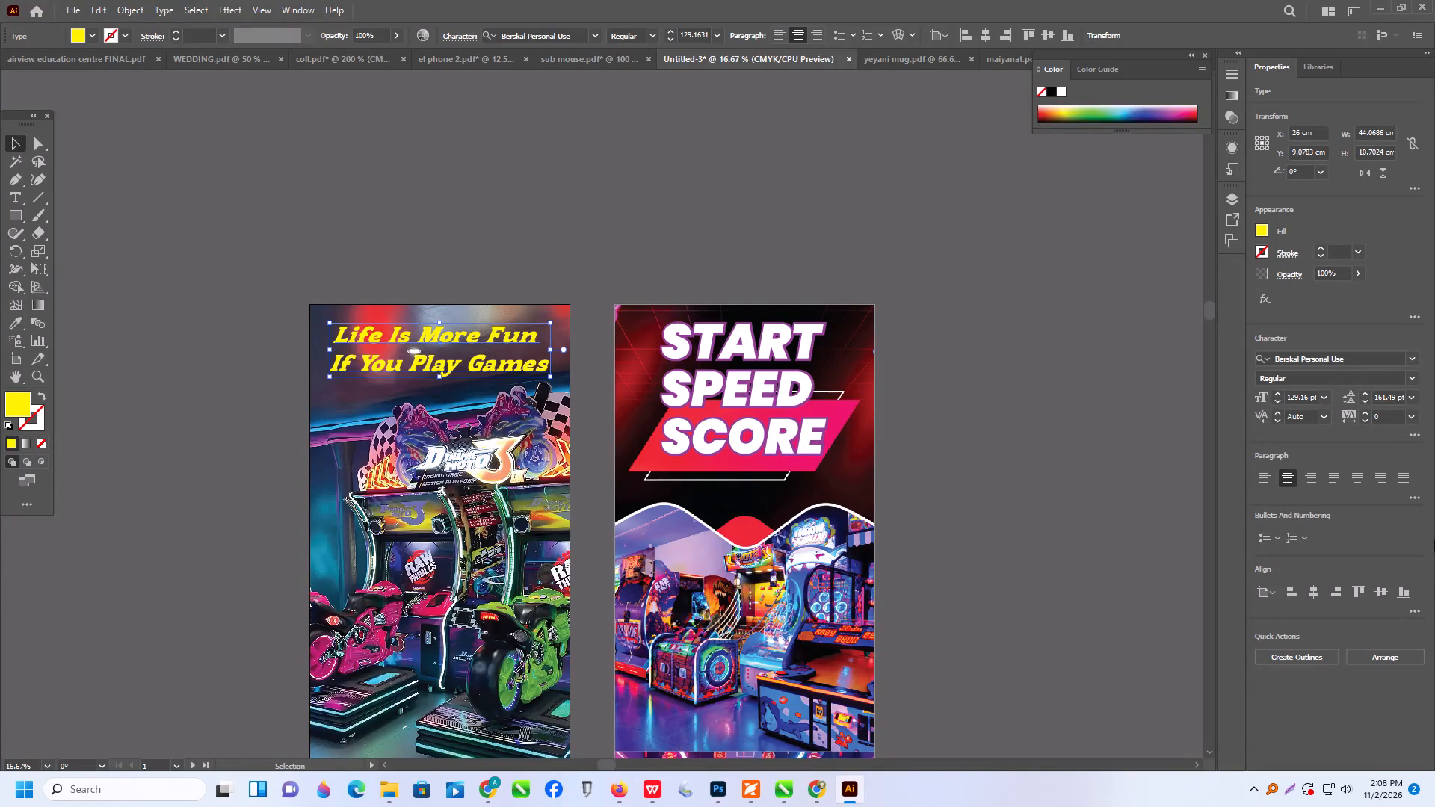
Centre the yellow "Life Is More Fun If You Play Games" slogan horizontally on the FUN ZONE banner and deselect it.
left_click(1310, 593)
scroll(427, 256, "down", 2)
left_click(394, 214)
Examine both arcade banners from top to bottom, checking the slogan, the headings and the overall layout.
scroll(394, 214, "down", 6)
scroll(395, 214, "up", 1)
scroll(395, 214, "down", 2)
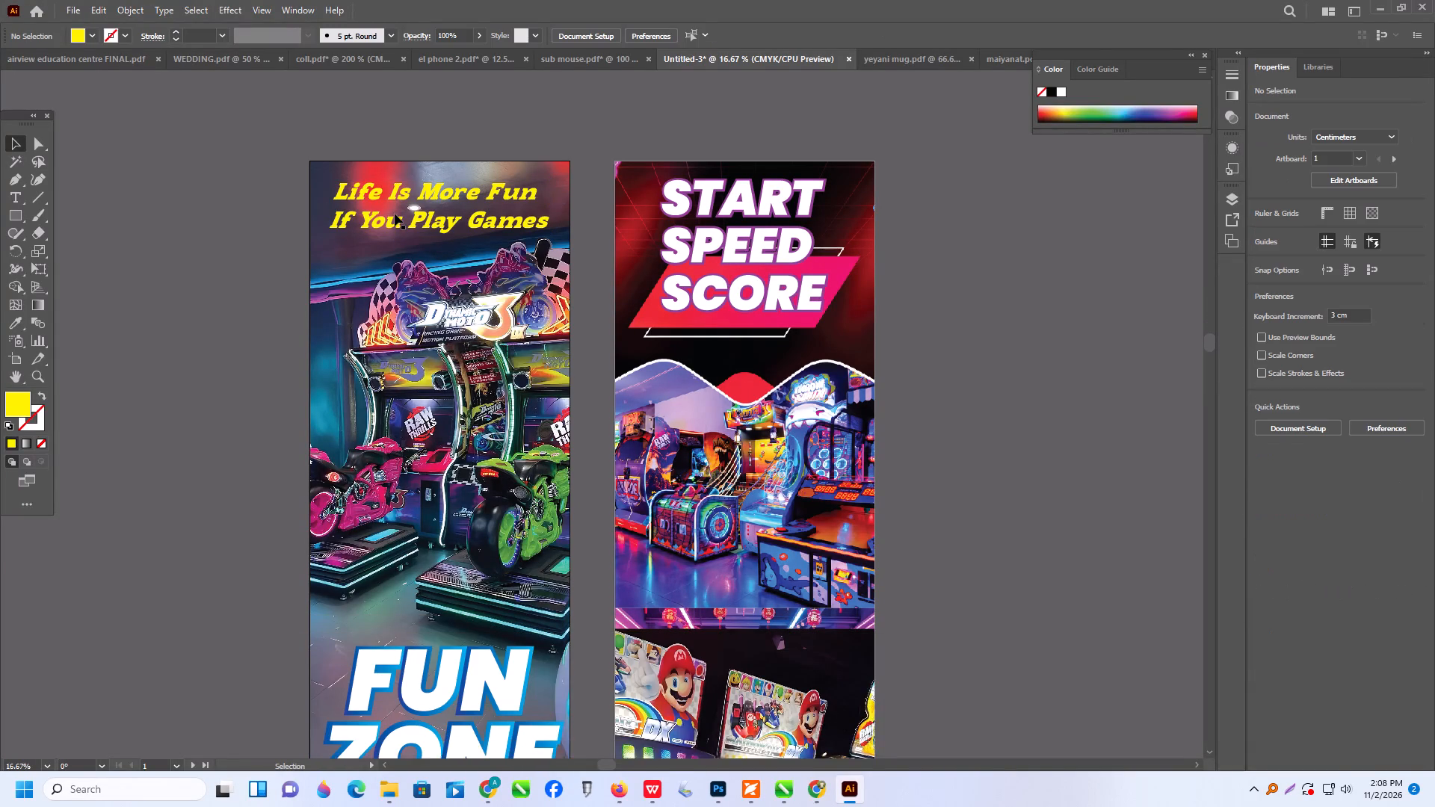
scroll(395, 214, "down", 20)
scroll(395, 214, "down", 2)
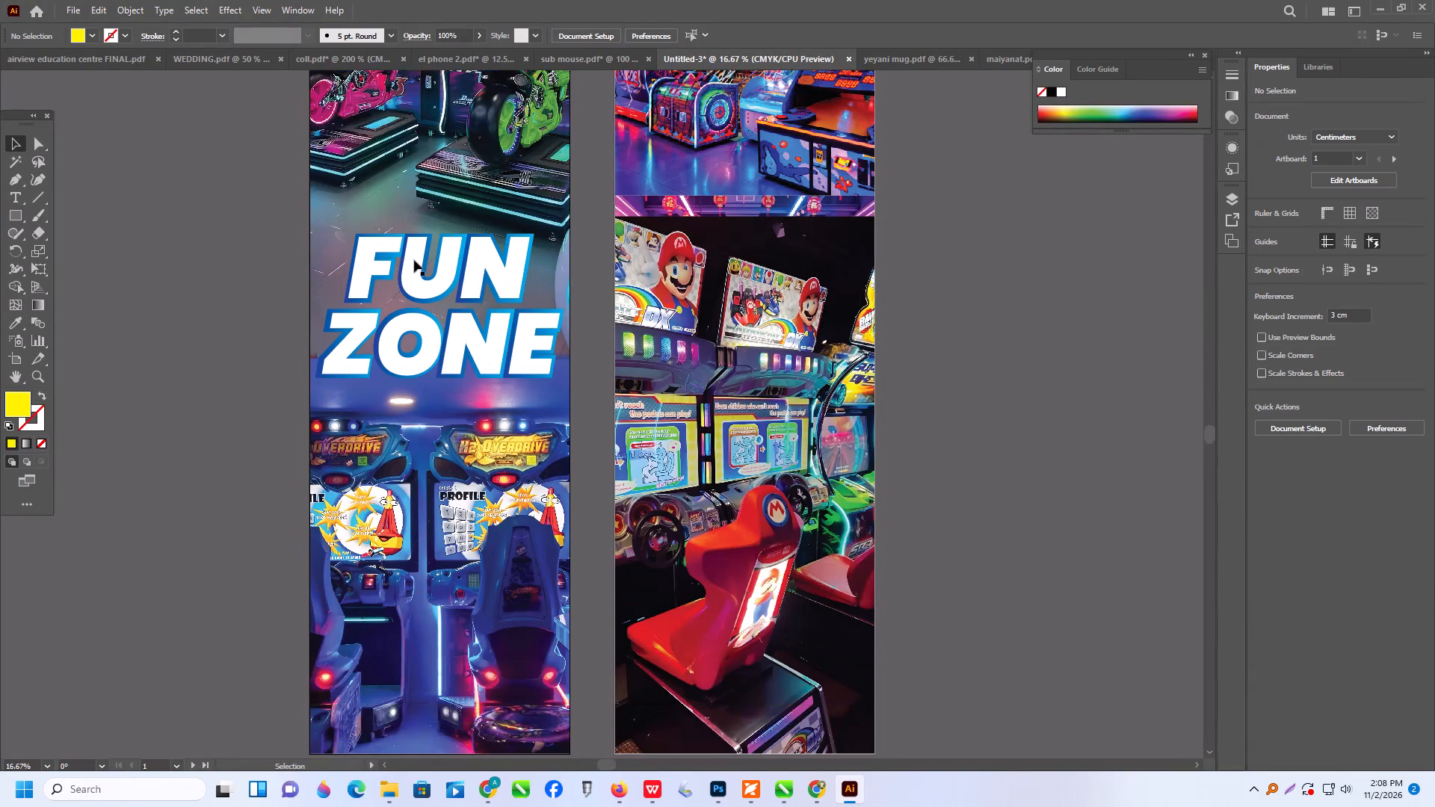
scroll(414, 258, "down", 5)
scroll(414, 258, "up", 3)
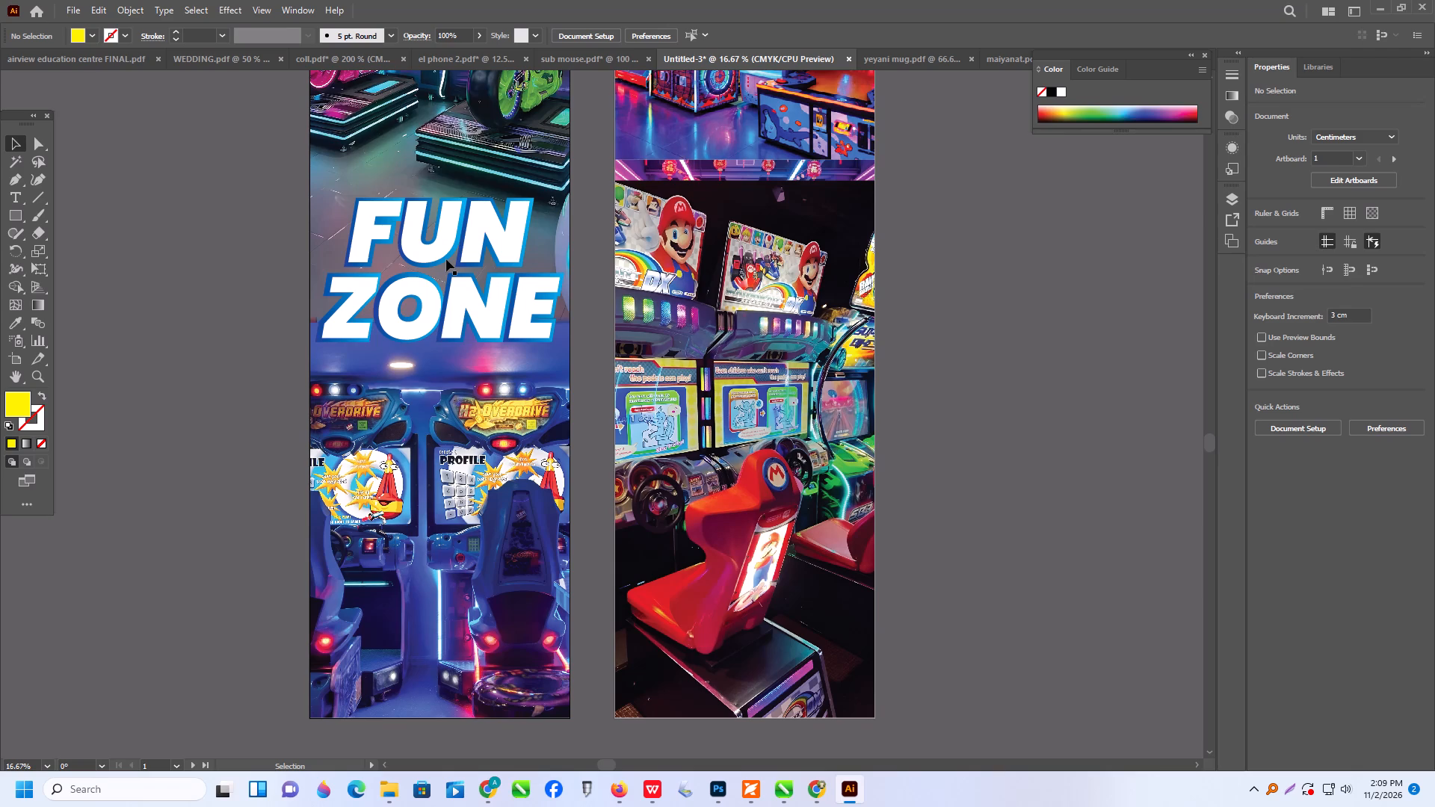
scroll(90, 230, "up", 3)
scroll(392, 468, "up", 3)
scroll(447, 510, "down", 2, "alt")
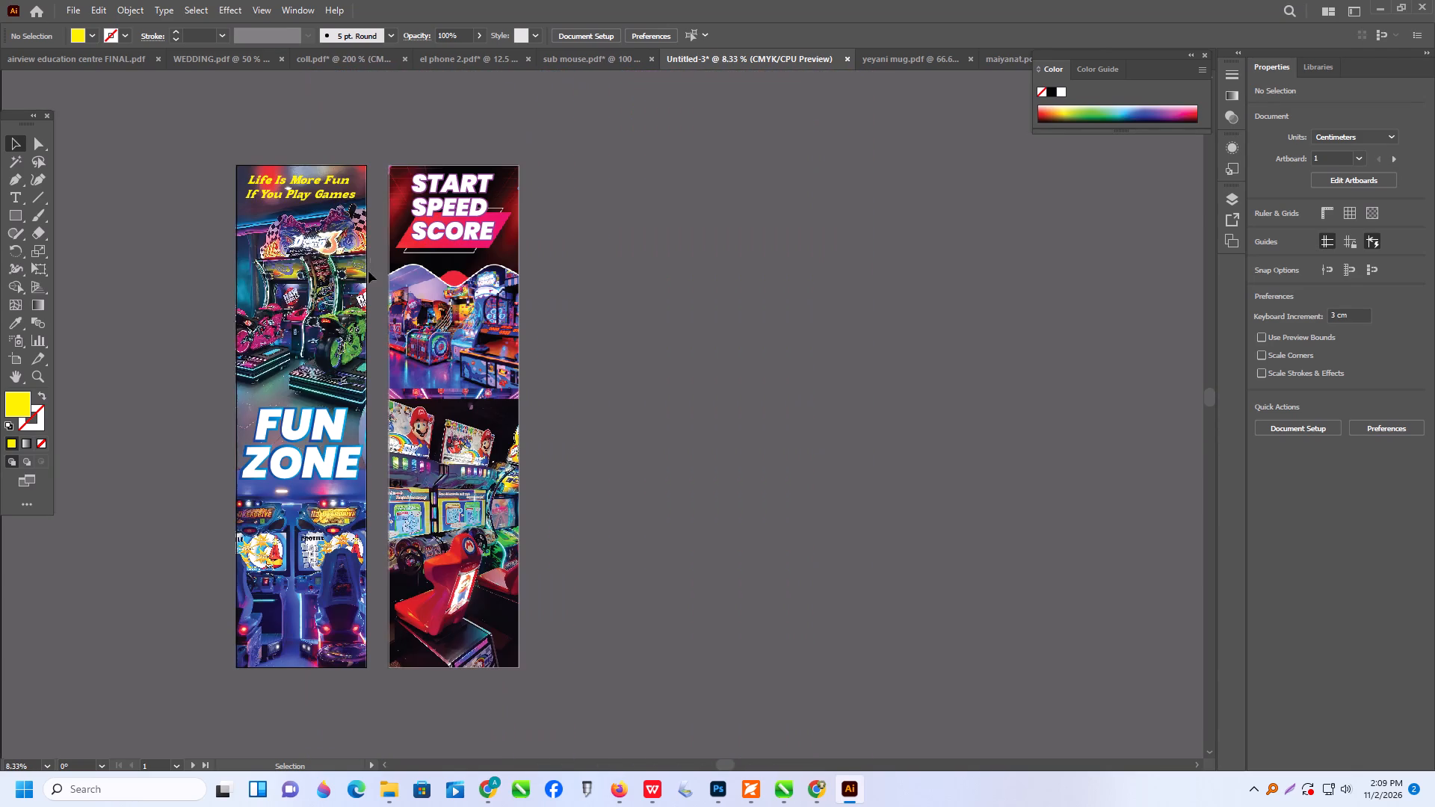
scroll(384, 228, "up", 2)
scroll(298, 211, "up", 3, "alt")
left_click(297, 214)
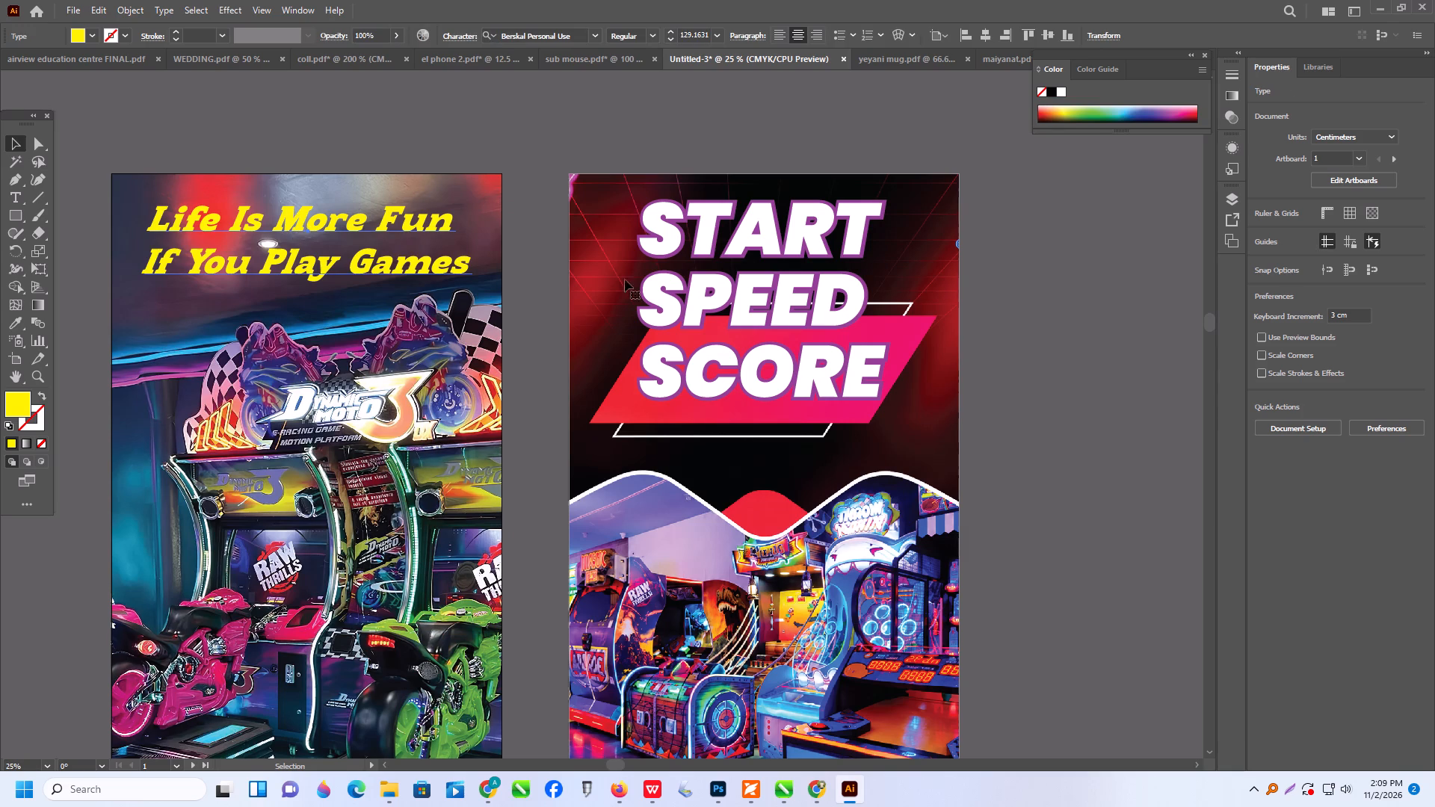
scroll(865, 344, "down", 2, "alt")
scroll(865, 340, "down", 3)
scroll(775, 360, "down", 4)
scroll(738, 422, "up", 2, "alt")
scroll(741, 417, "down", 3)
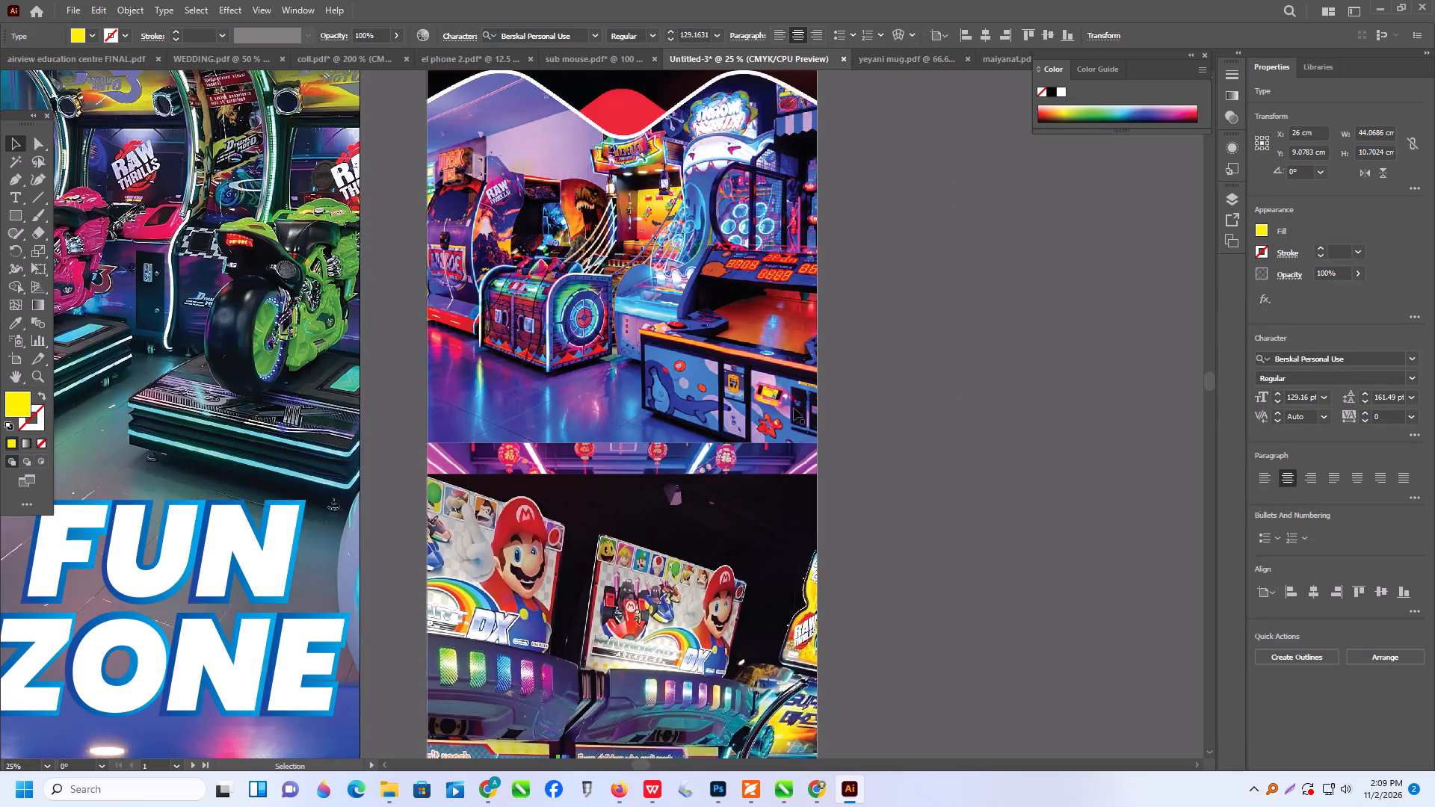
scroll(794, 408, "down", 7)
scroll(418, 465, "down", 1, "alt")
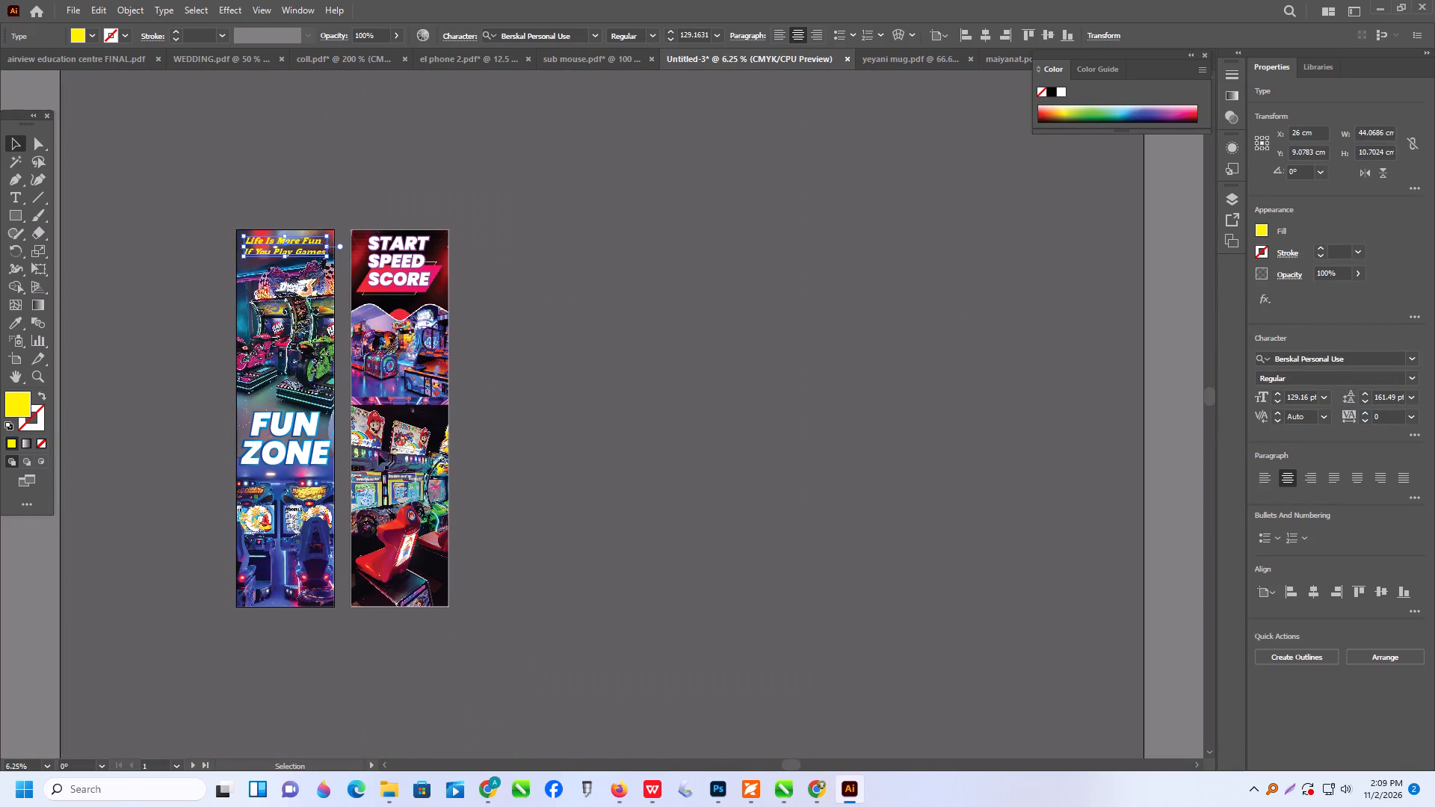
scroll(544, 490, "down", 2, "alt")
scroll(280, 357, "up", 3, "alt")
scroll(0, 302, "up", 1, "alt")
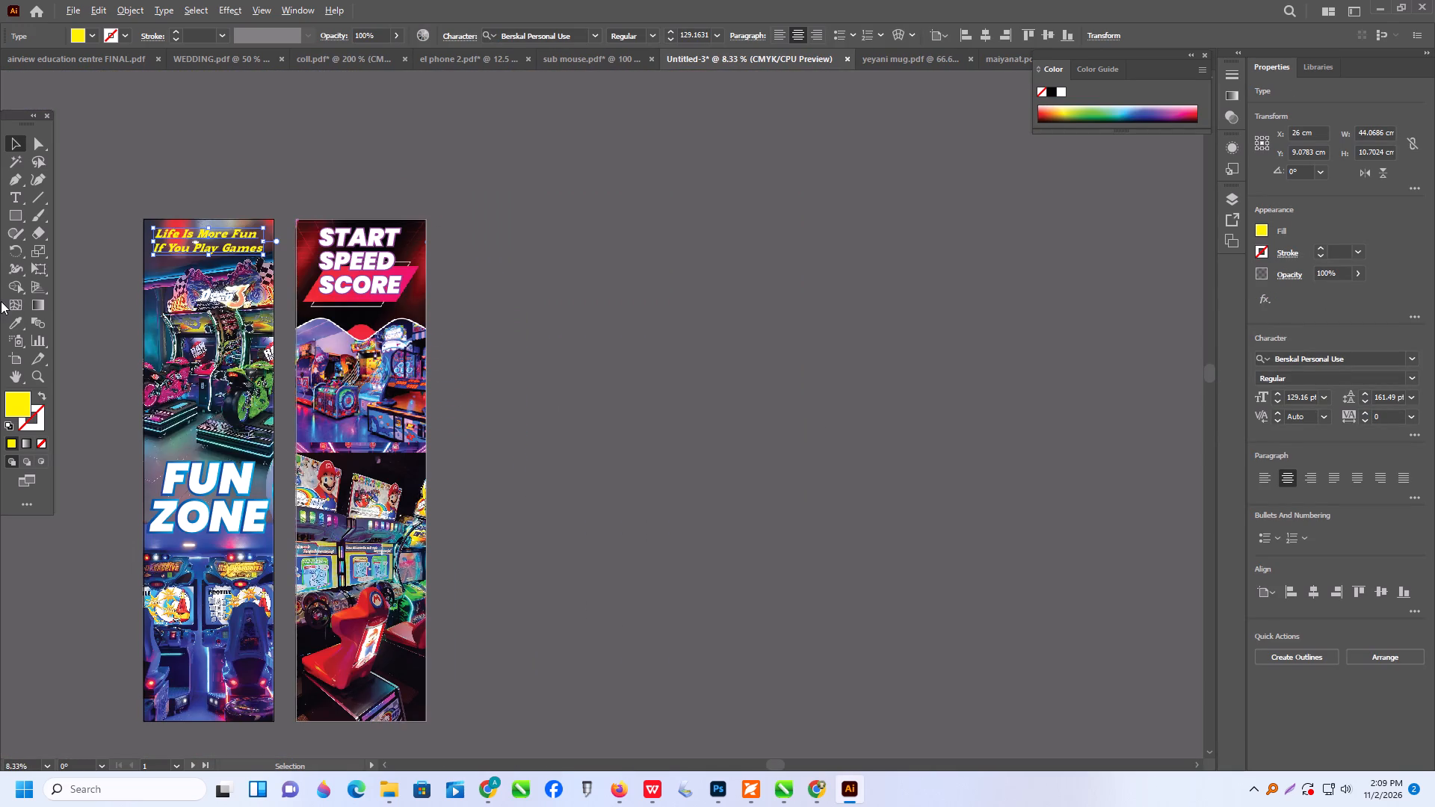
left_click(140, 159)
scroll(164, 159, "down", 4)
scroll(123, 184, "up", 1, "alt")
scroll(176, 194, "down", 3)
scroll(836, 298, "down", 2, "alt")
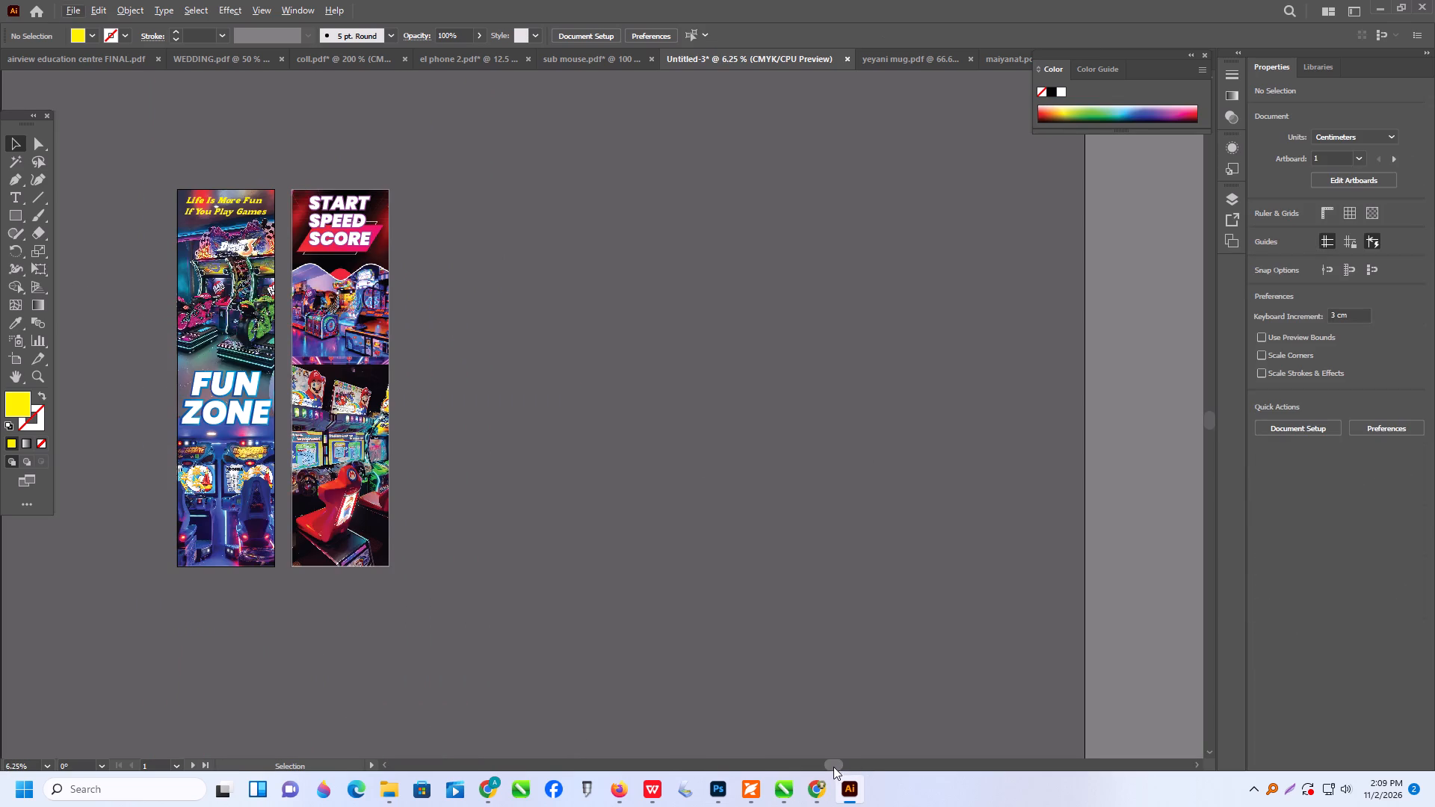
Group all the artwork of the FUN ZONE banner, including its slogan, into one object.
left_click_drag(834, 766, 732, 744)
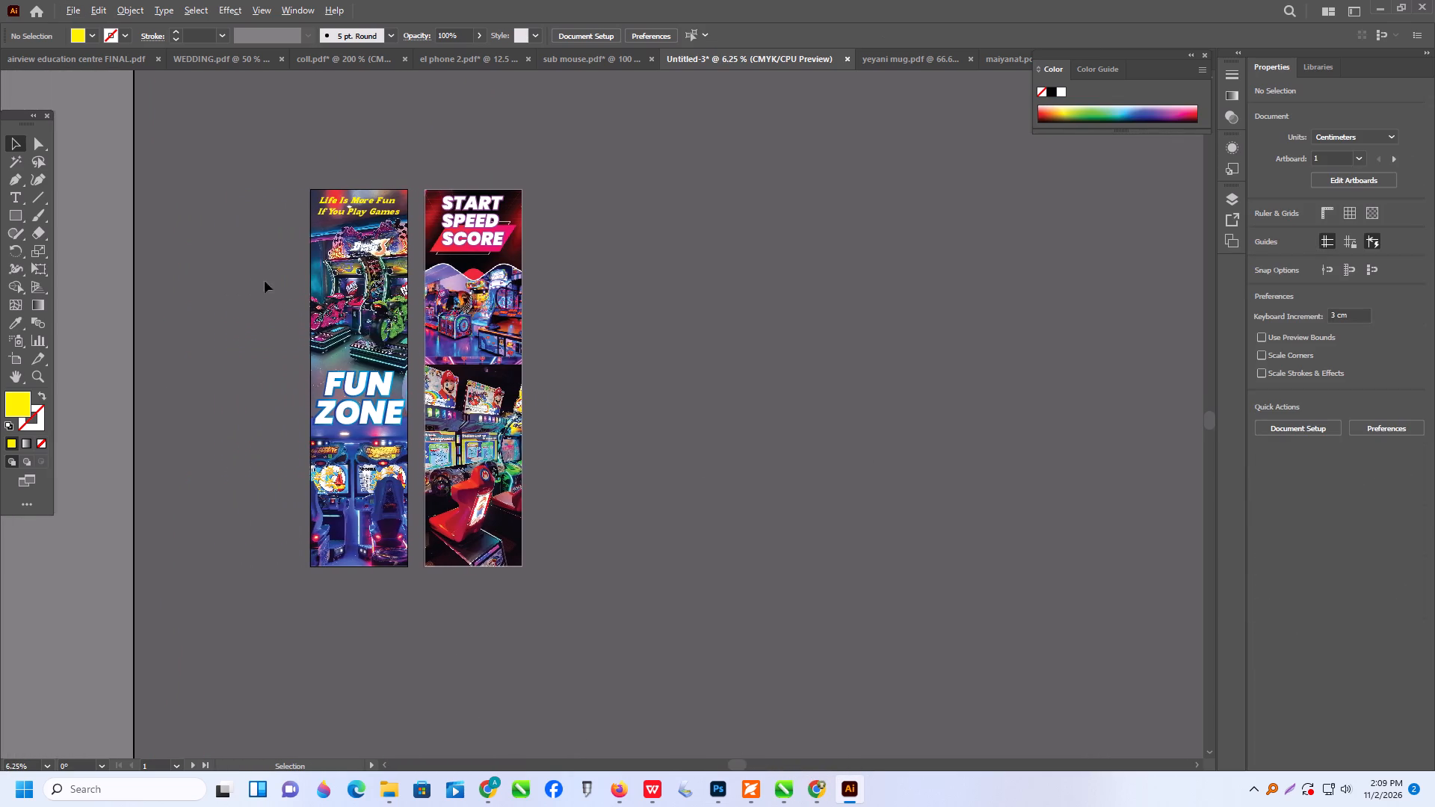
scroll(240, 277, "up", 1, "alt")
scroll(240, 277, "up", 1)
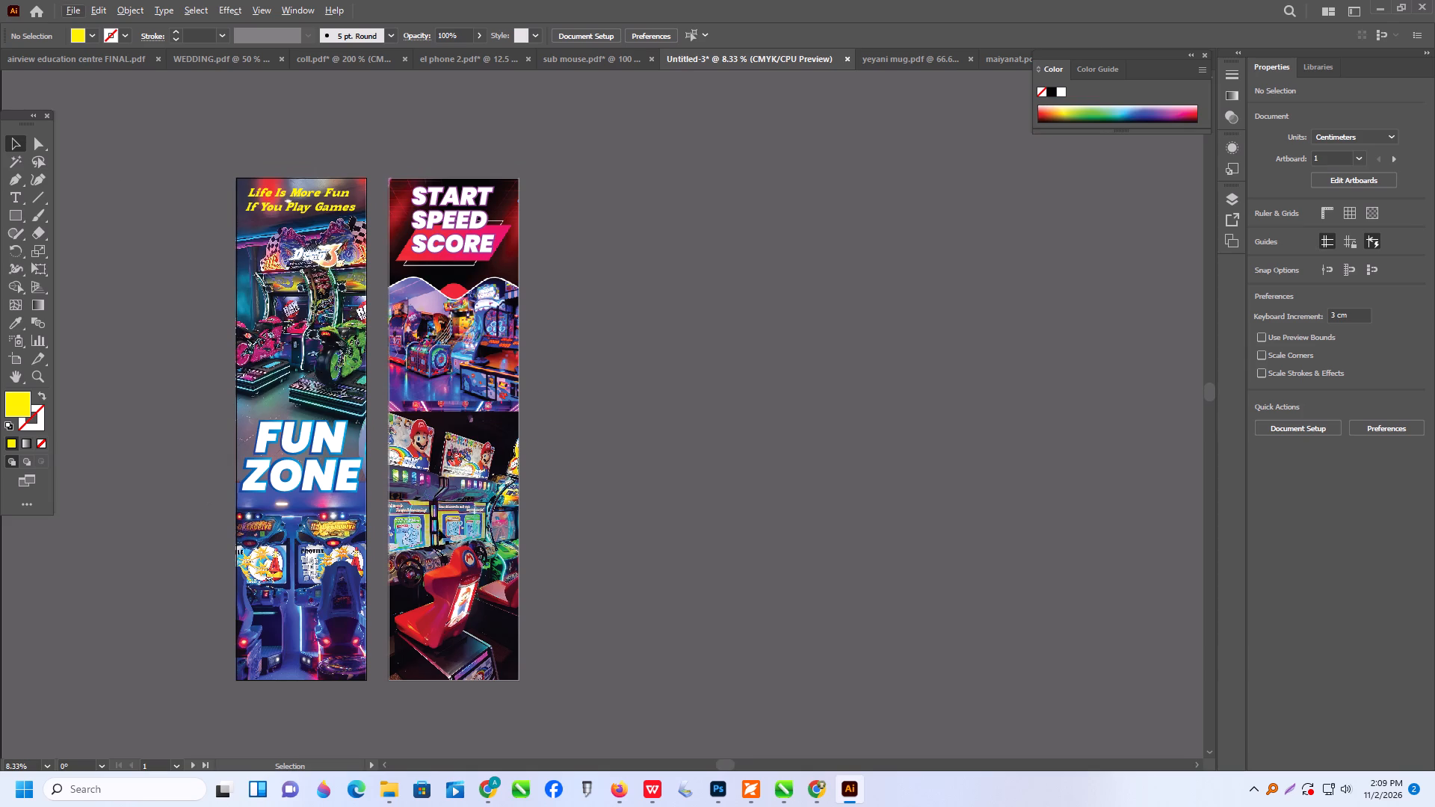
left_click(336, 368)
left_click(250, 132)
left_click_drag(228, 141, 298, 581)
left_click_drag(298, 581, 300, 697)
key("ctrl+g")
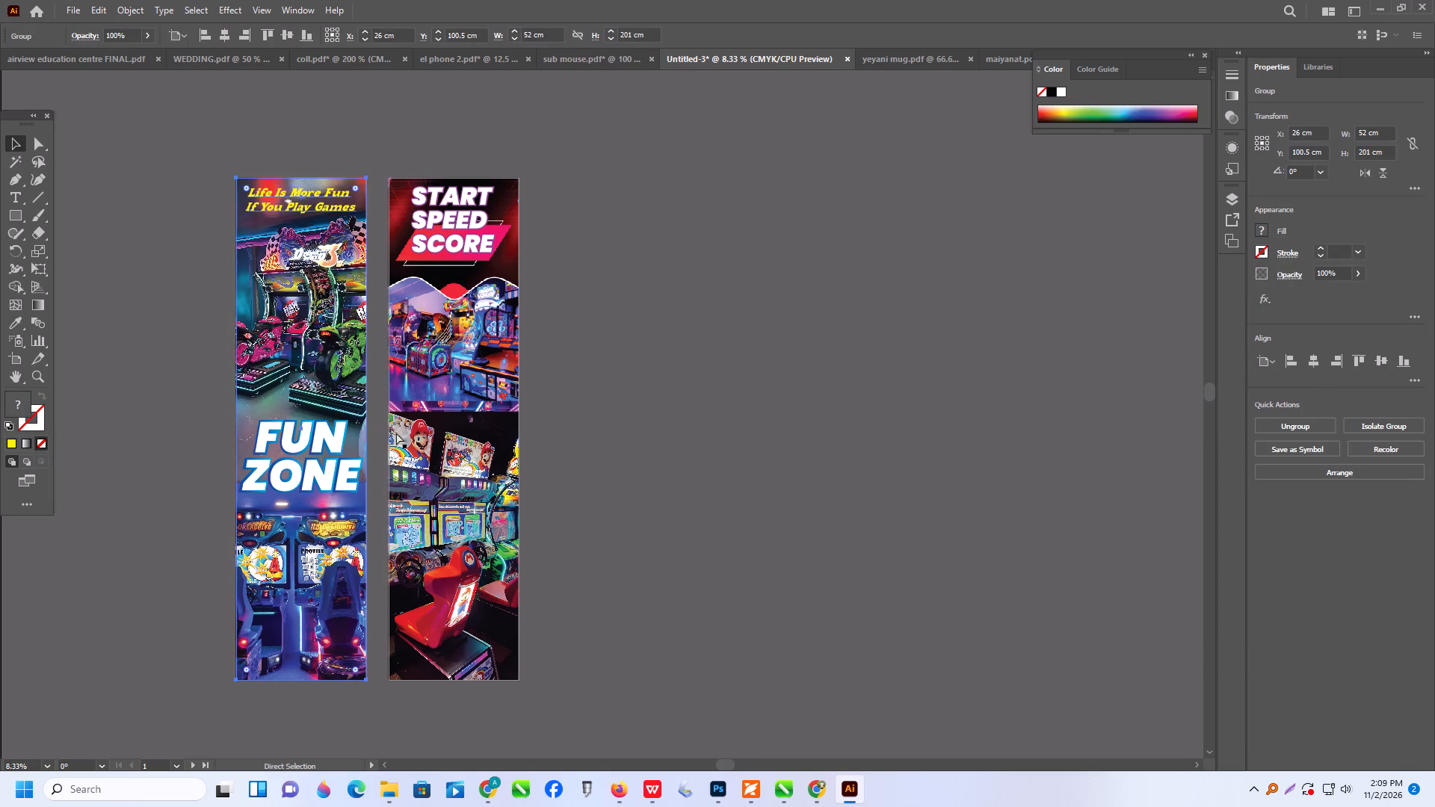
Group the artwork of the START SPEED SCORE banner and clear the selection.
left_click_drag(417, 142, 603, 708)
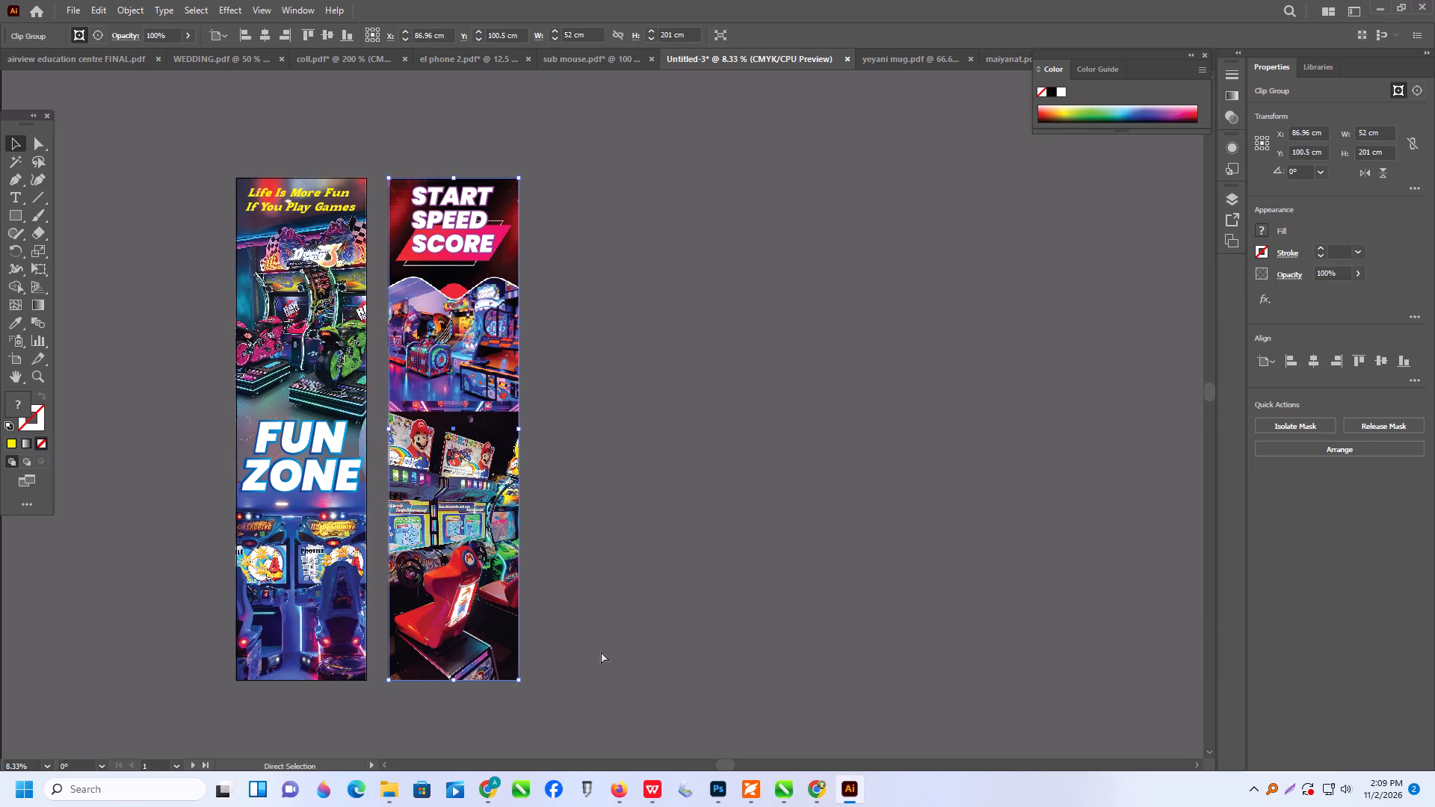
key("ctrl+g")
left_click(608, 327)
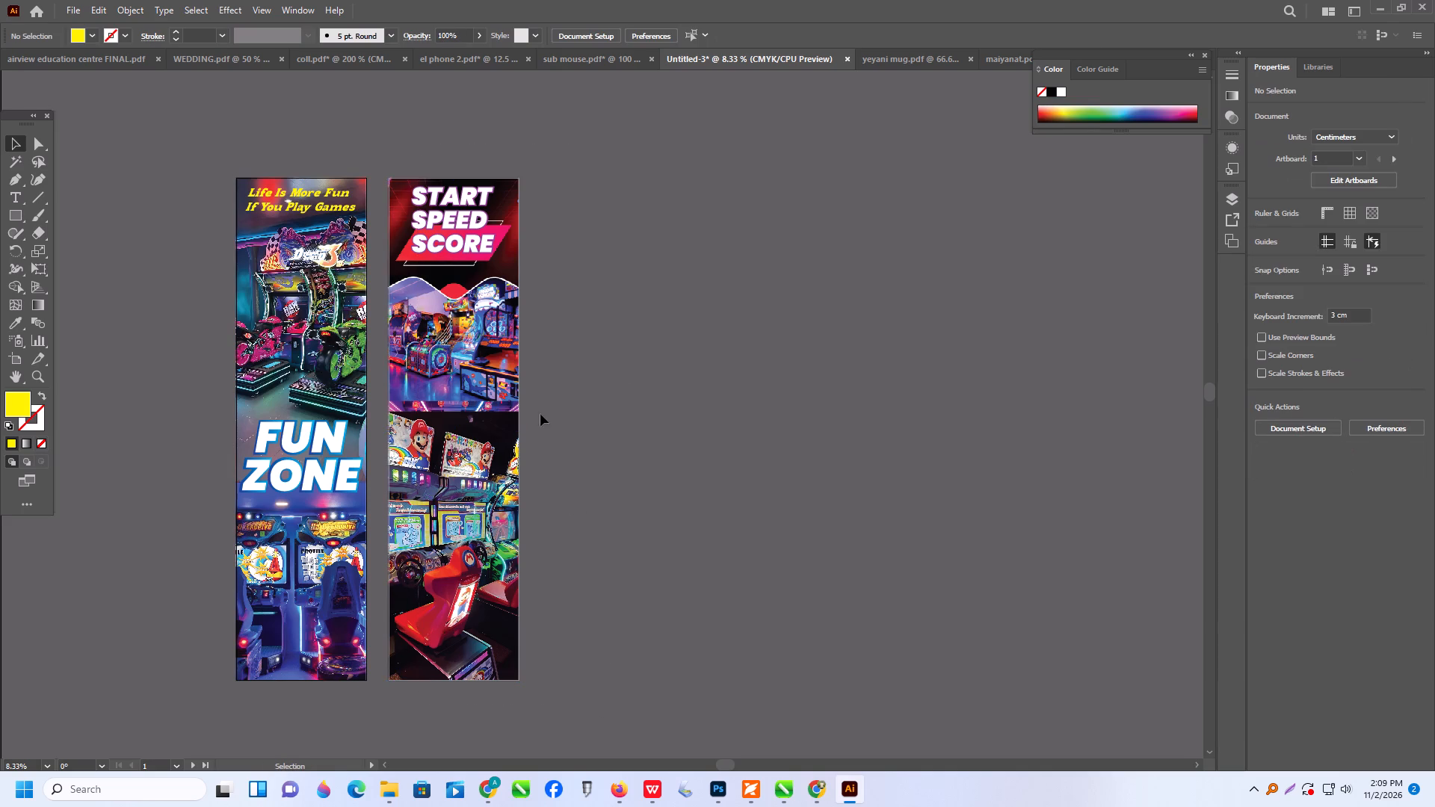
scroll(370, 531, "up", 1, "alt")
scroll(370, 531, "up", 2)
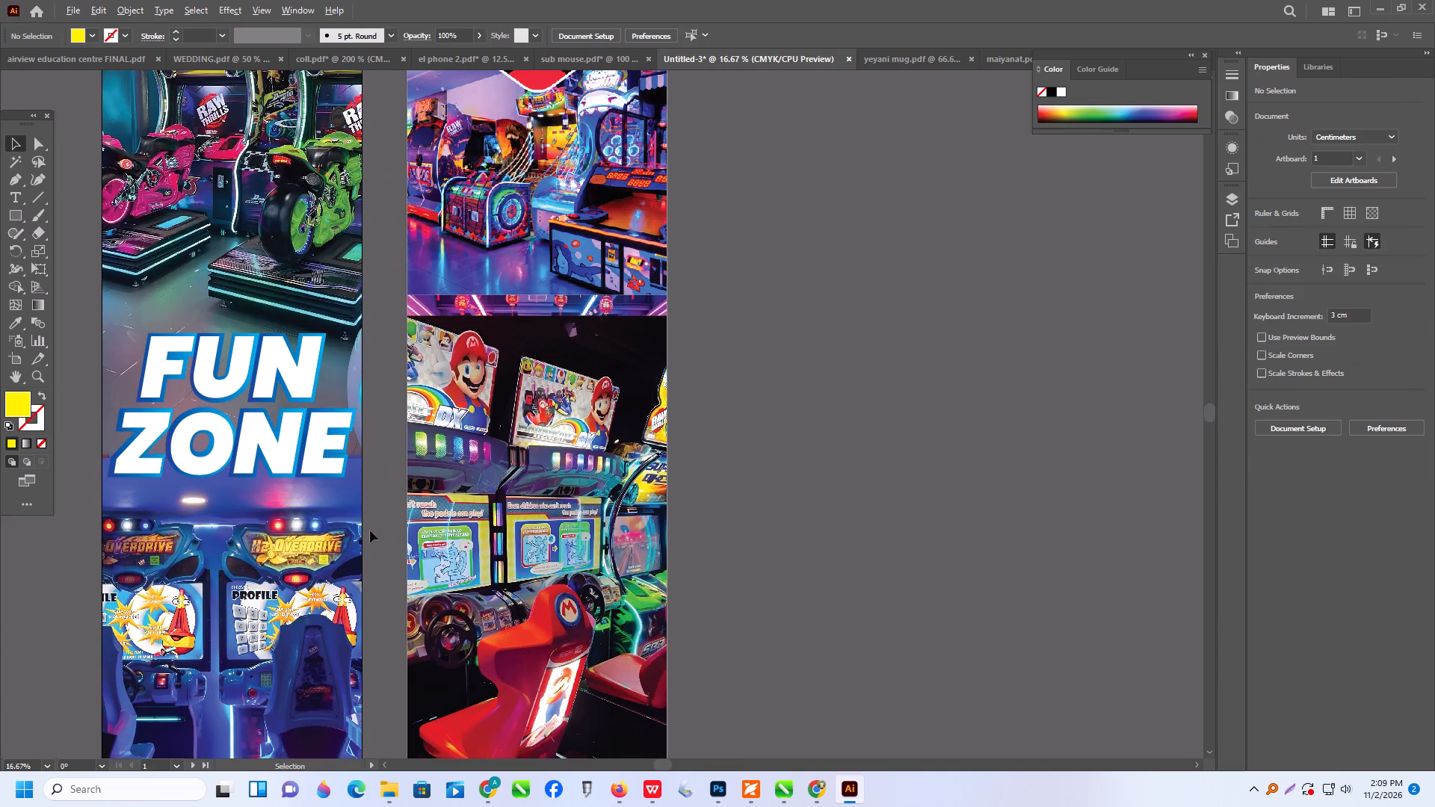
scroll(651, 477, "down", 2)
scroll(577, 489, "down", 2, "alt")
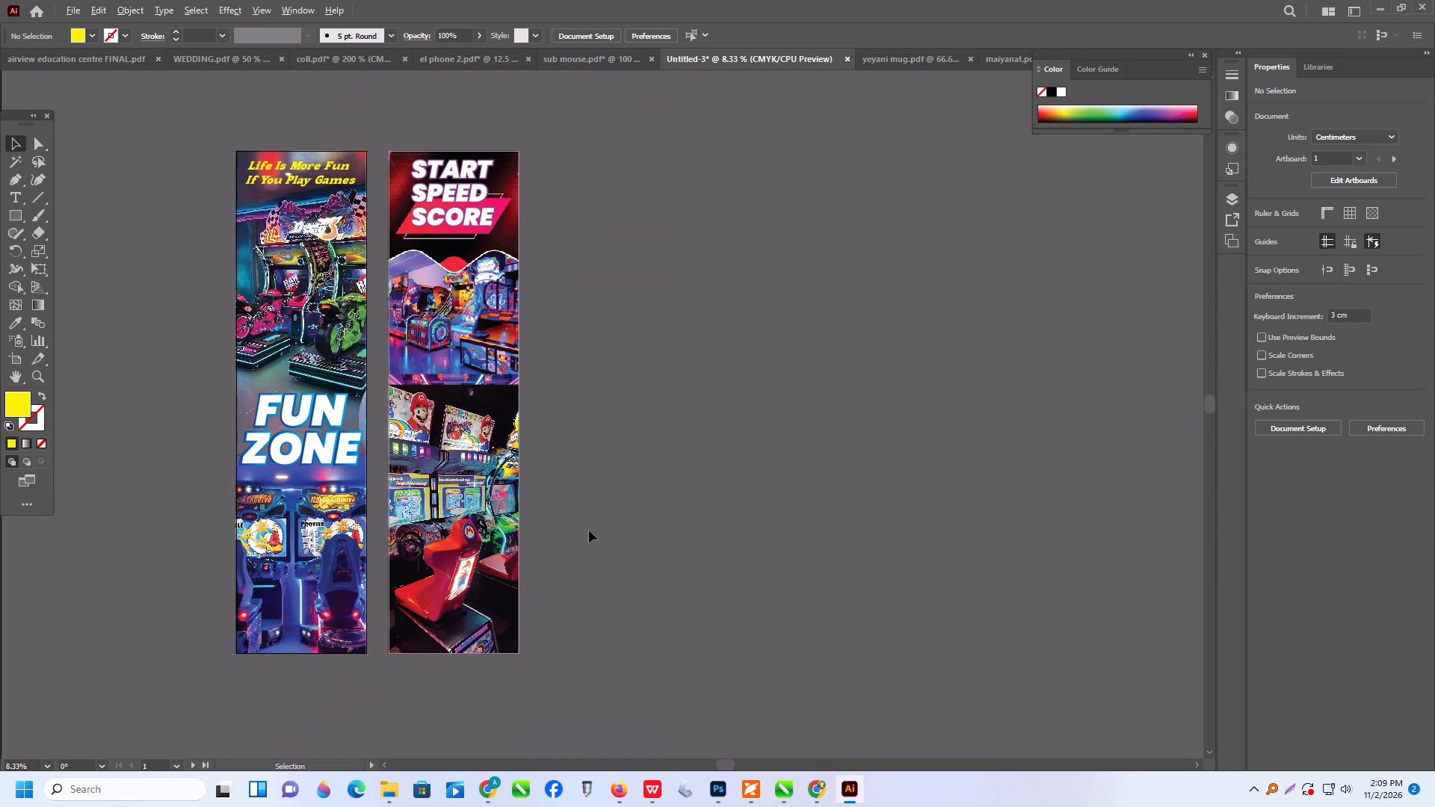
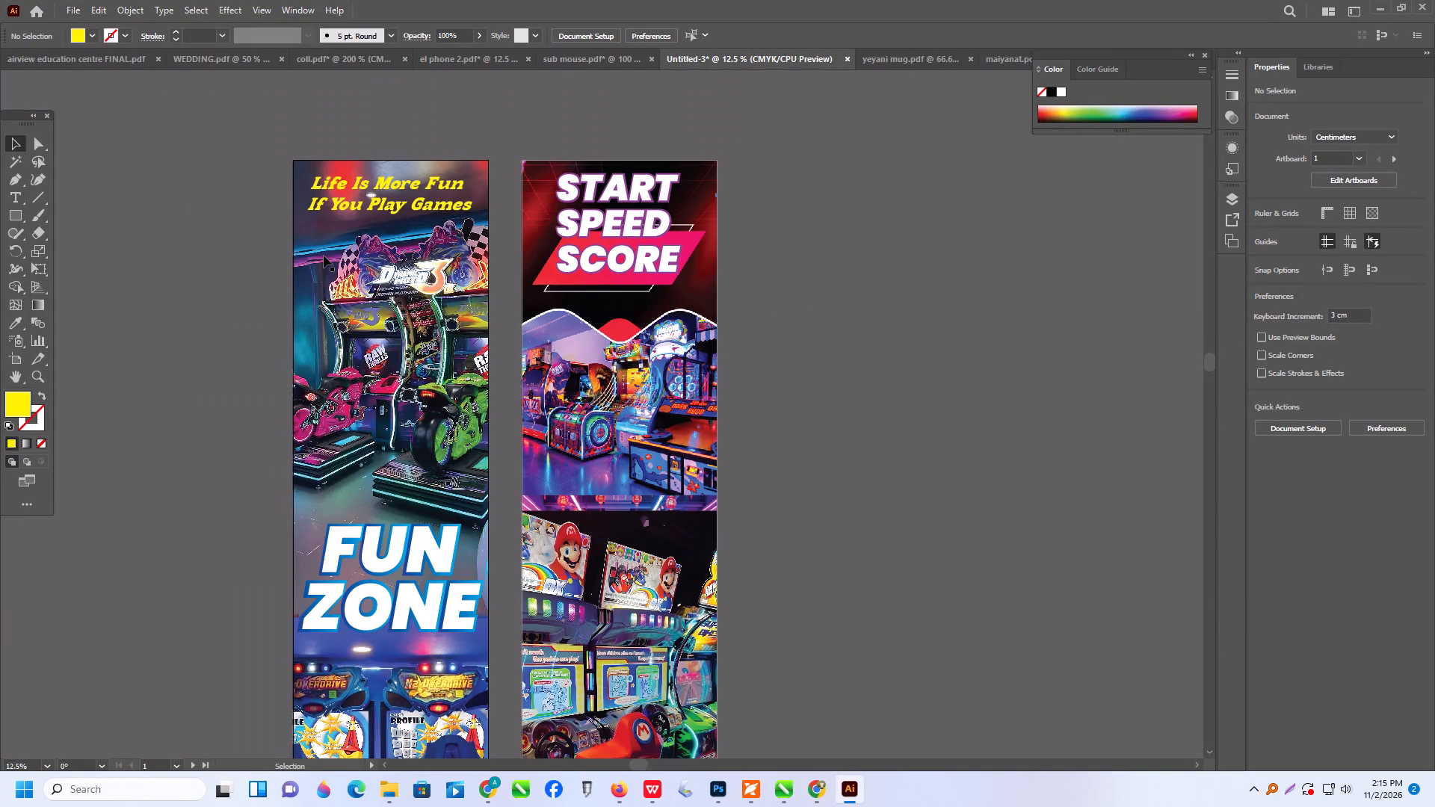
Examine the arcade photos on both banners up close, from the green motorbike to the red racing seat, checking image detail and layout.
scroll(425, 430, "up", 5, "alt")
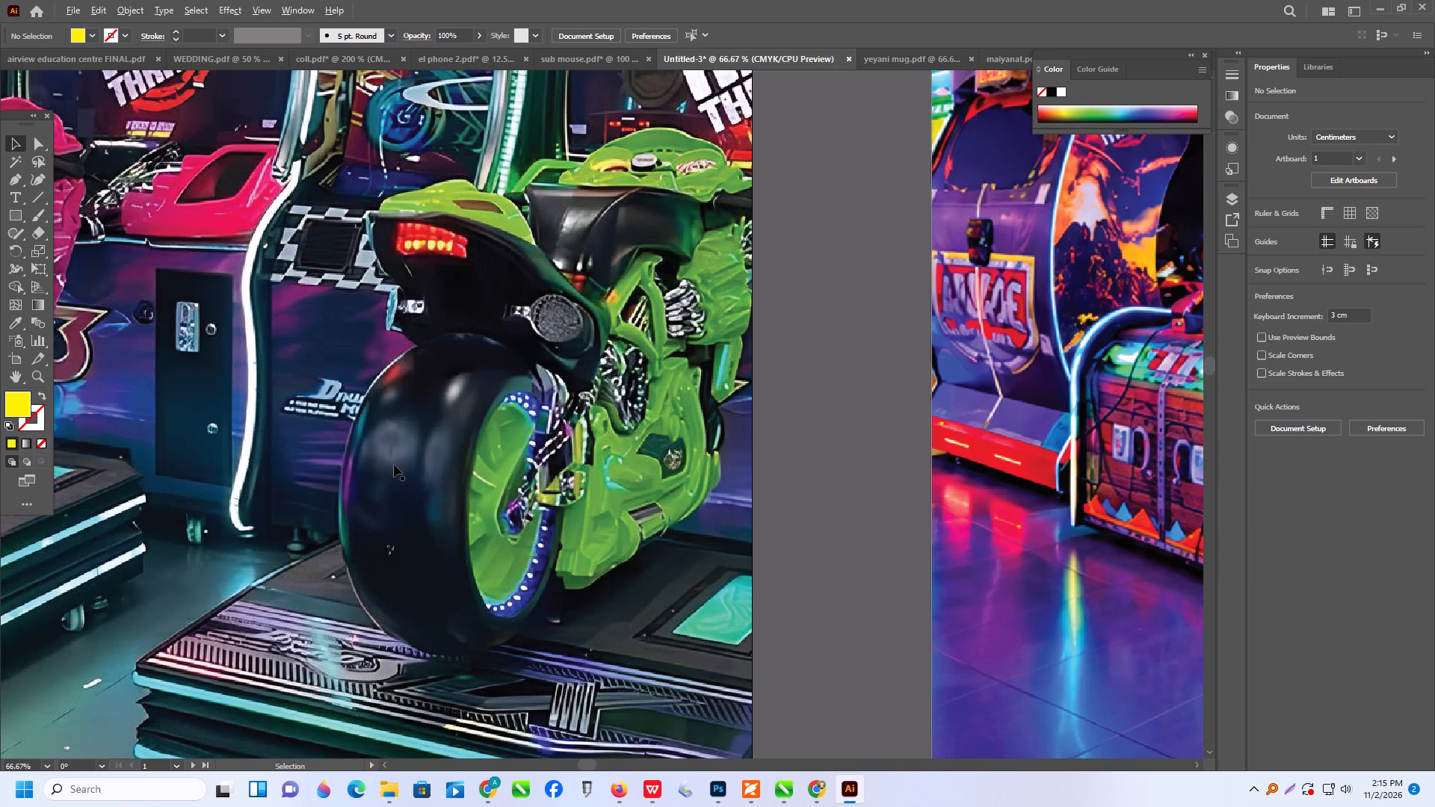
scroll(395, 465, "up", 3, "alt")
scroll(439, 457, "down", 5, "alt")
scroll(589, 442, "down", 3, "alt")
scroll(589, 442, "down", 11)
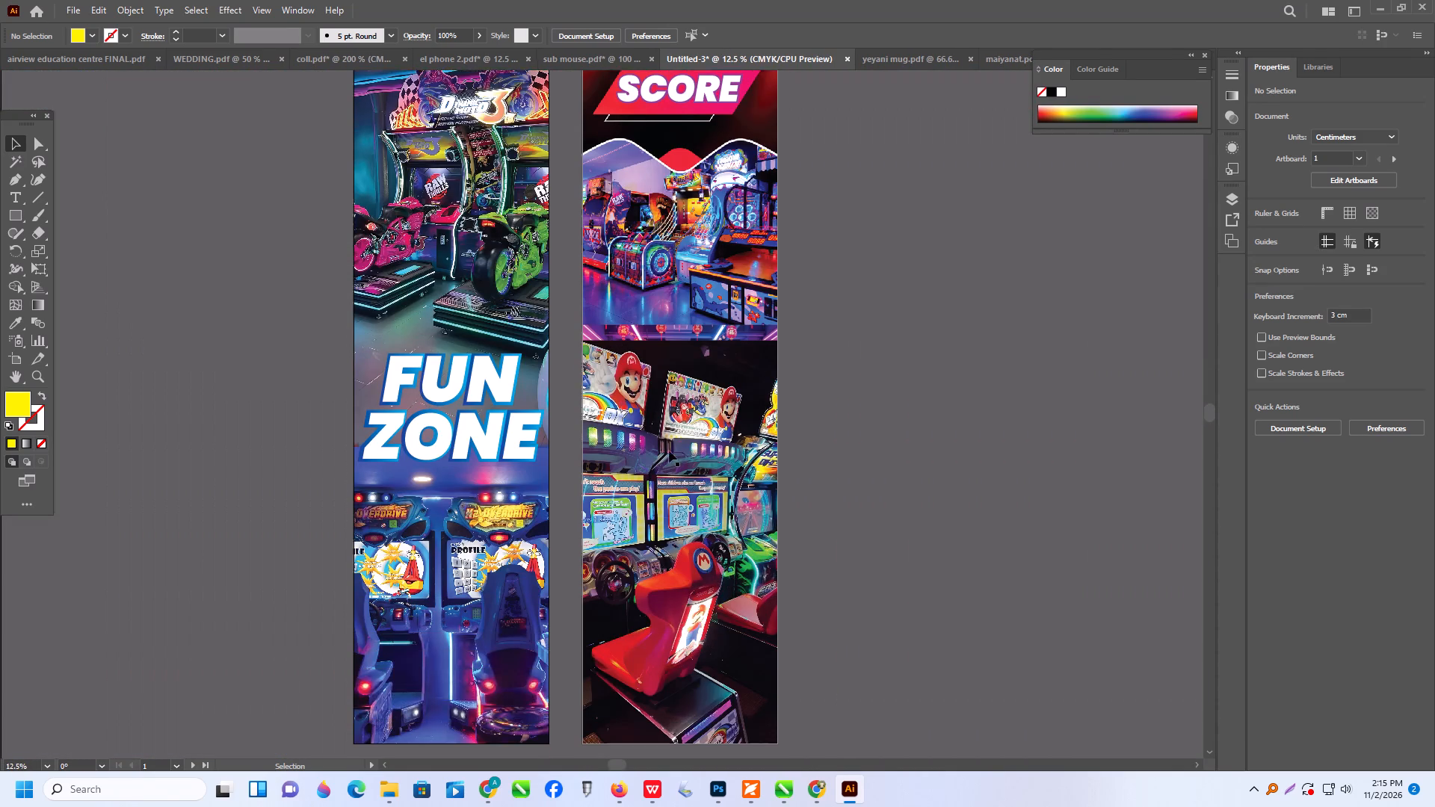
scroll(676, 477, "up", 4, "alt")
scroll(677, 469, "down", 3)
scroll(505, 516, "up", 1, "alt")
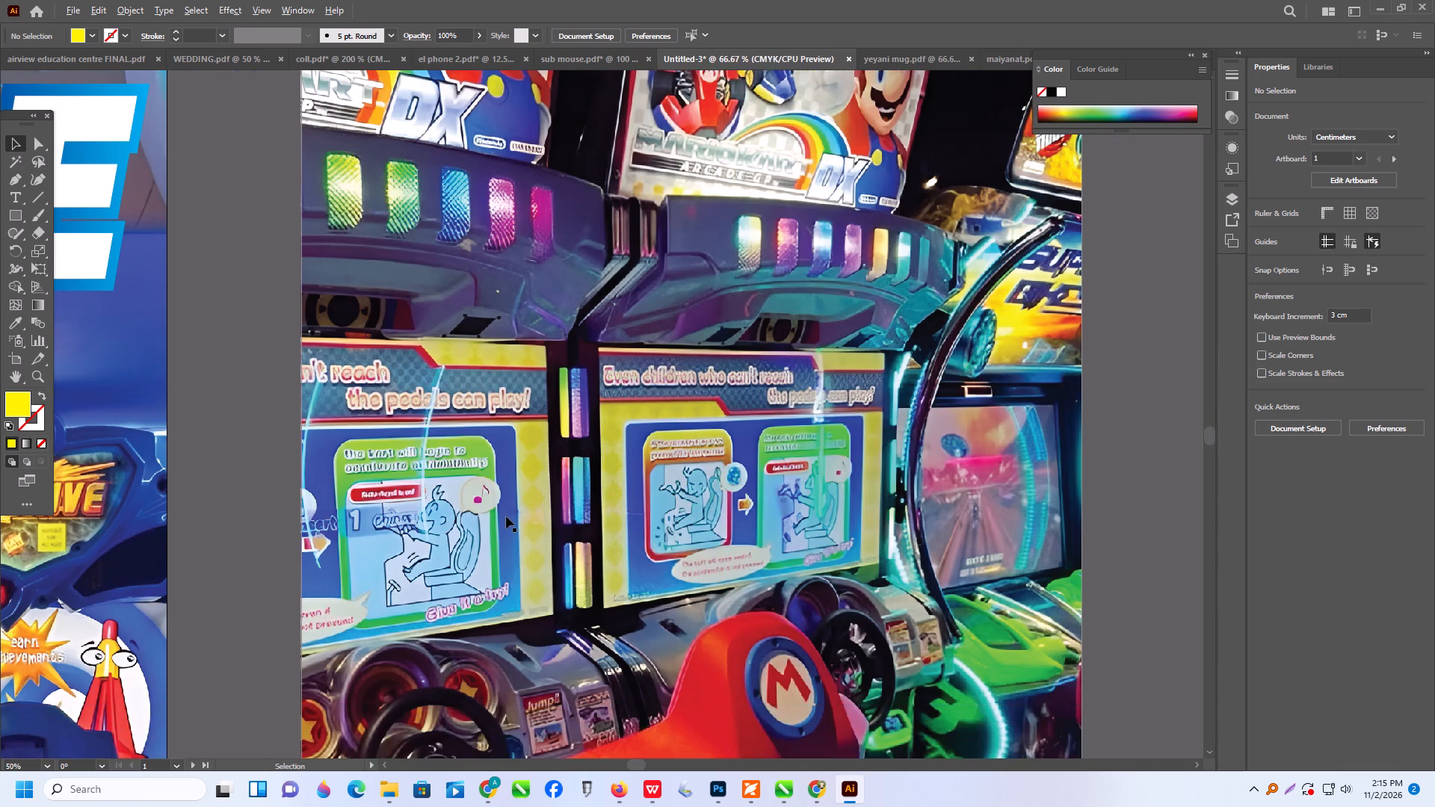
scroll(507, 517, "down", 18)
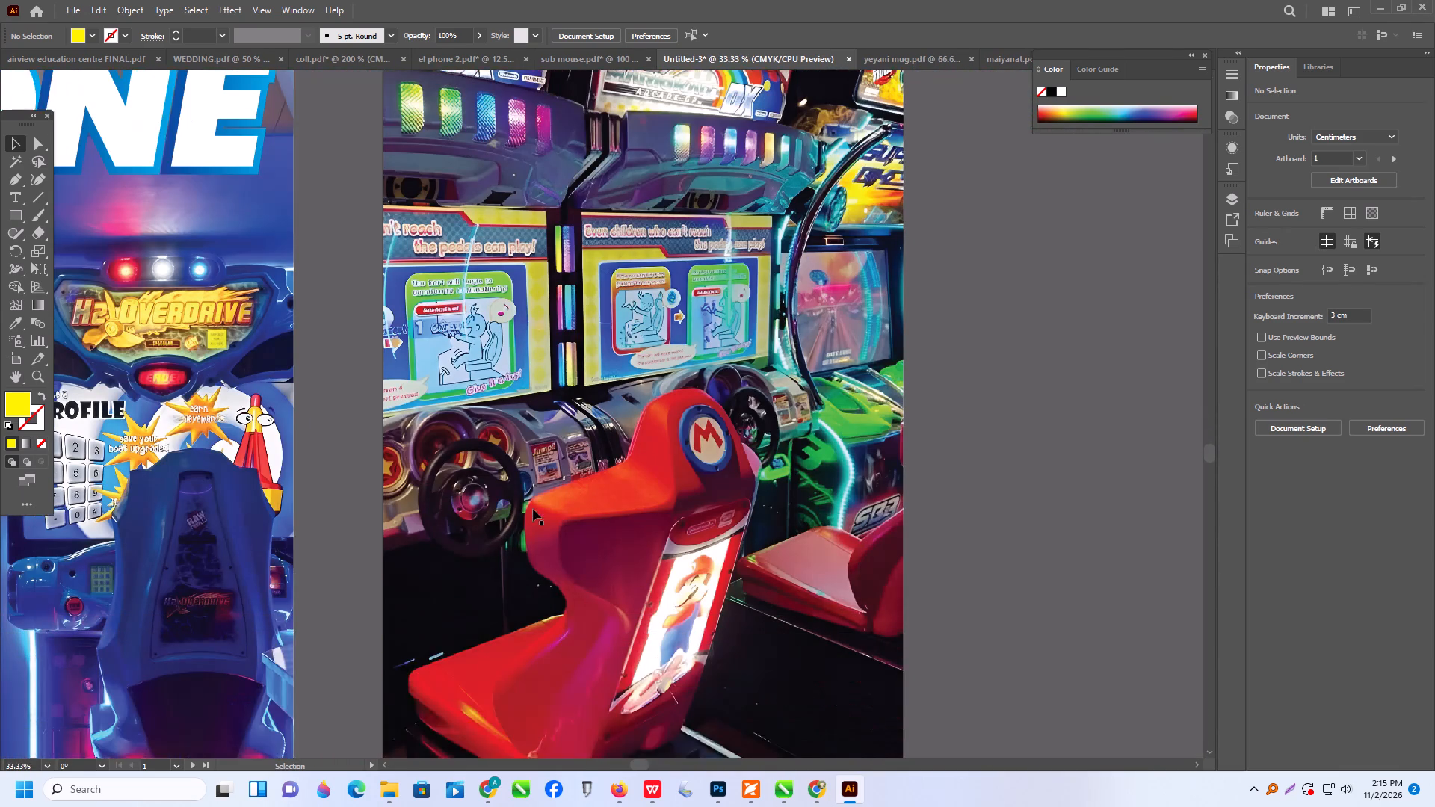
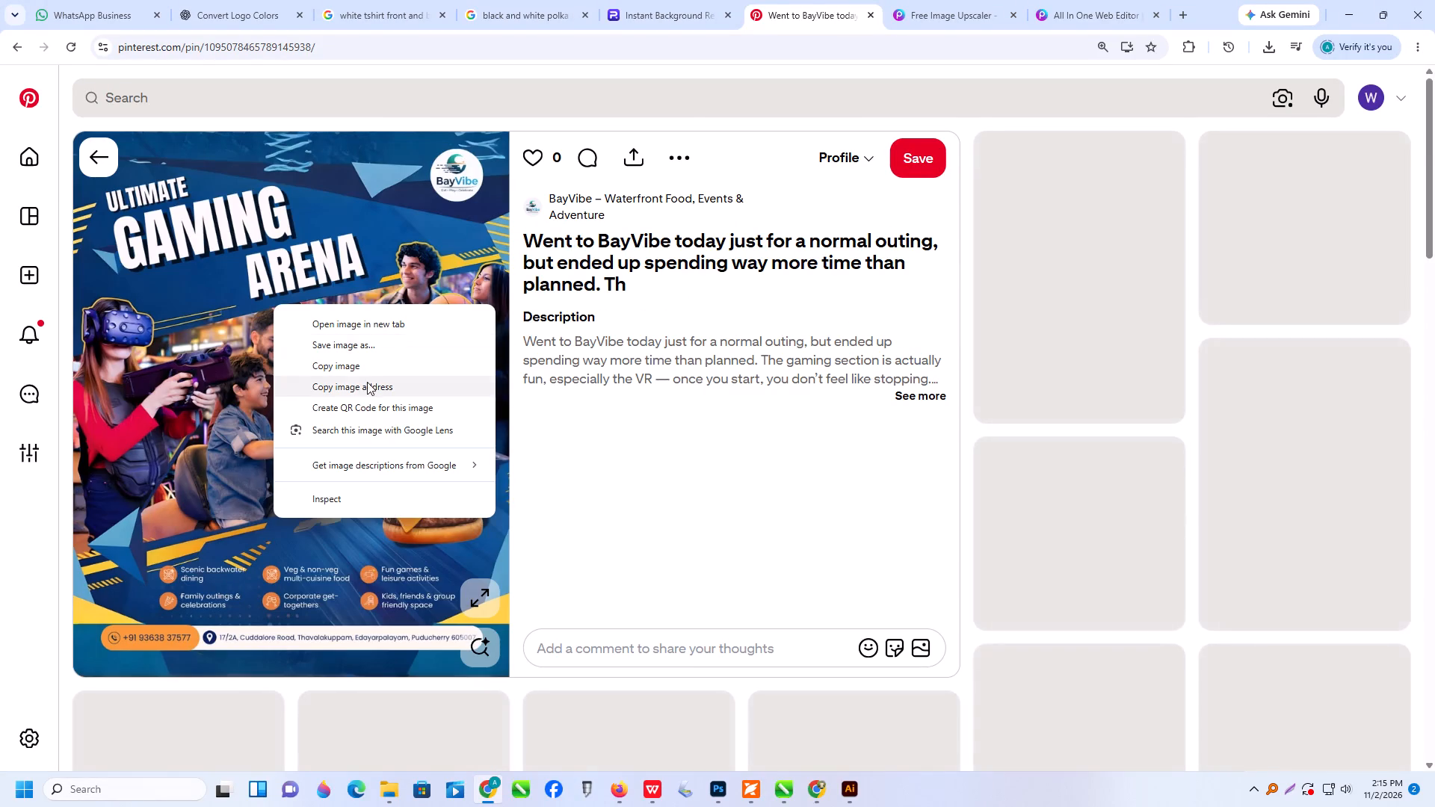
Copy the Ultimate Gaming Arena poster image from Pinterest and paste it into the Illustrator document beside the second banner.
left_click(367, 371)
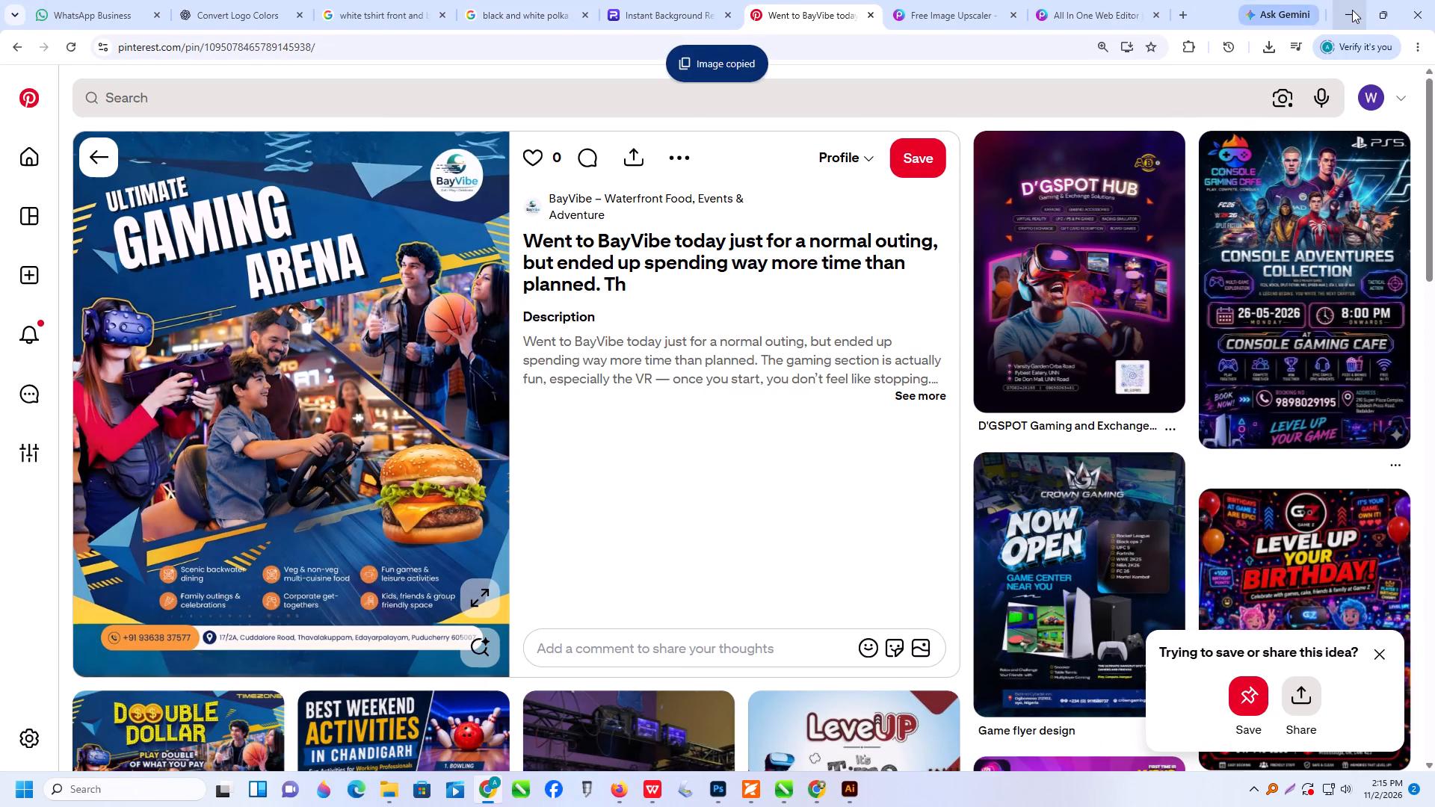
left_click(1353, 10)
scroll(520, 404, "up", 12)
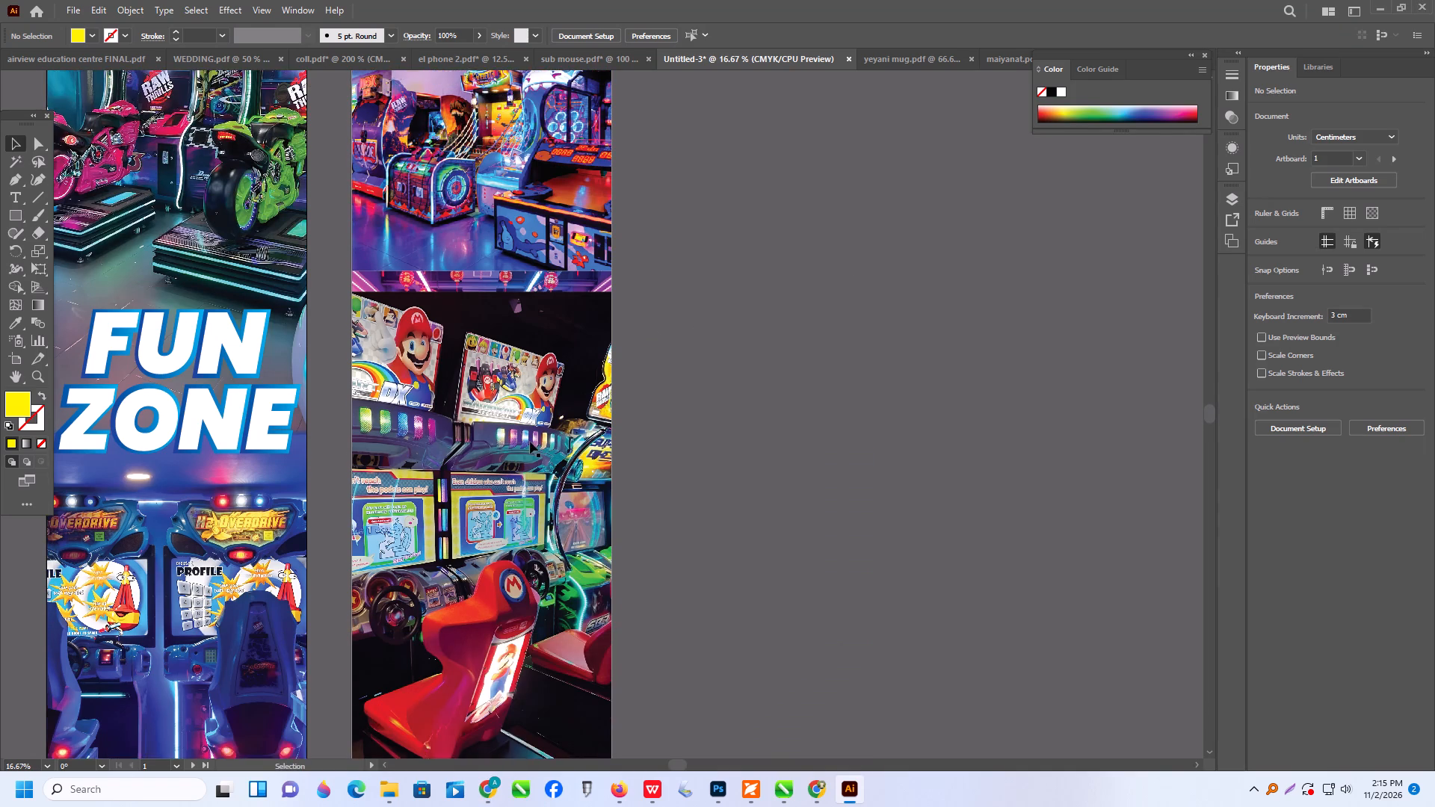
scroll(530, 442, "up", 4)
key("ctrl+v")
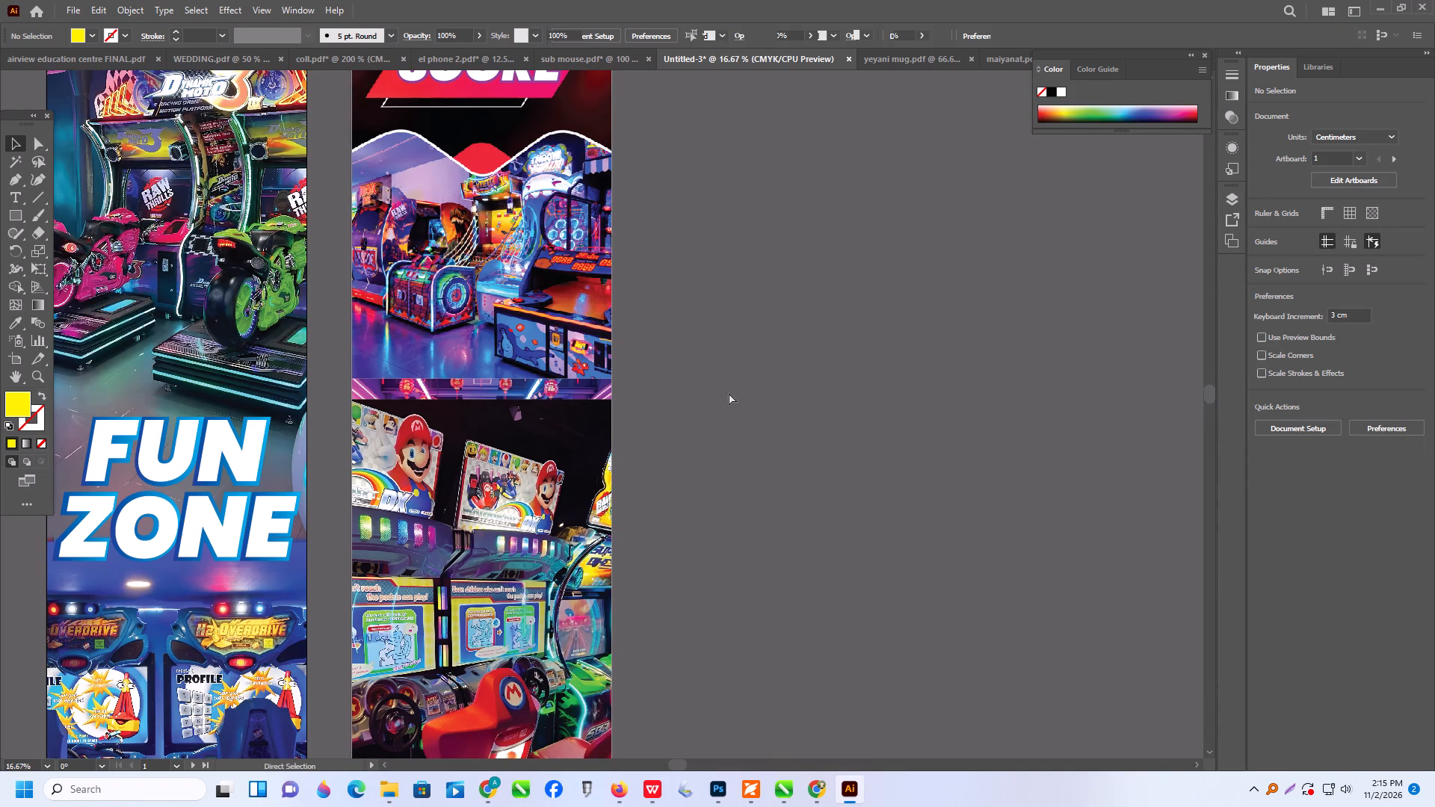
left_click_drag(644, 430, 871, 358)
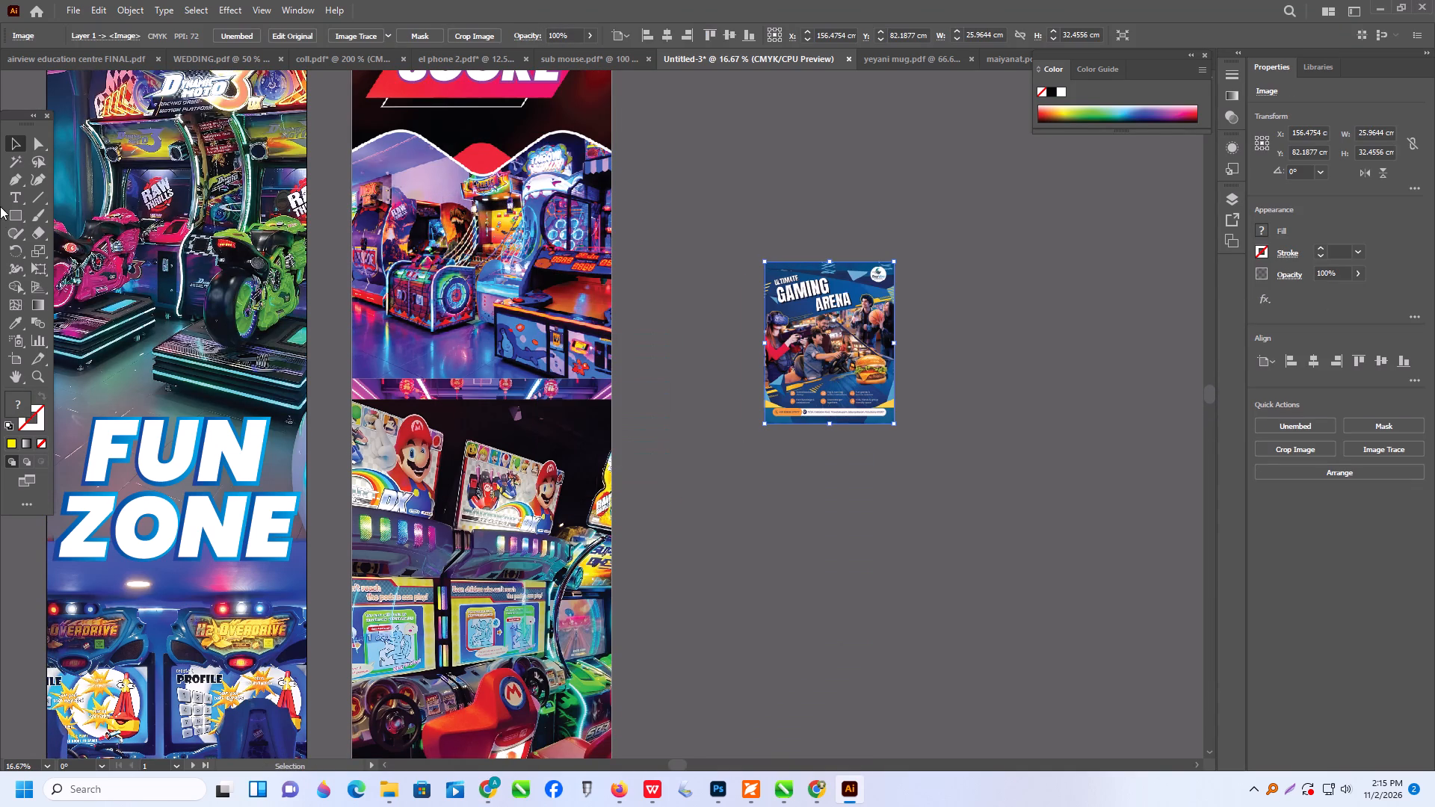
Add a two-line text reading "gaming arena" in the empty area beside the second banner.
left_click_drag(14, 194, 28, 199)
left_click(682, 492)
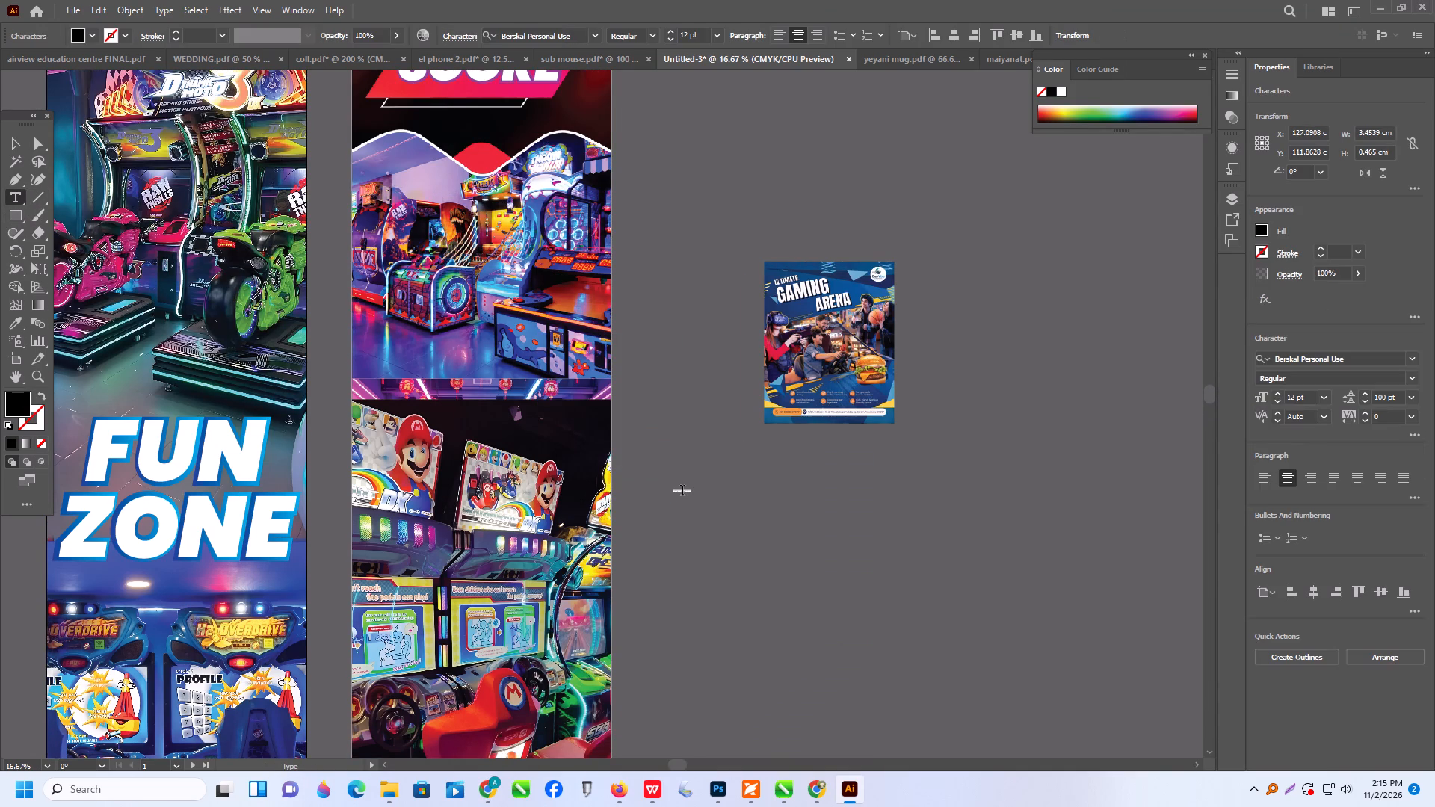
type("gaming")
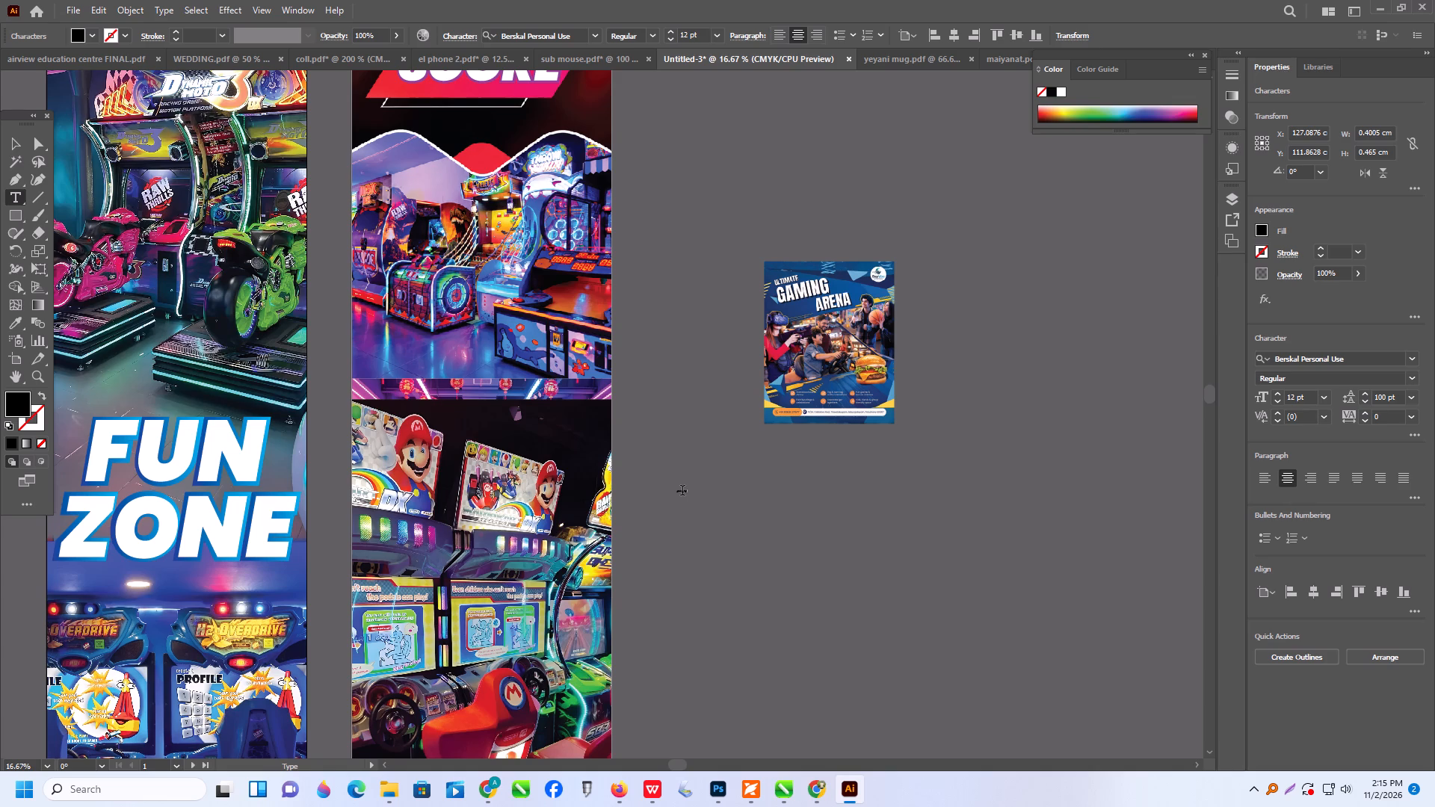
key("Return")
type("are")
type("na")
left_click_drag(16, 137, 22, 137)
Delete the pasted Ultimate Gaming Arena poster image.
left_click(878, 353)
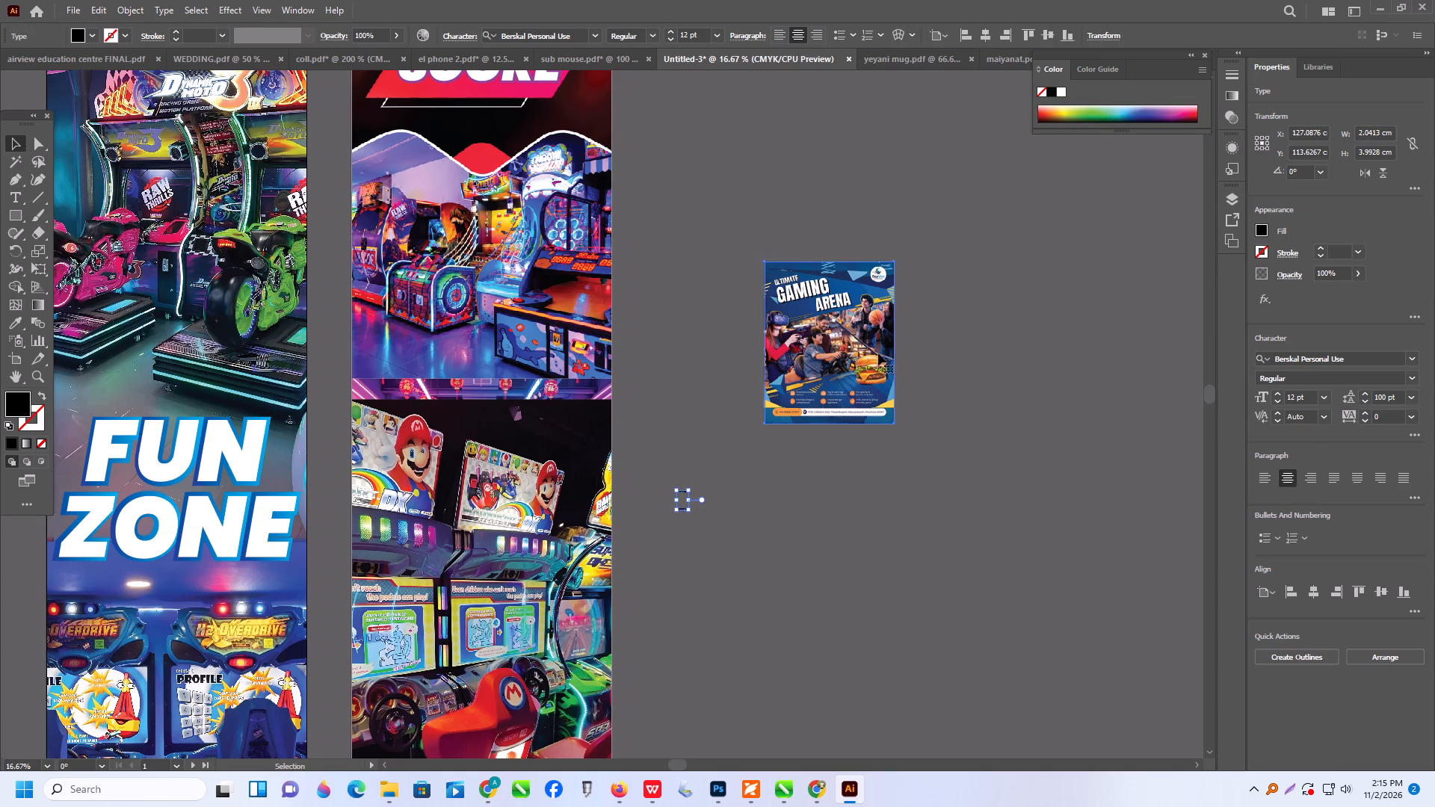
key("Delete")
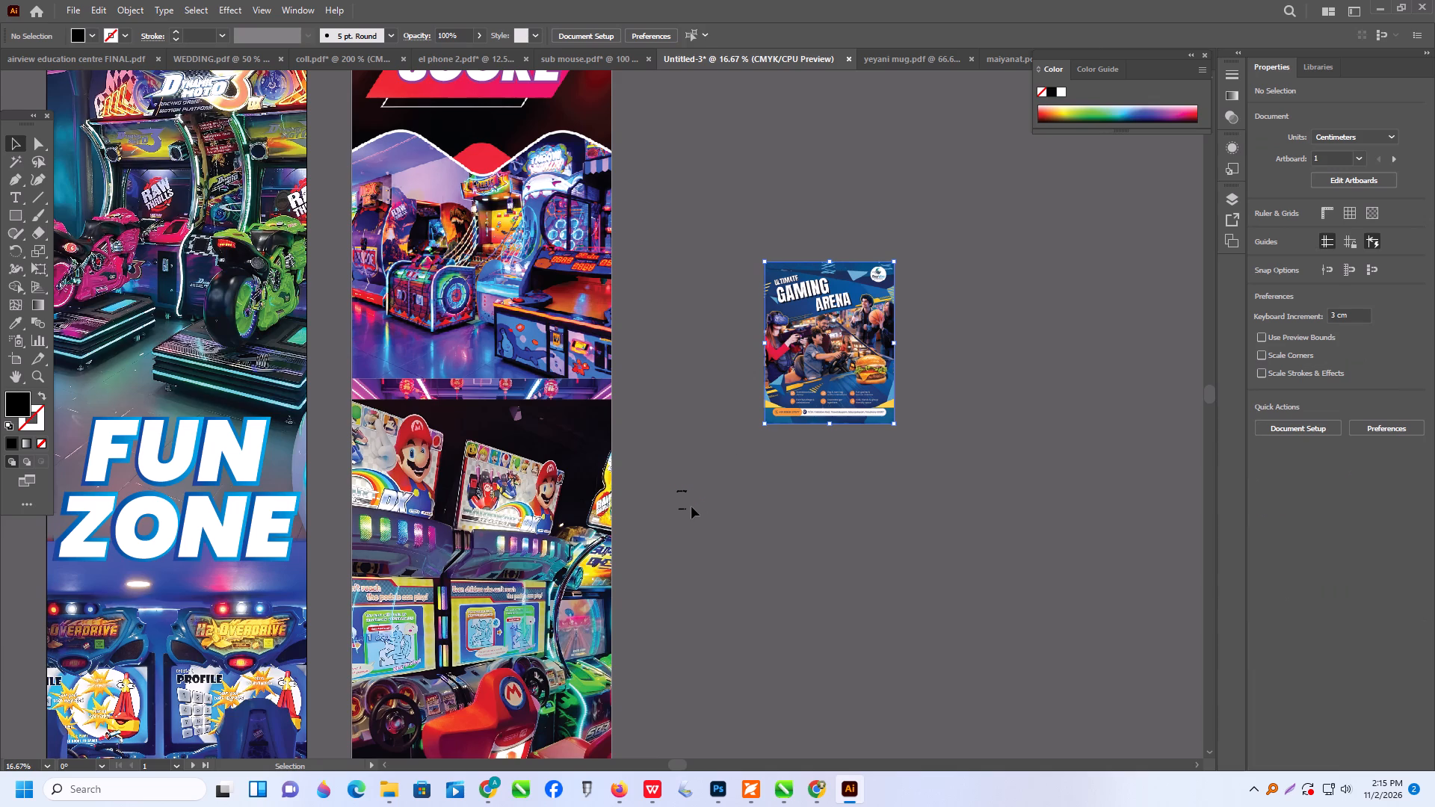
Set the leading of the gaming arena text to 11 pt so its two lines sit close together.
left_click(688, 508)
left_click_drag(667, 461, 709, 538)
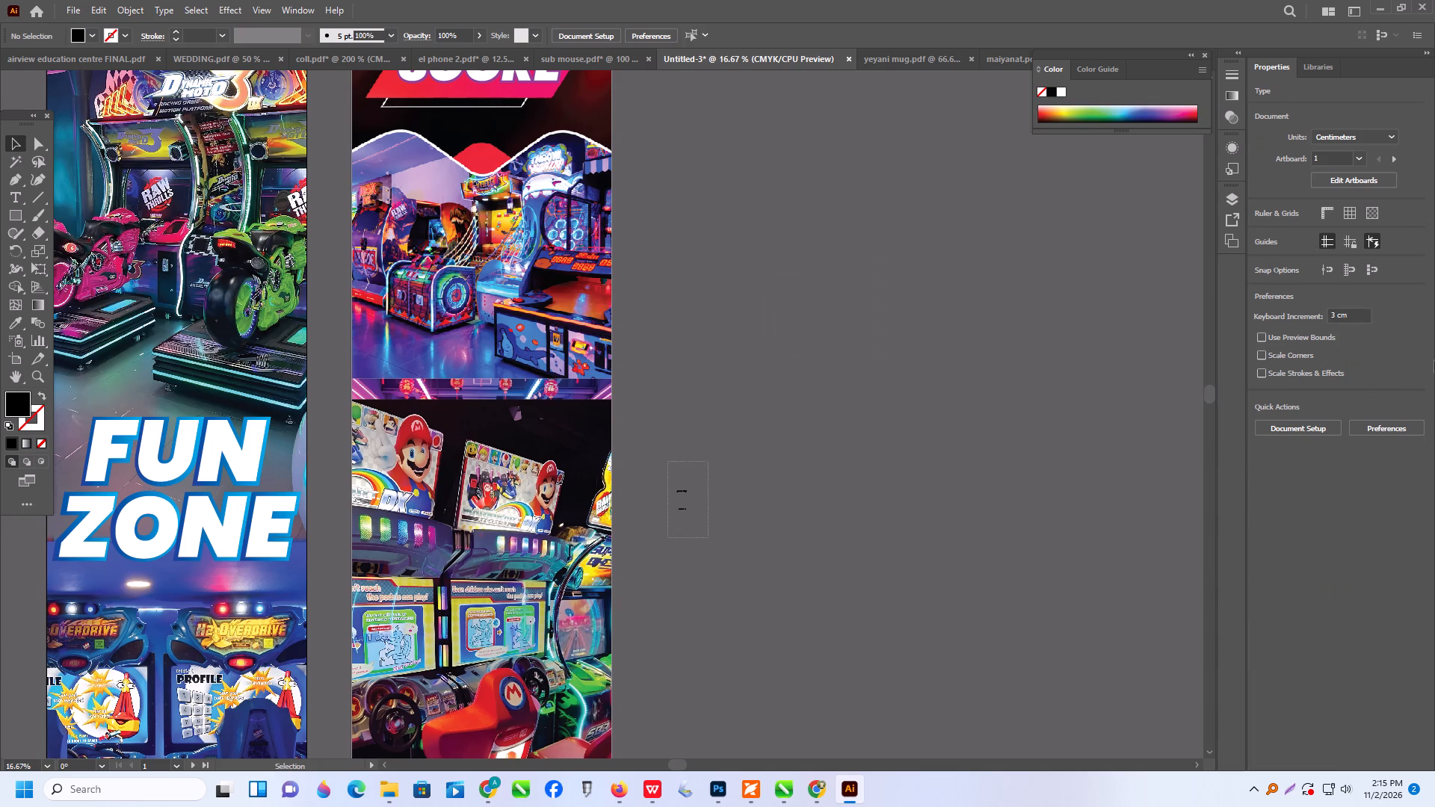
left_click_drag(1398, 395, 1298, 405)
type("50")
key("Return")
scroll(724, 463, "up", 4, "alt")
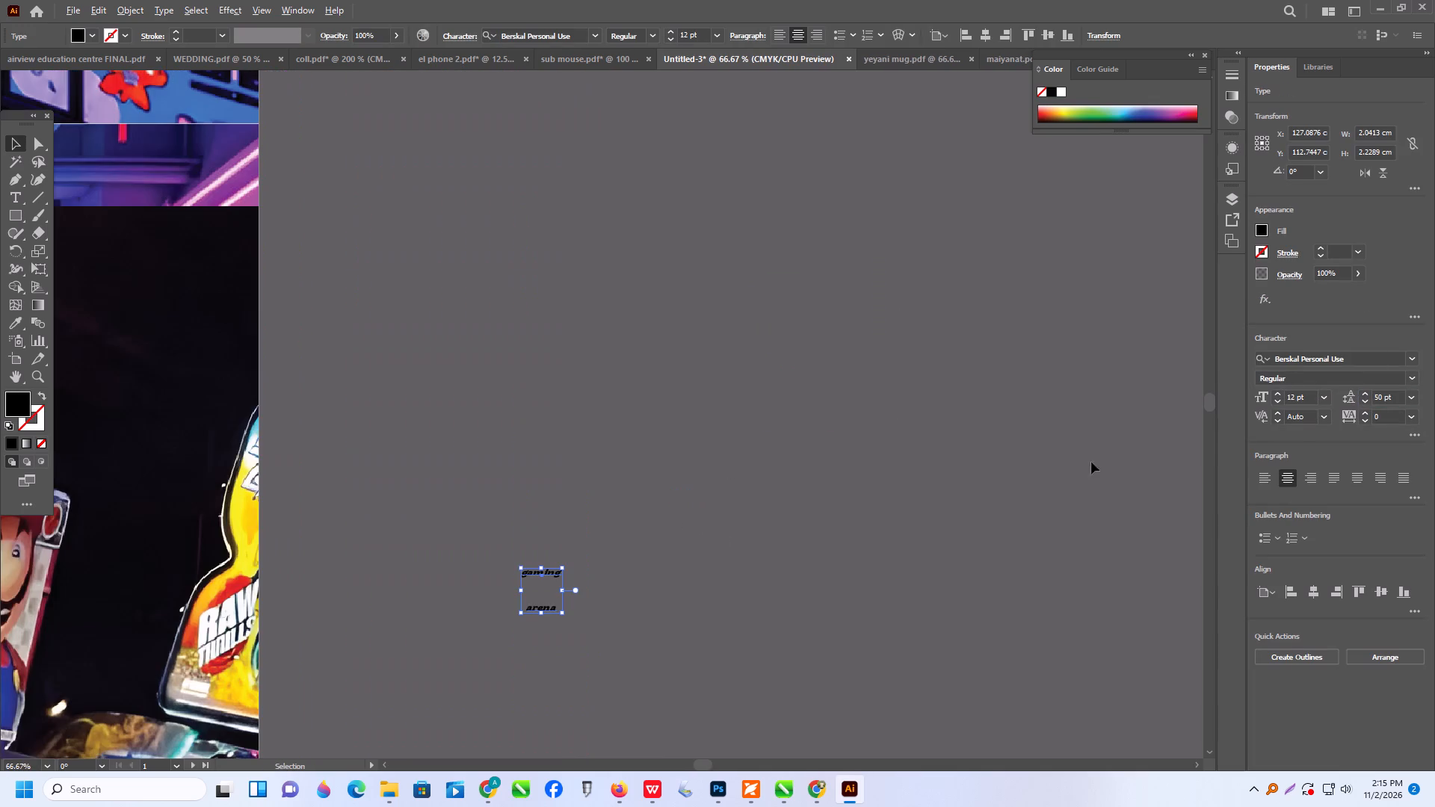
scroll(1388, 403, "down", 14)
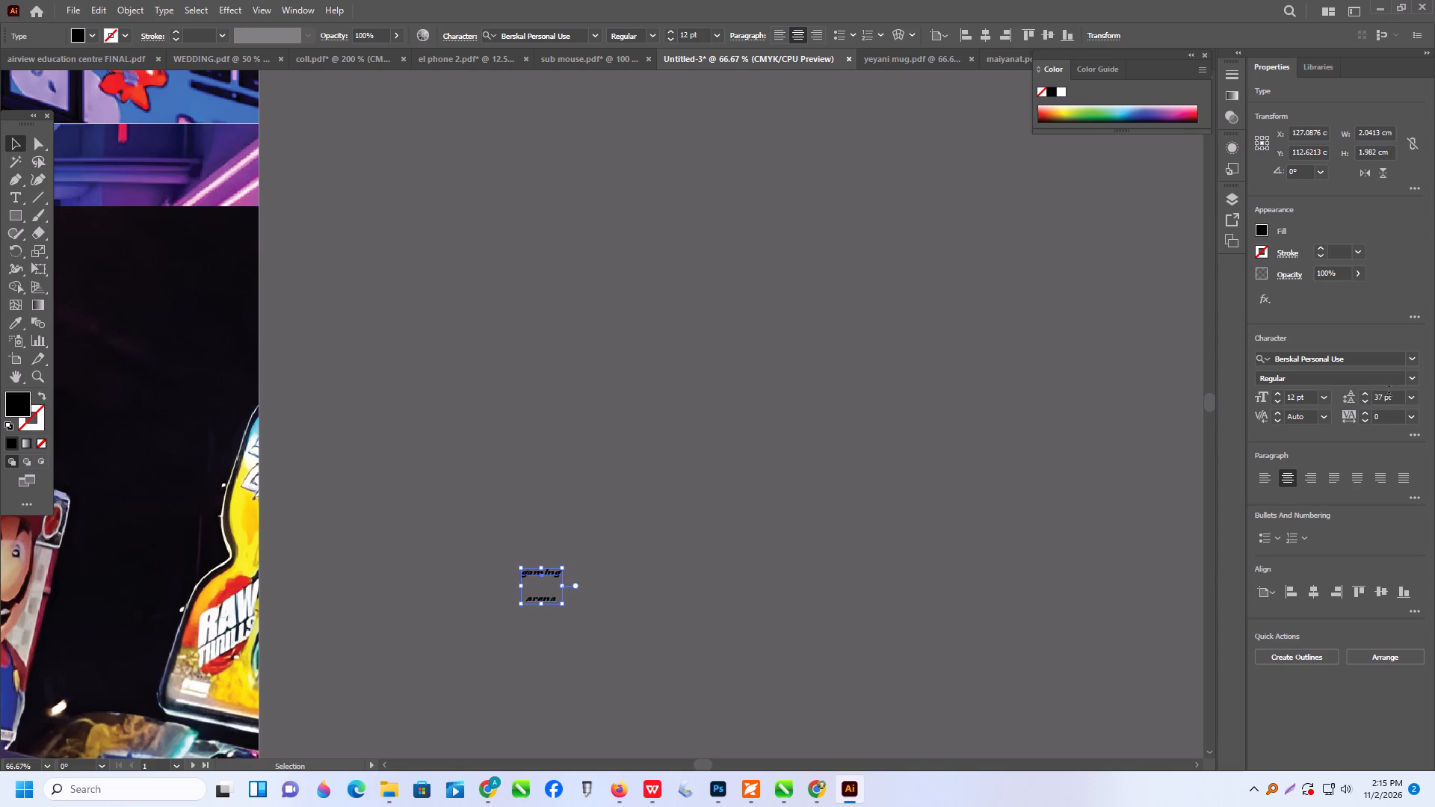
scroll(1389, 392, "down", 20)
scroll(1389, 392, "down", 10)
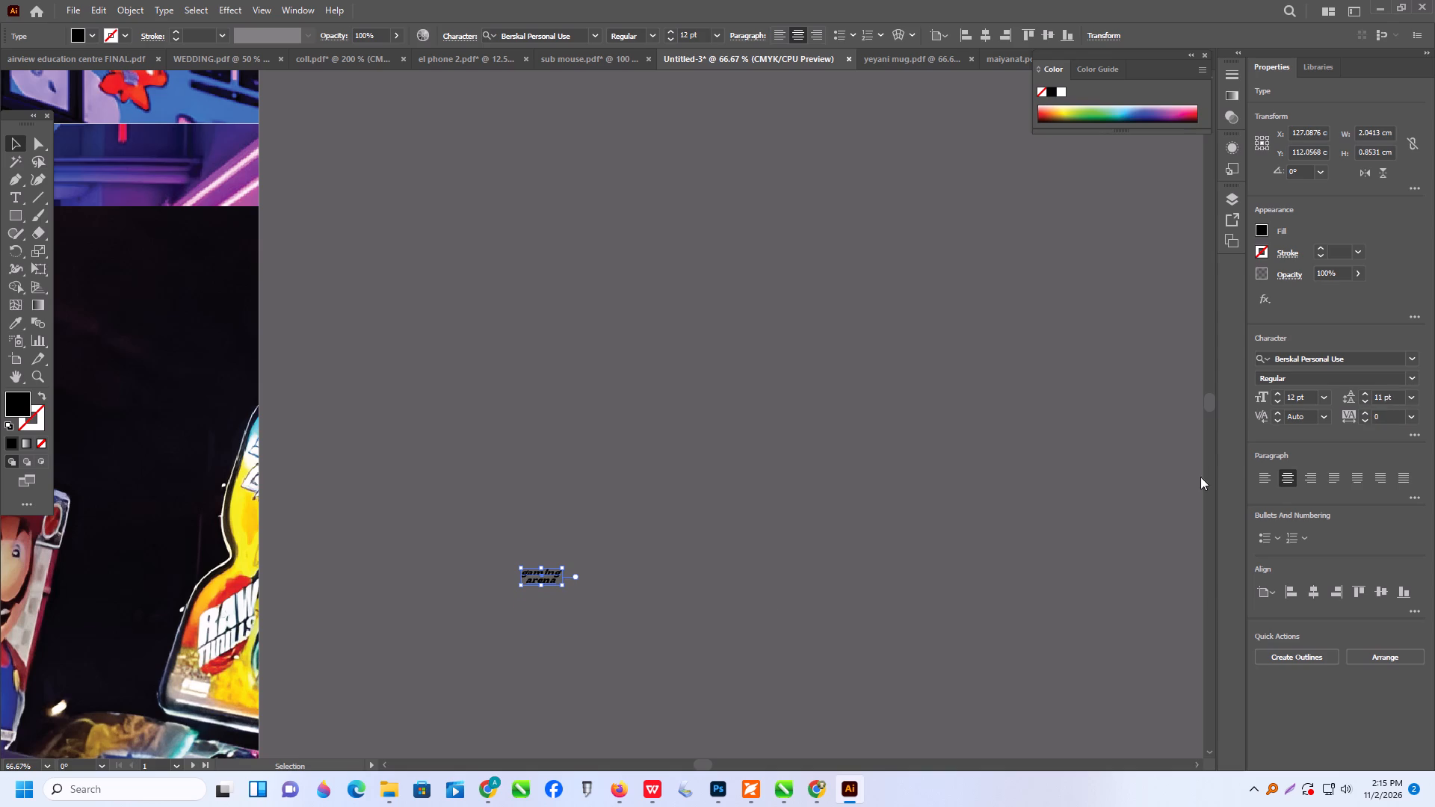
Enlarge the gaming arena text to about 32.6 pt and change it to uppercase.
scroll(538, 610, "up", 3, "alt")
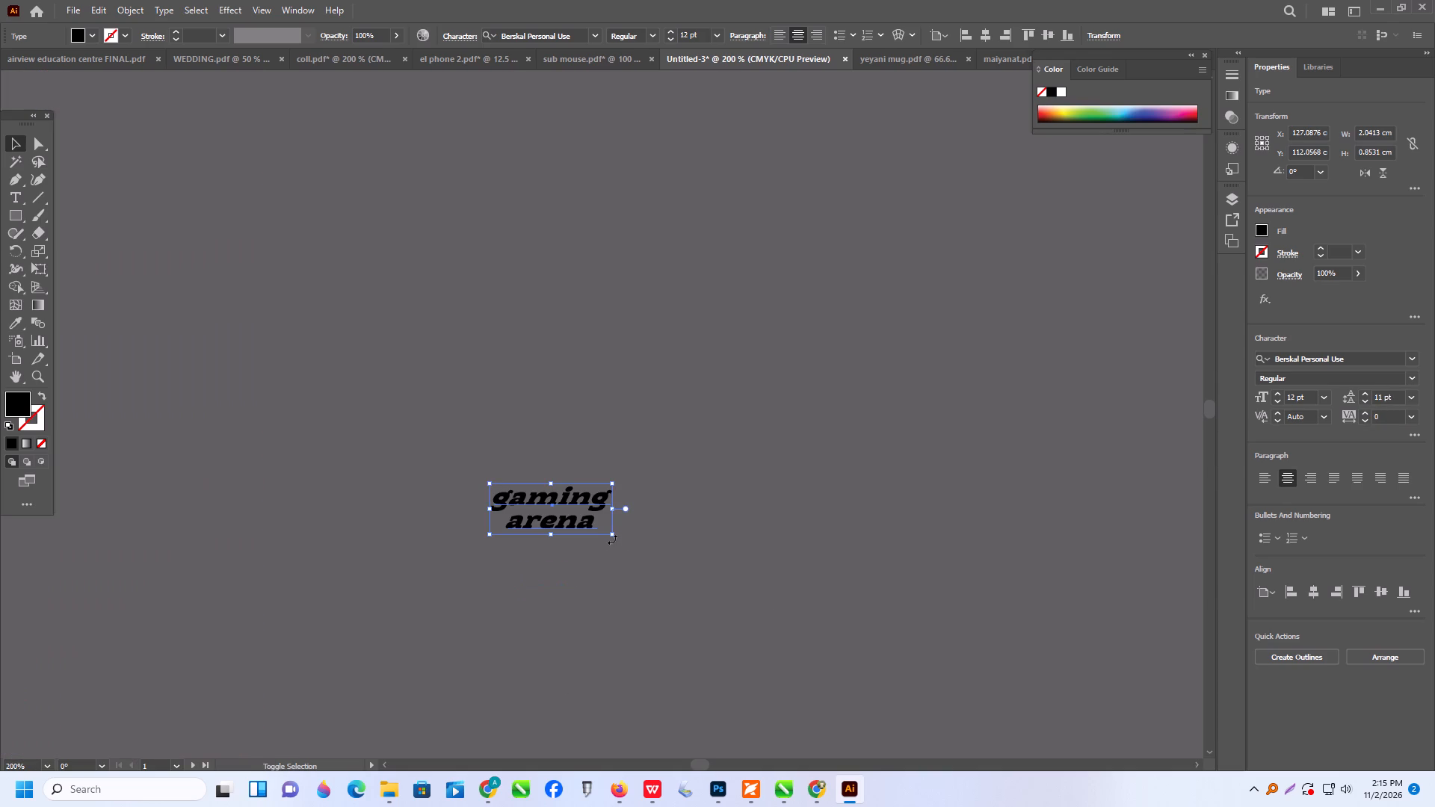
left_click_drag(616, 535, 822, 664, "shift")
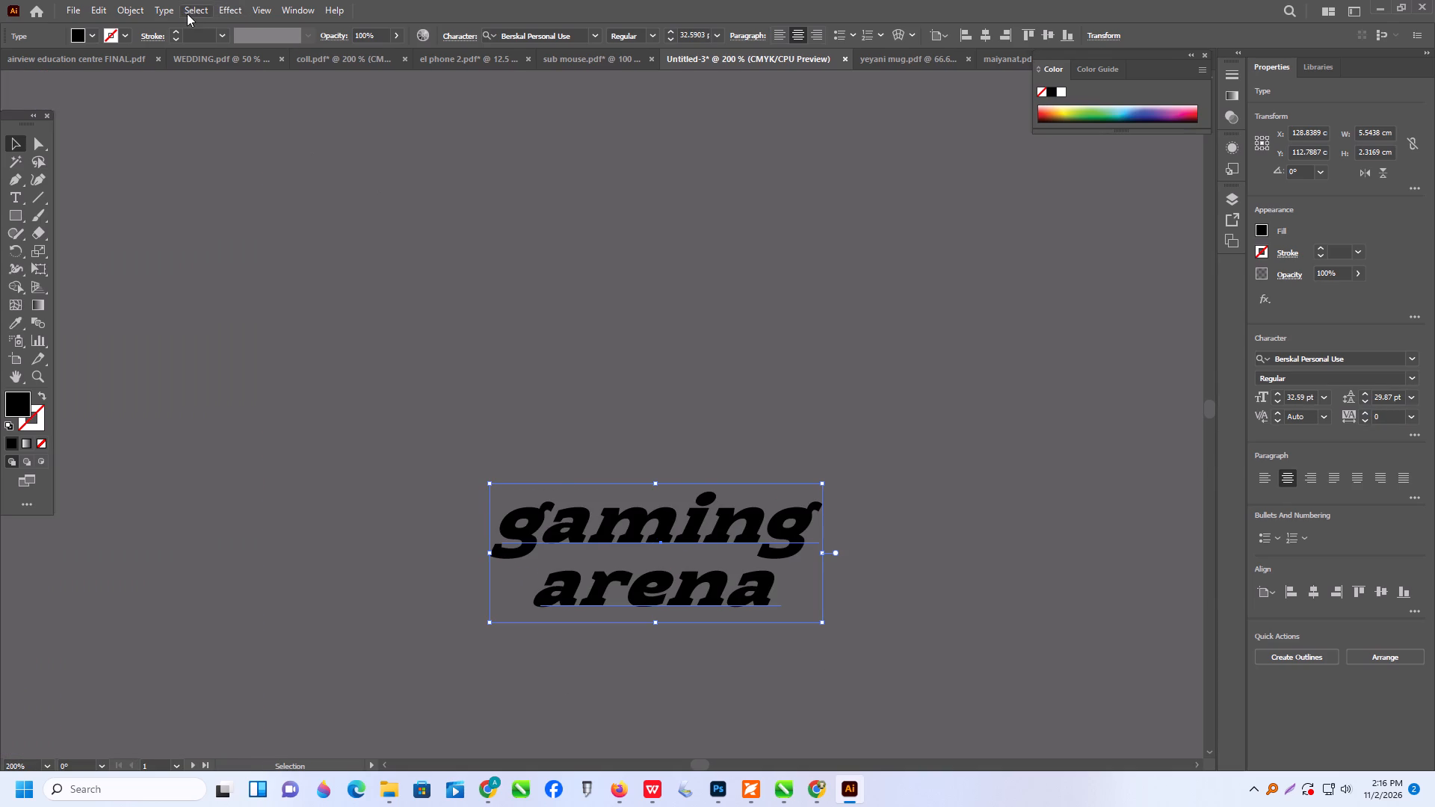
left_click(176, 12)
left_click(230, 244)
left_click(393, 251)
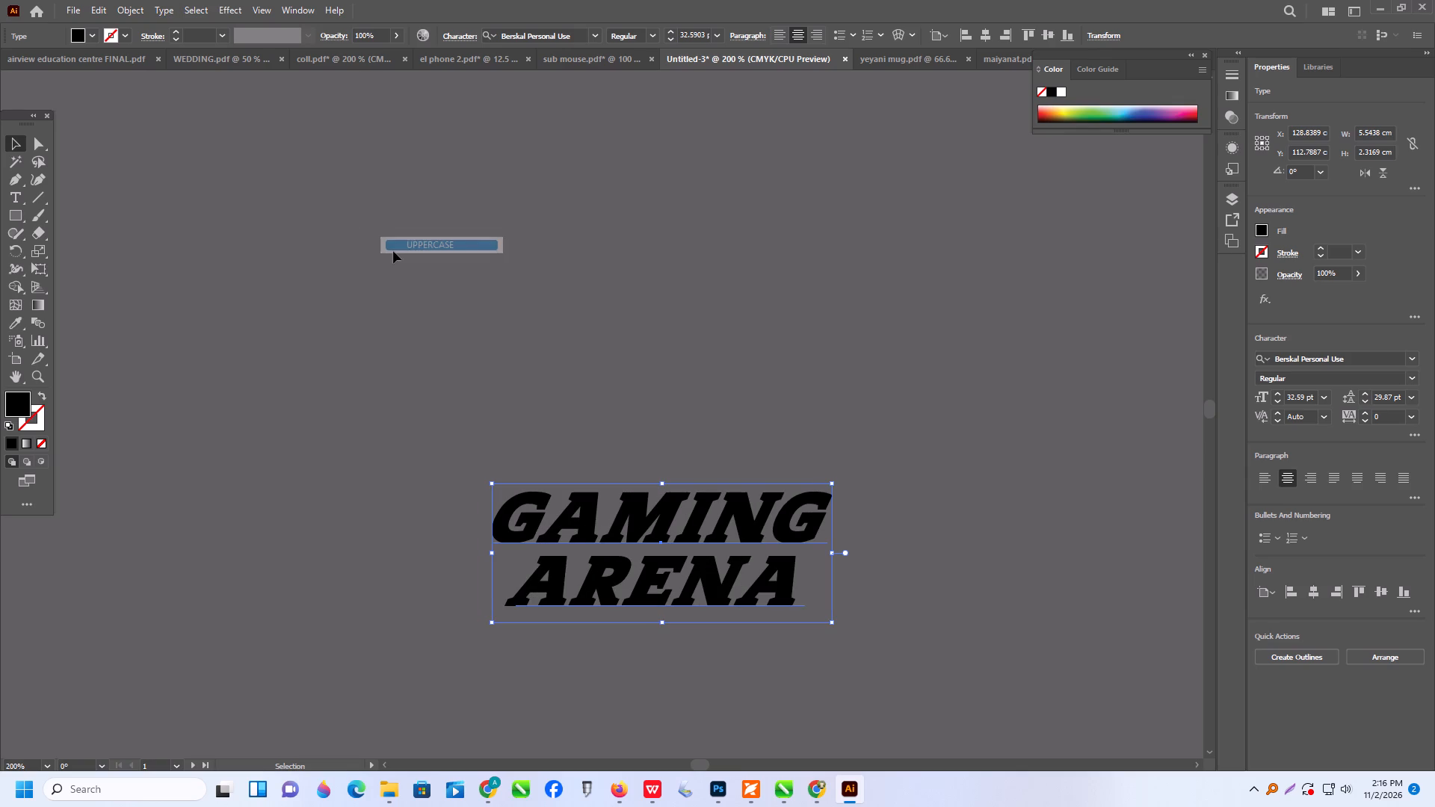
left_click(655, 32)
left_click(655, 32)
scroll(670, 450, "down", 3, "alt")
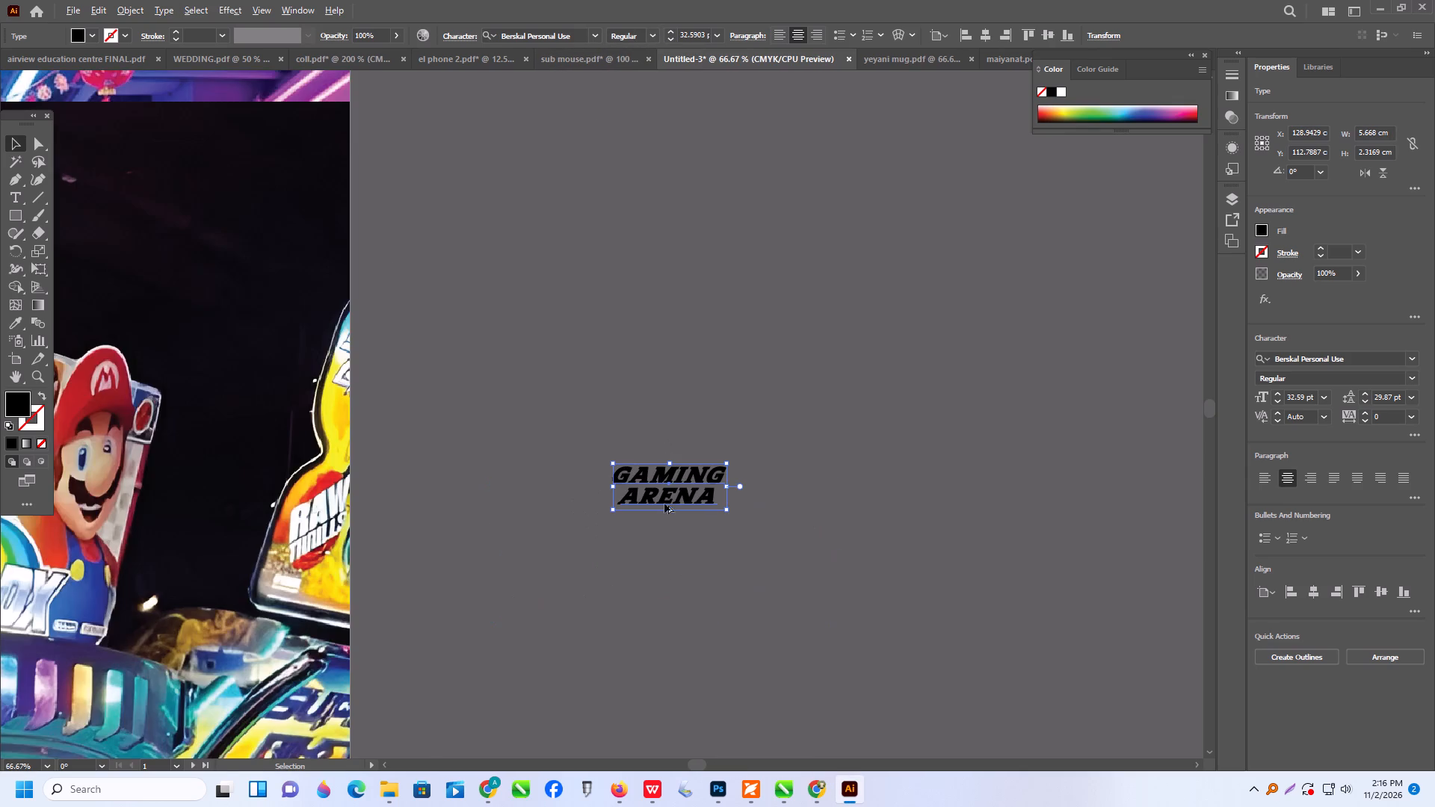
scroll(670, 504, "down", 1, "alt")
Indent the ARENA line with spaces so it starts beneath the second half of GAMING.
triple_click(635, 504)
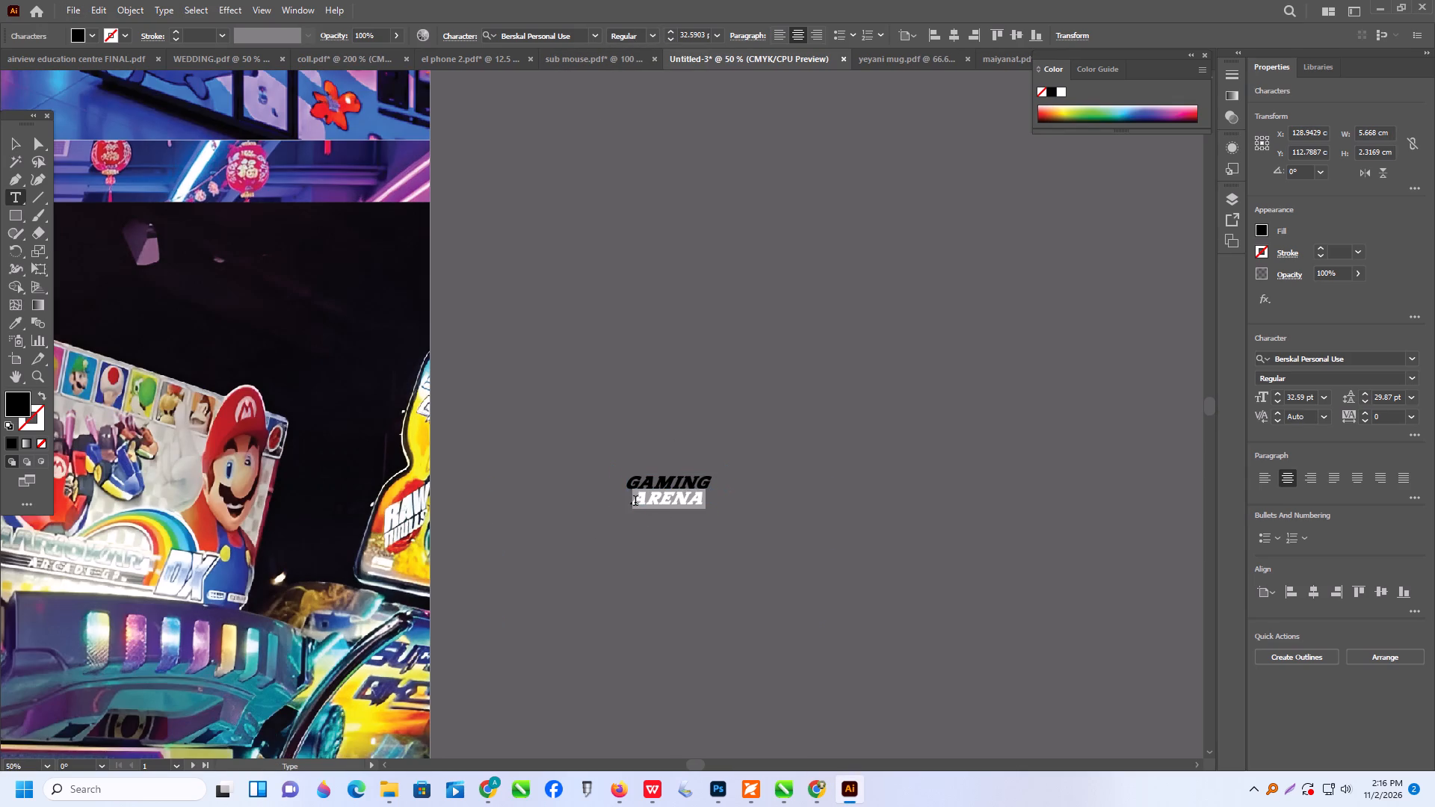
left_click(635, 501)
key("space")
key("space")
key("space")
key("space")
key("space")
key("space")
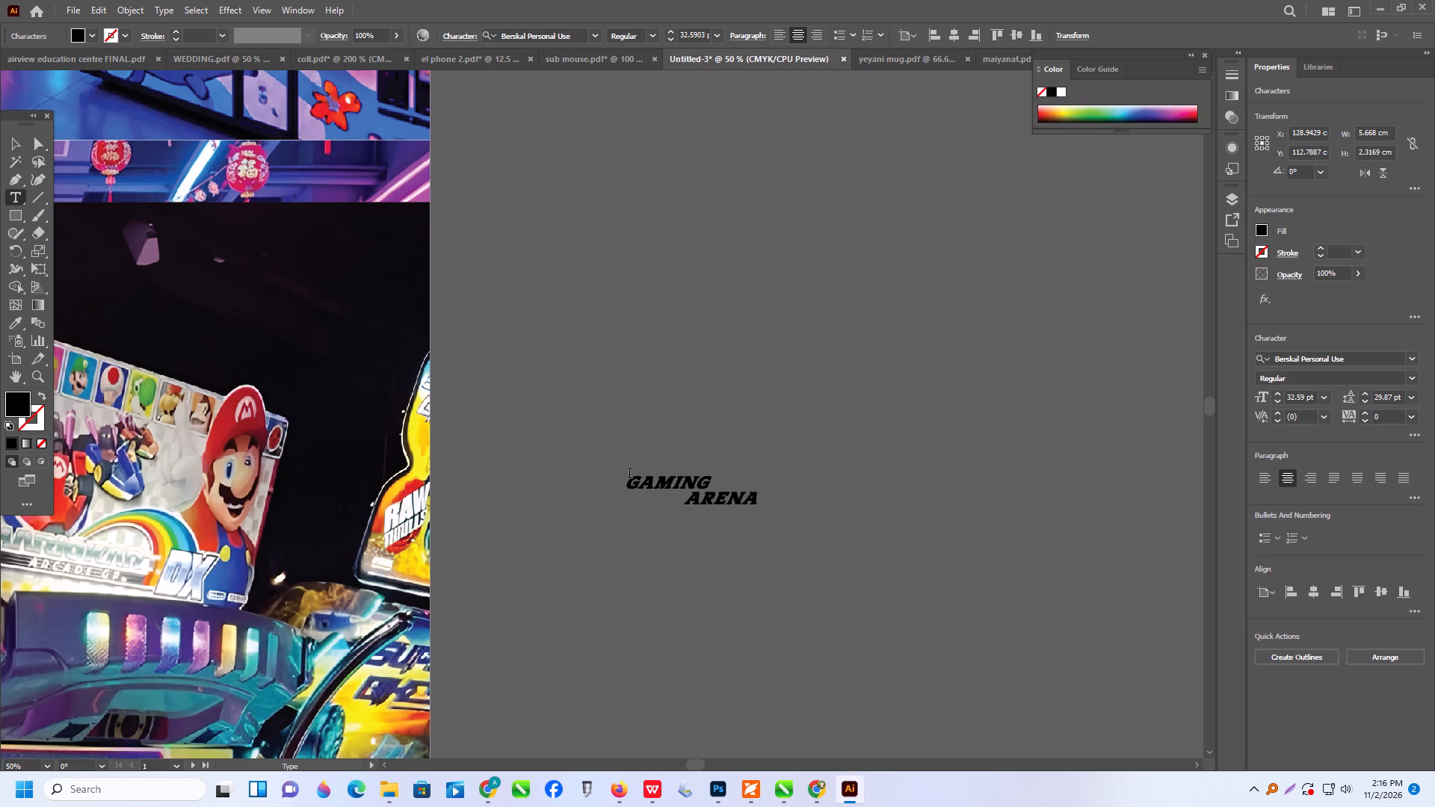
Insert the word GLOBAL on its own line above GAMING.
left_click(629, 474)
key("g")
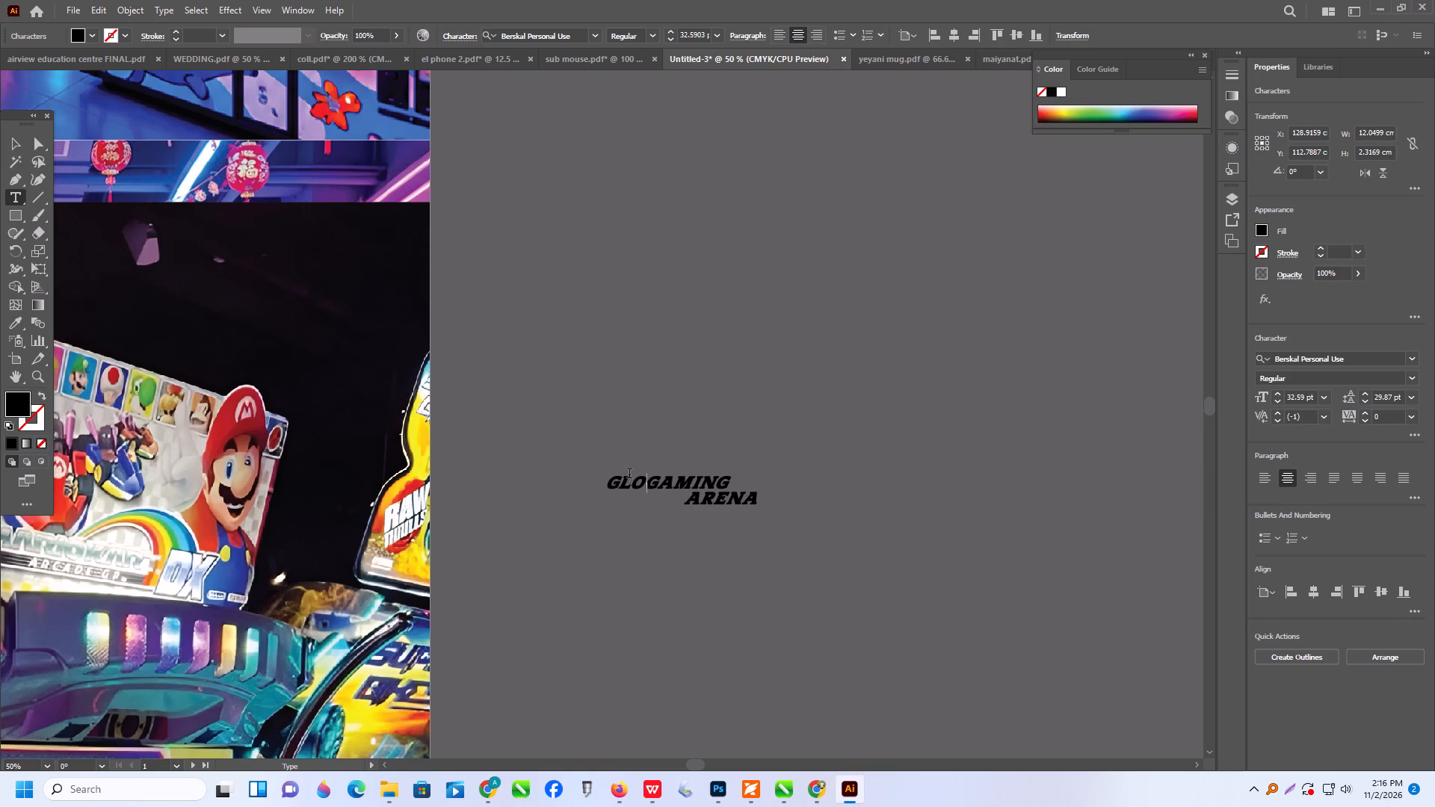
key("Return")
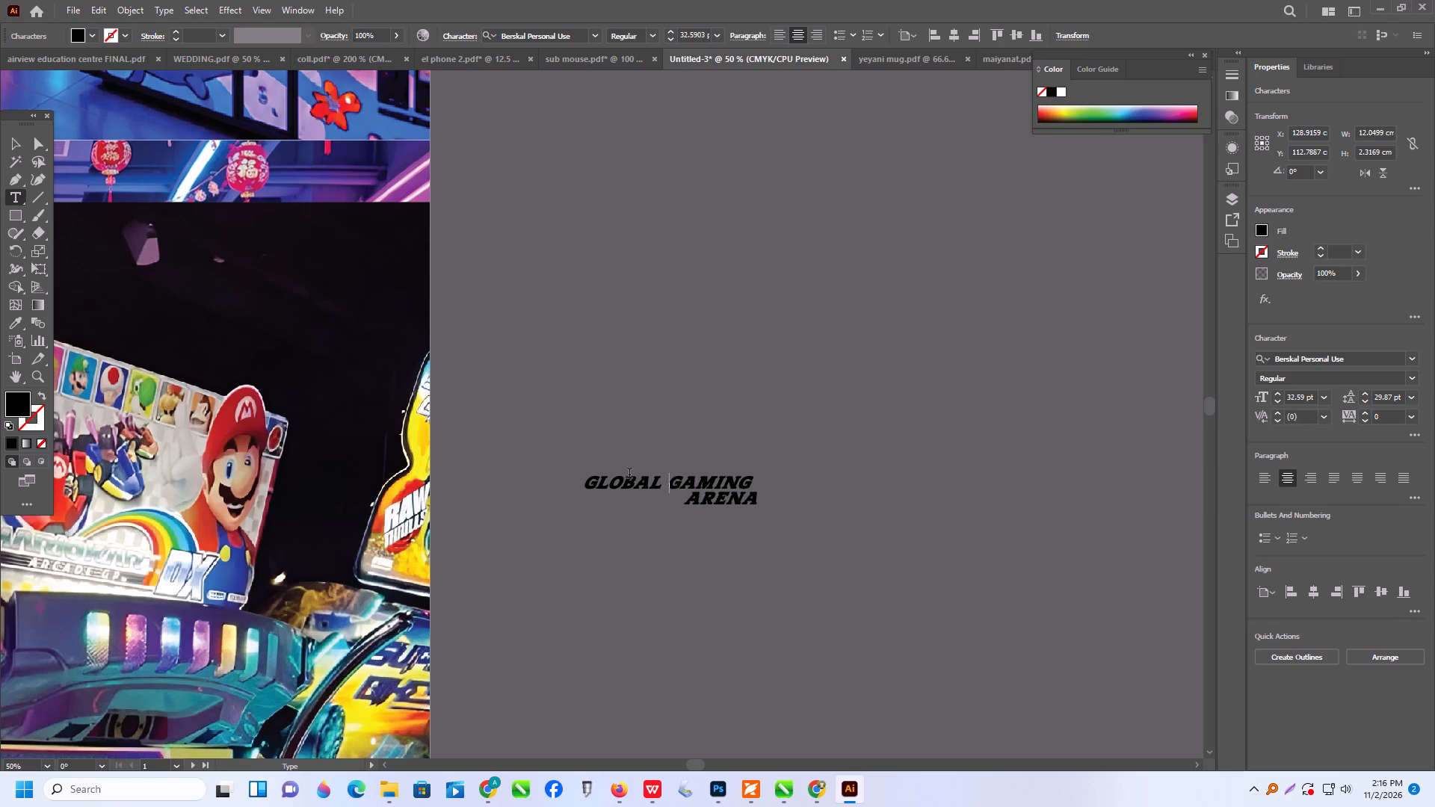
Indent the GAMING line with spaces so it starts beneath the end of GLOBAL.
key("space")
key("space")
key("space")
key("space")
key("space")
key("space")
key("space")
key("space")
key("space")
key("space")
key("space")
key("space")
key("space")
key("space")
key("space")
key("space")
key("space")
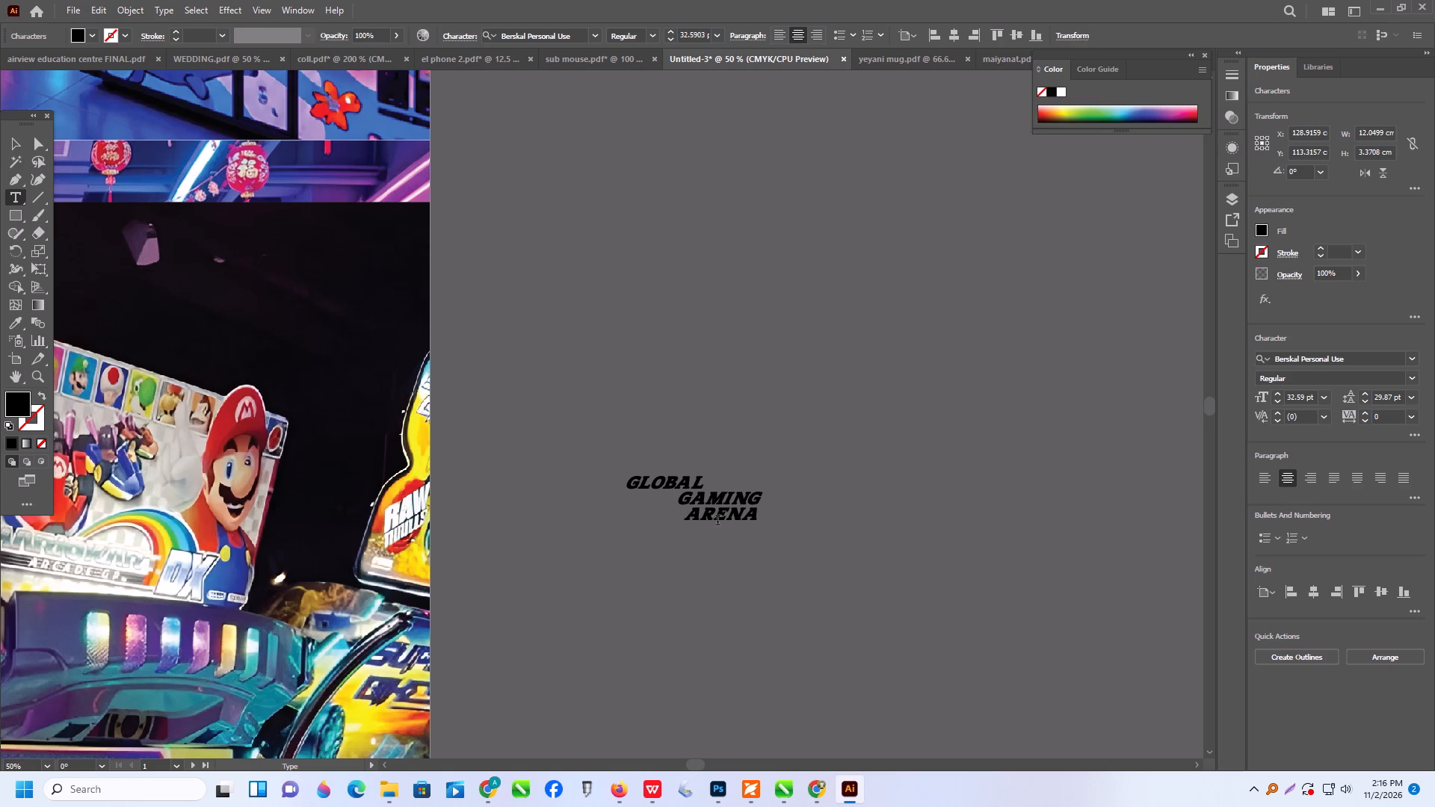
Indent the ARENA line further with spaces so the three words step down diagonally.
left_click(694, 519)
key("space")
key("space")
key("space")
key("space")
key("space")
key("space")
key("space")
key("space")
key("space")
key("space")
key("space")
key("space")
key("space")
left_click(22, 147)
Enlarge the GLOBAL GAMING ARENA text to about 181.4 pt and move it nearer to the second banner.
scroll(606, 396, "down", 3, "alt")
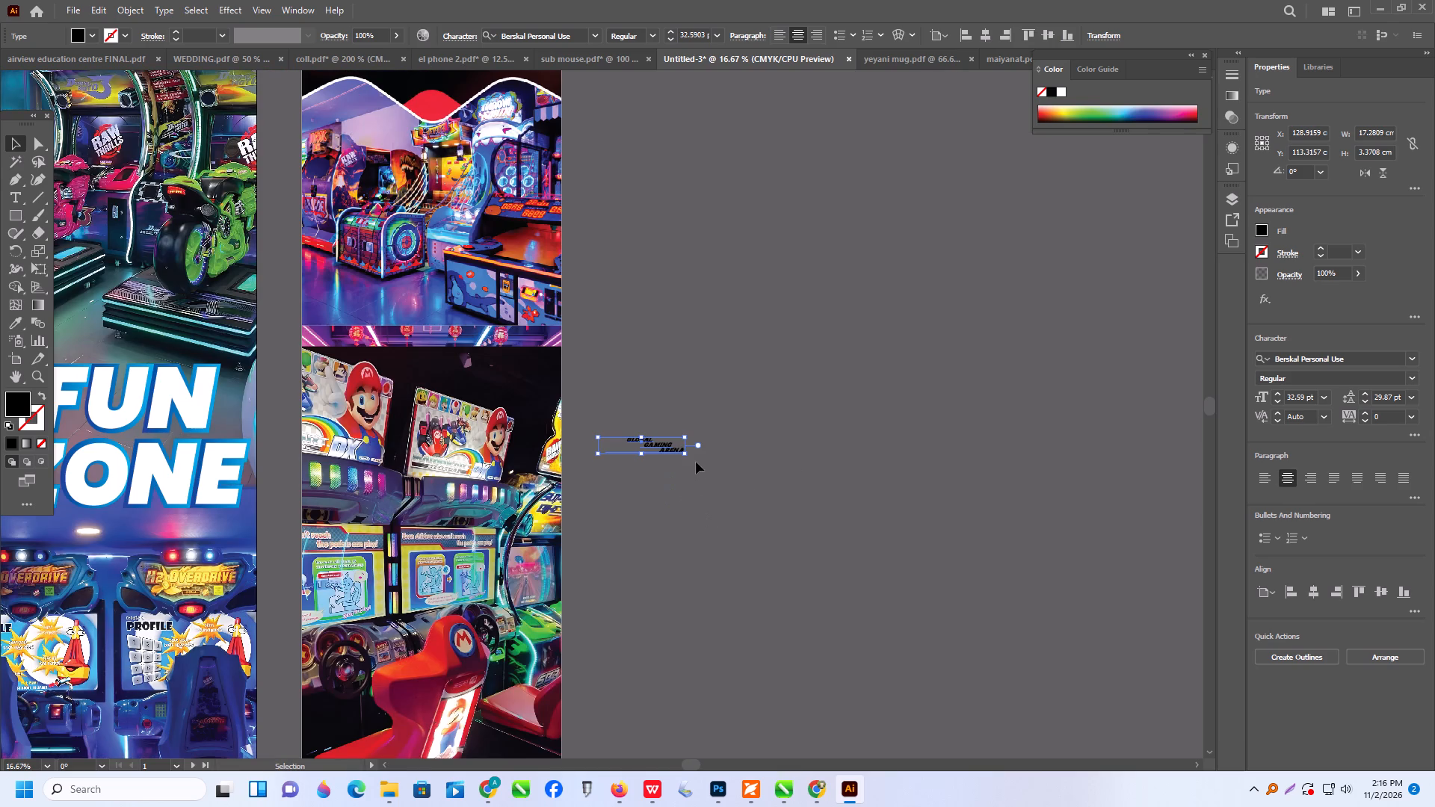
left_click_drag(689, 457, 1078, 675, "shift")
left_click_drag(965, 494, 905, 462)
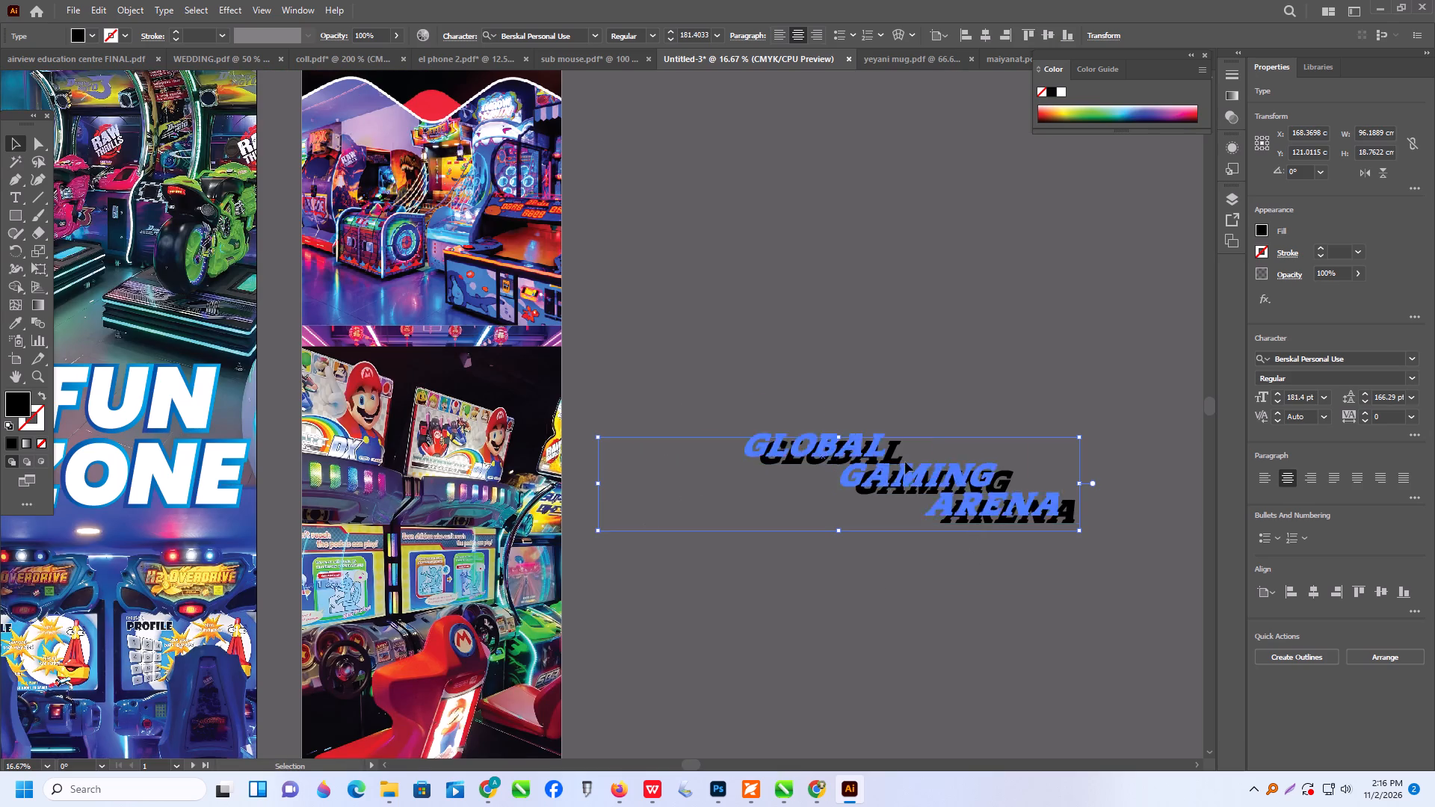
left_click_drag(905, 462, 873, 380)
Convert the GLOBAL GAMING ARENA text to outlines, place it right beside the second banner and ungroup the letters.
right_click(886, 383)
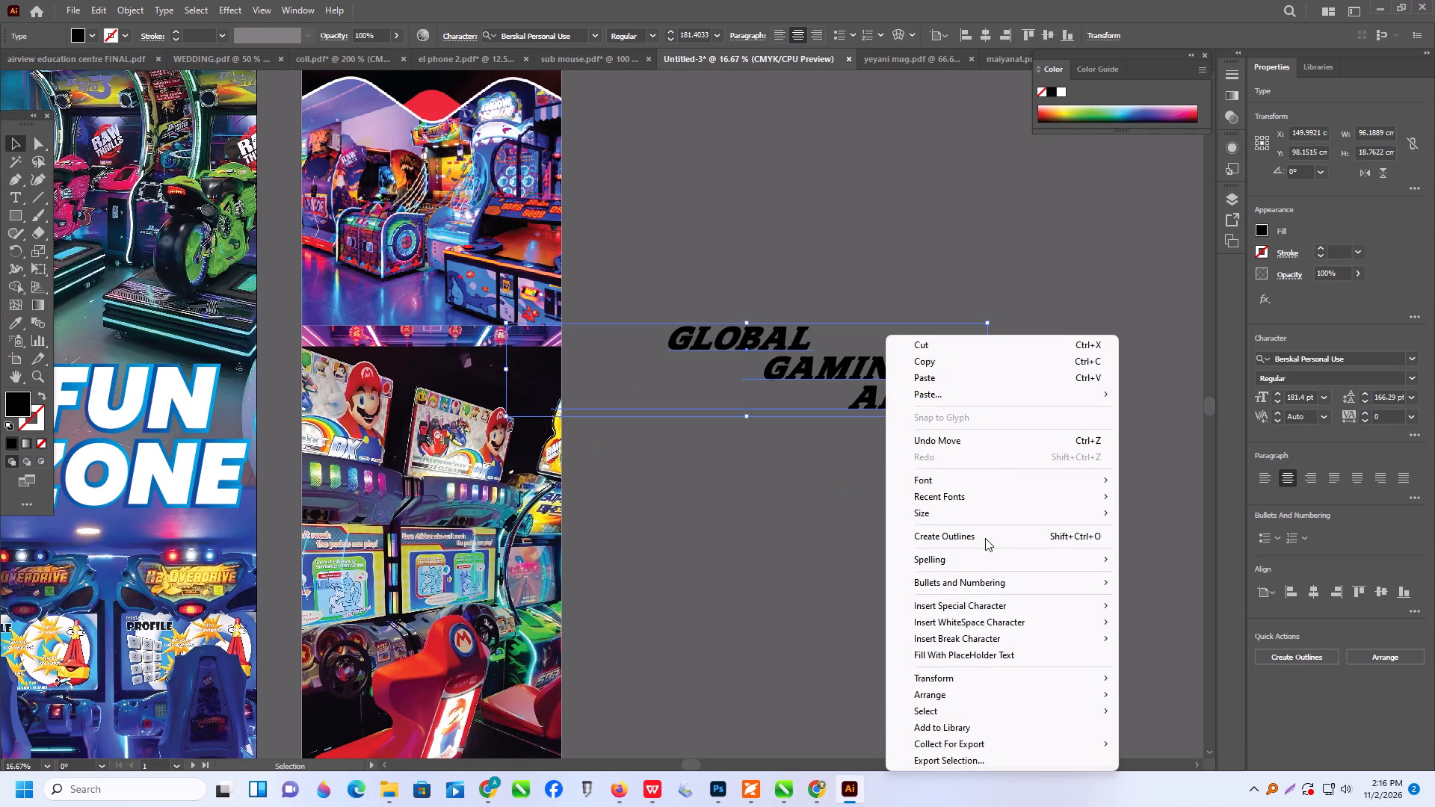
left_click(984, 538)
left_click(969, 528)
left_click(838, 365)
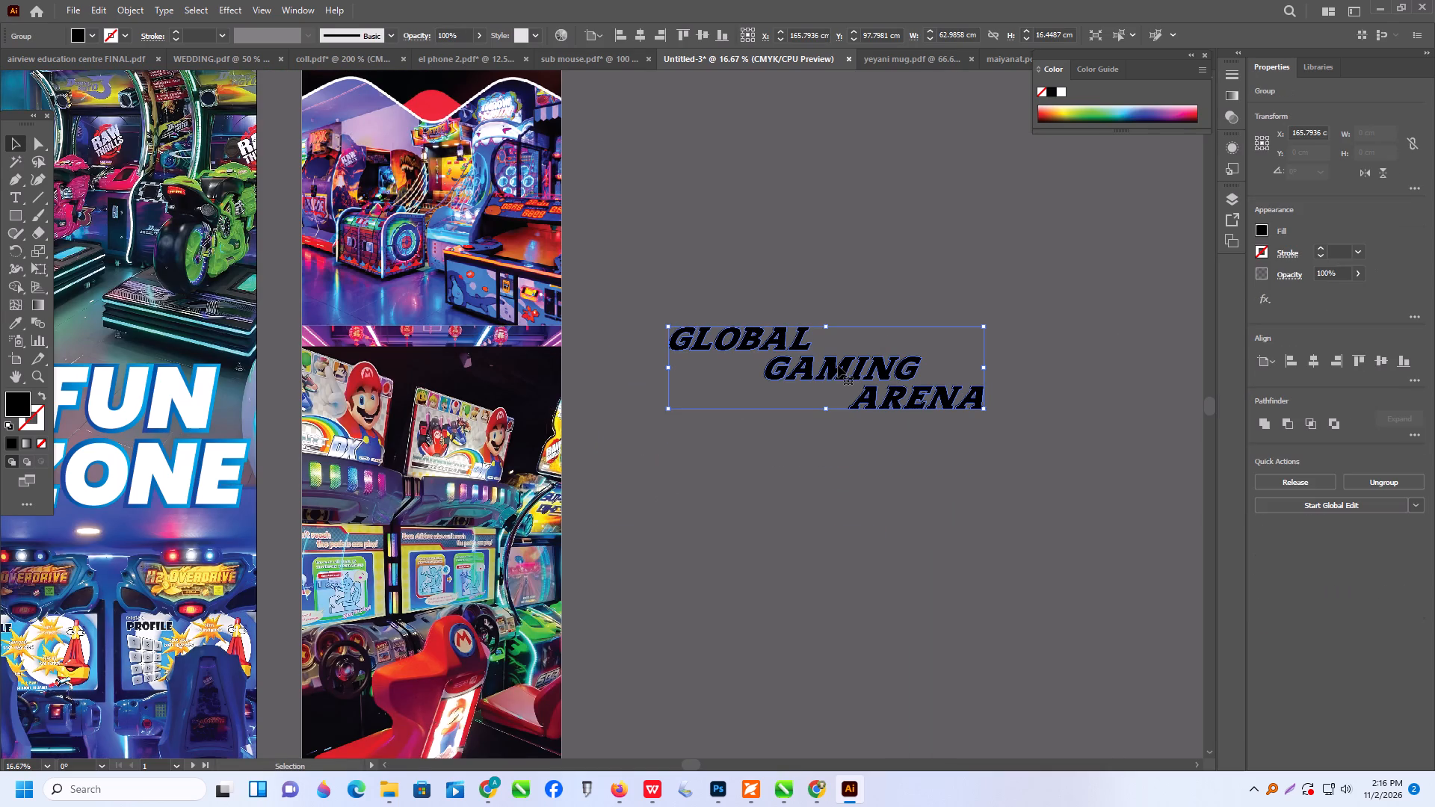
left_click_drag(848, 369, 762, 377)
right_click(764, 390)
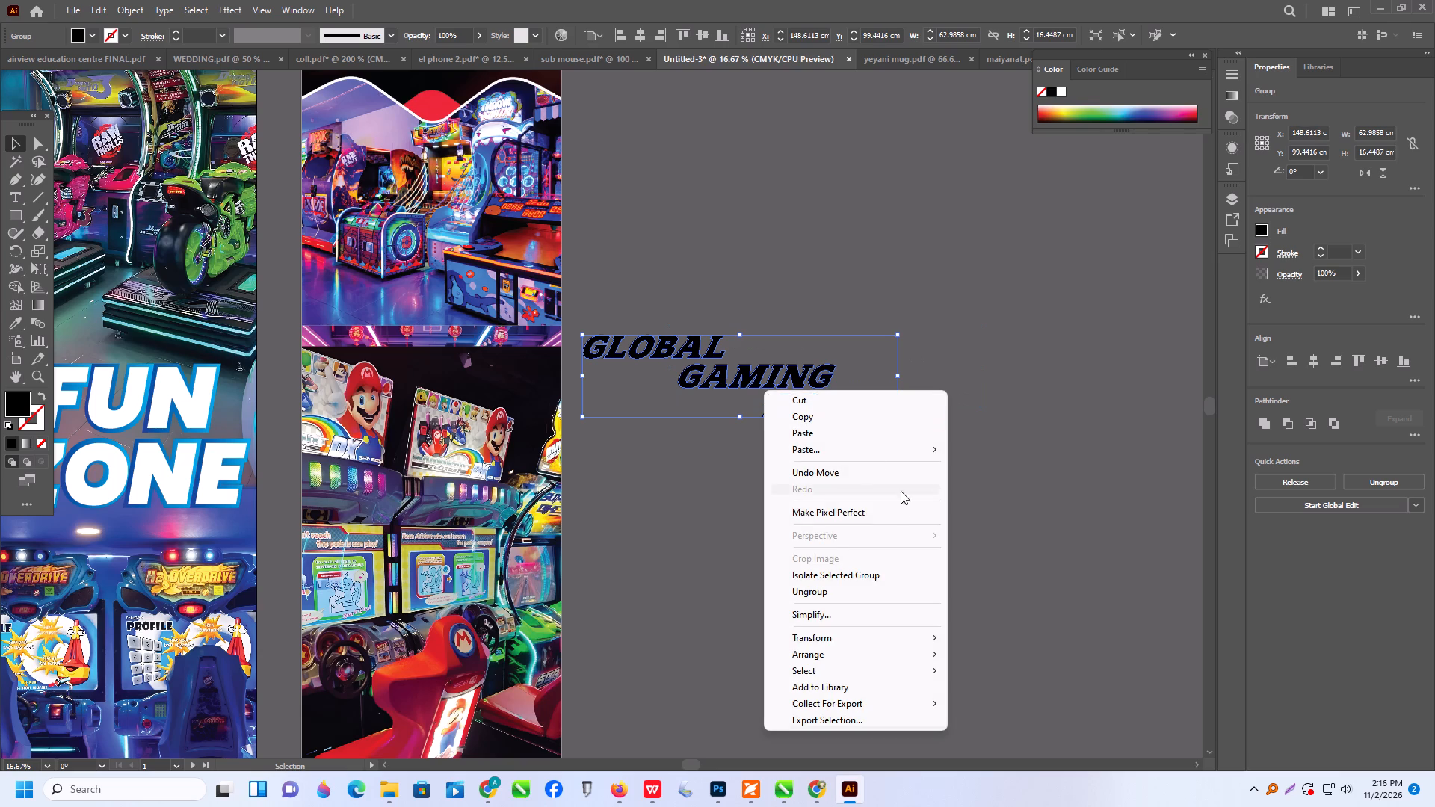
left_click(827, 591)
left_click(792, 545)
Shift the GAMING and ARENA letters left beneath GLOBAL, and ARENA slightly further, to tighten the diagonal stagger.
left_click_drag(950, 427, 752, 427)
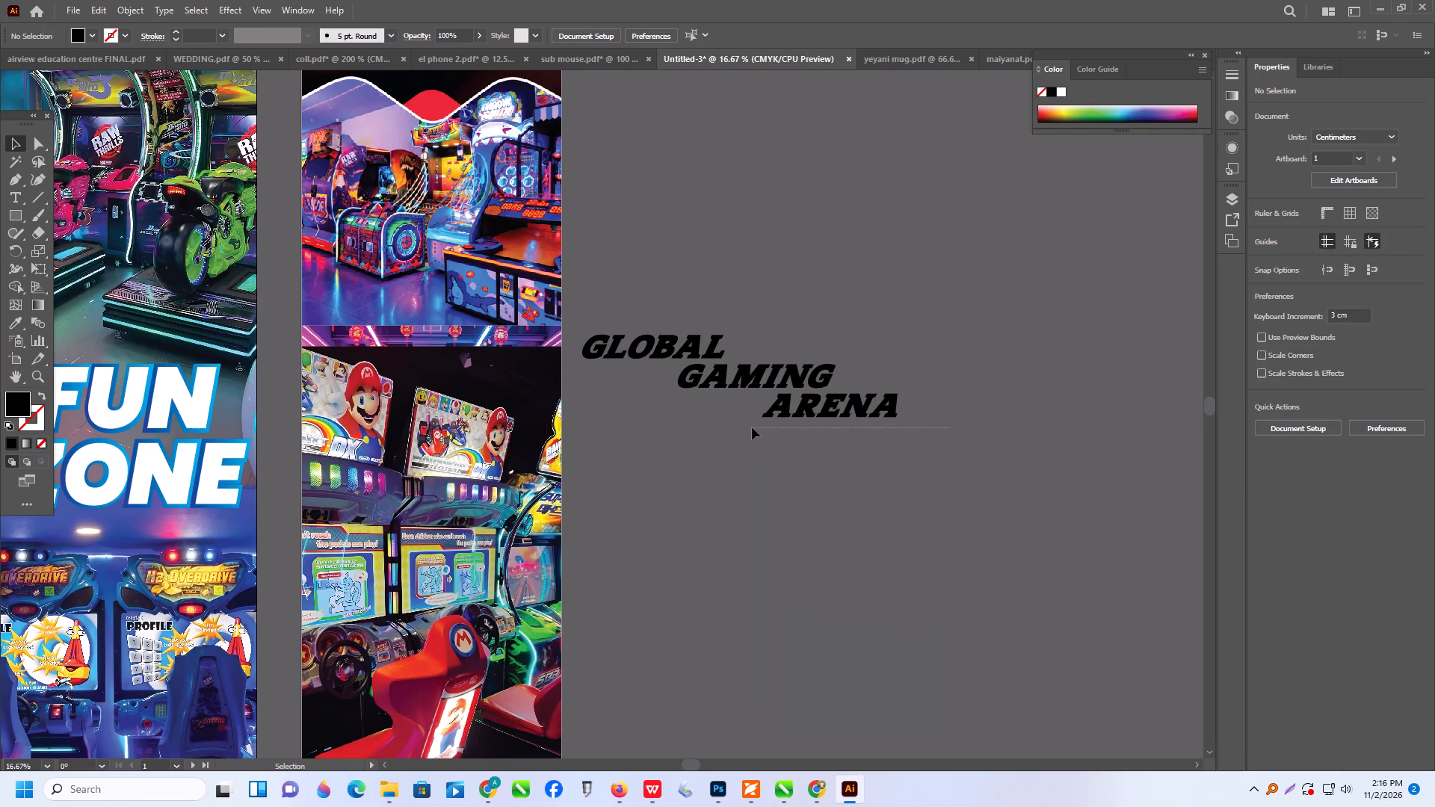
left_click_drag(752, 427, 740, 426)
left_click_drag(948, 460, 632, 368)
left_click_drag(774, 371, 706, 371)
left_click_drag(858, 495, 870, 469)
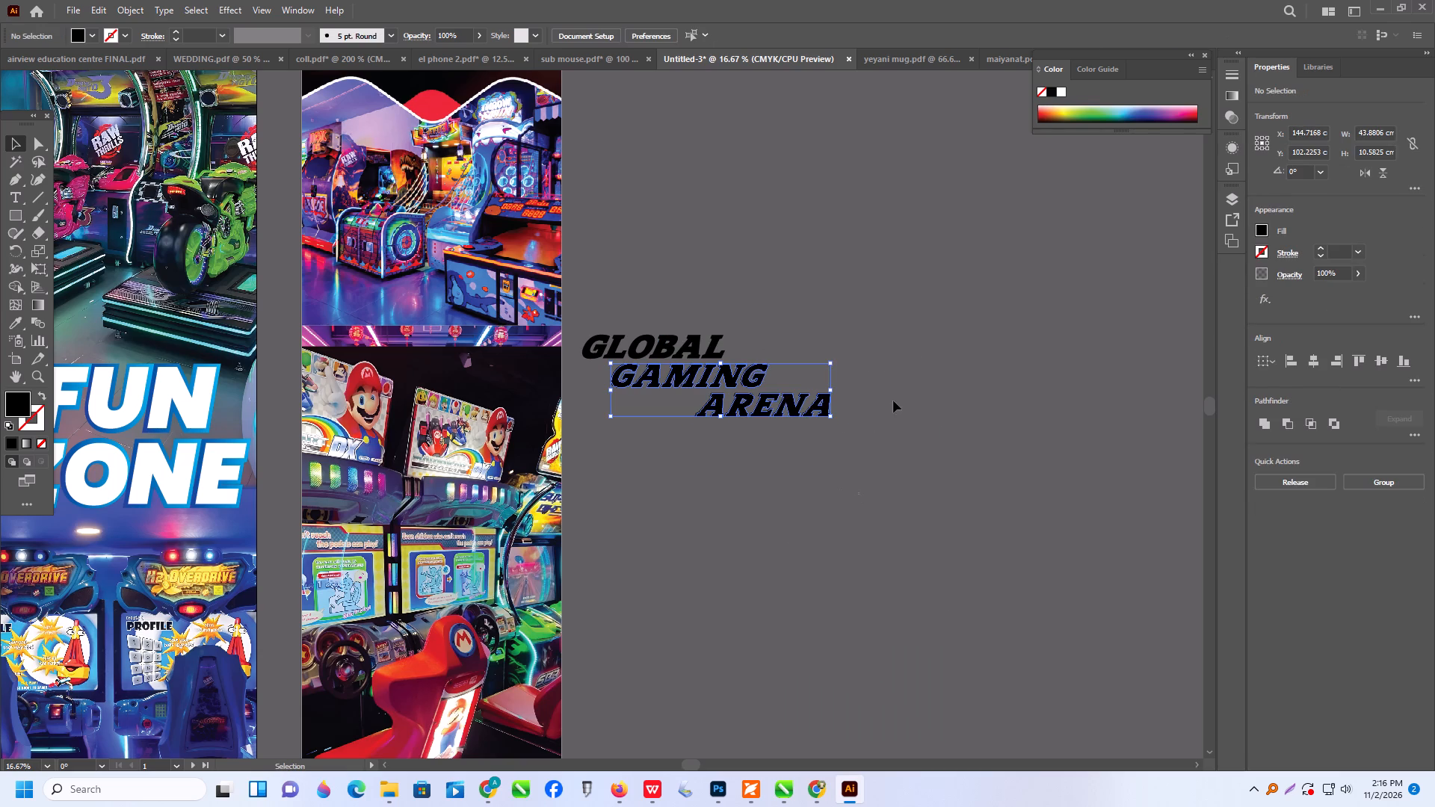
left_click_drag(893, 401, 656, 428)
left_click_drag(796, 411, 784, 413)
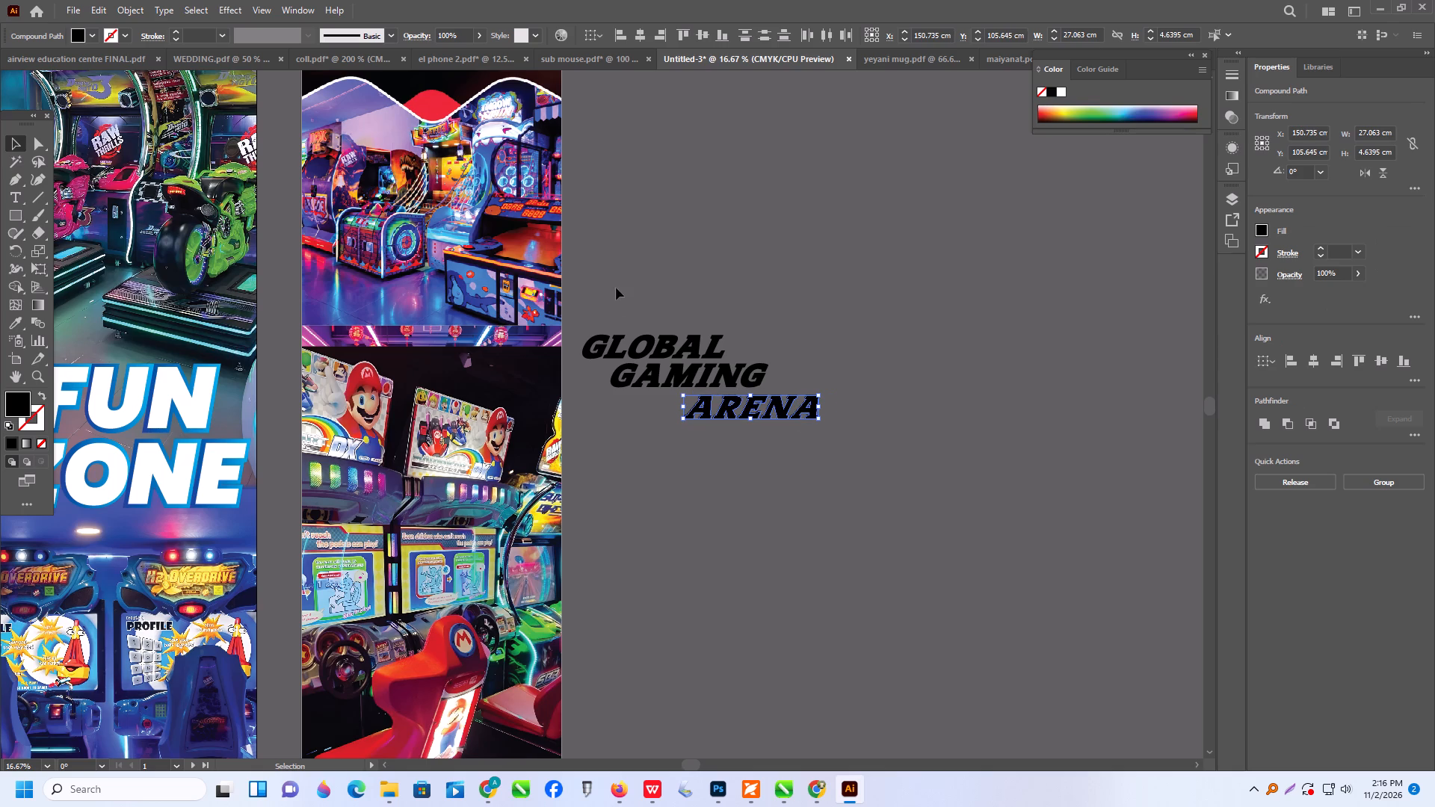
Stretch all the GLOBAL GAMING ARENA letters vertically to about 20 cm high, keeping their width.
left_click_drag(616, 285, 980, 551)
left_click_drag(593, 301, 774, 488)
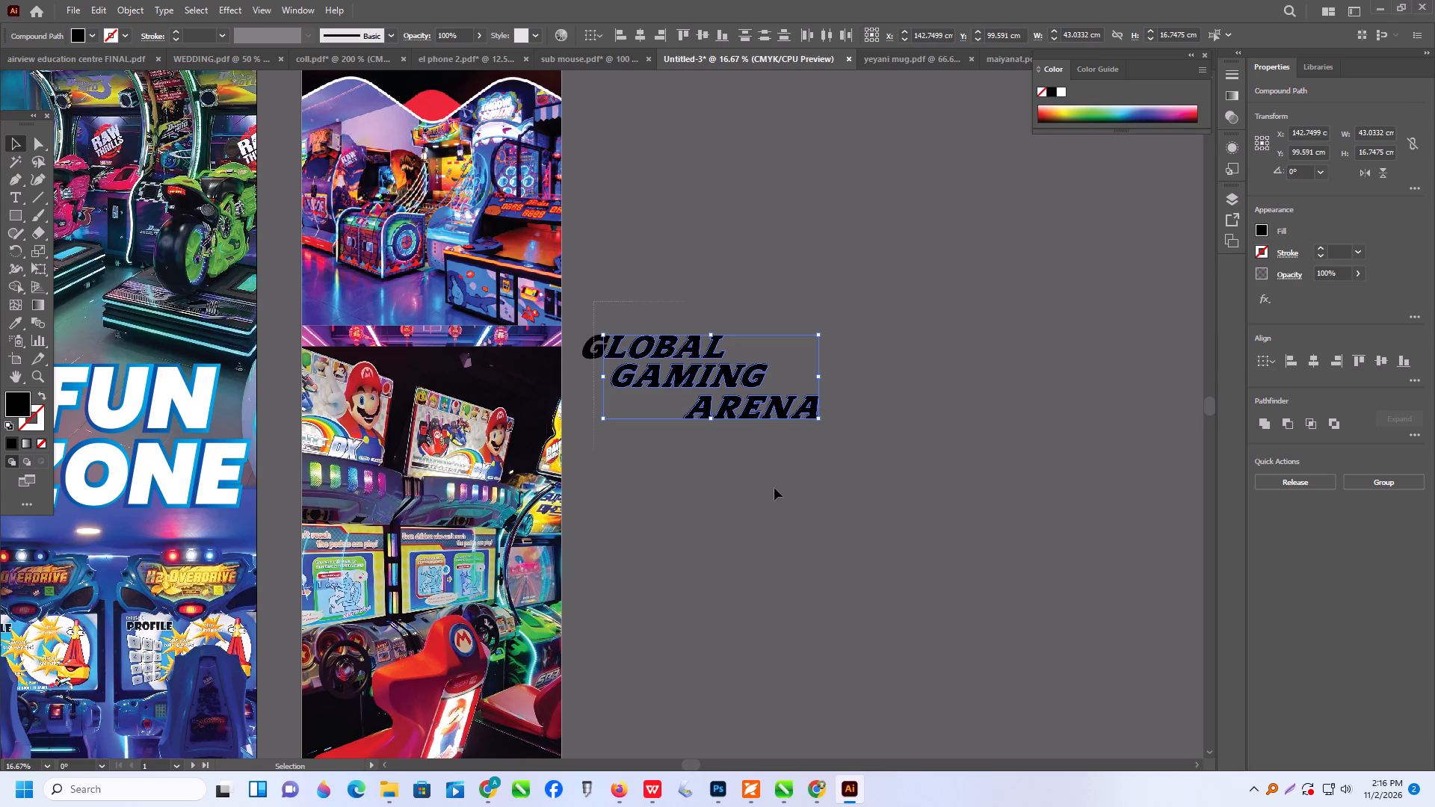
left_click_drag(774, 488, 915, 520)
left_click_drag(851, 531, 843, 525)
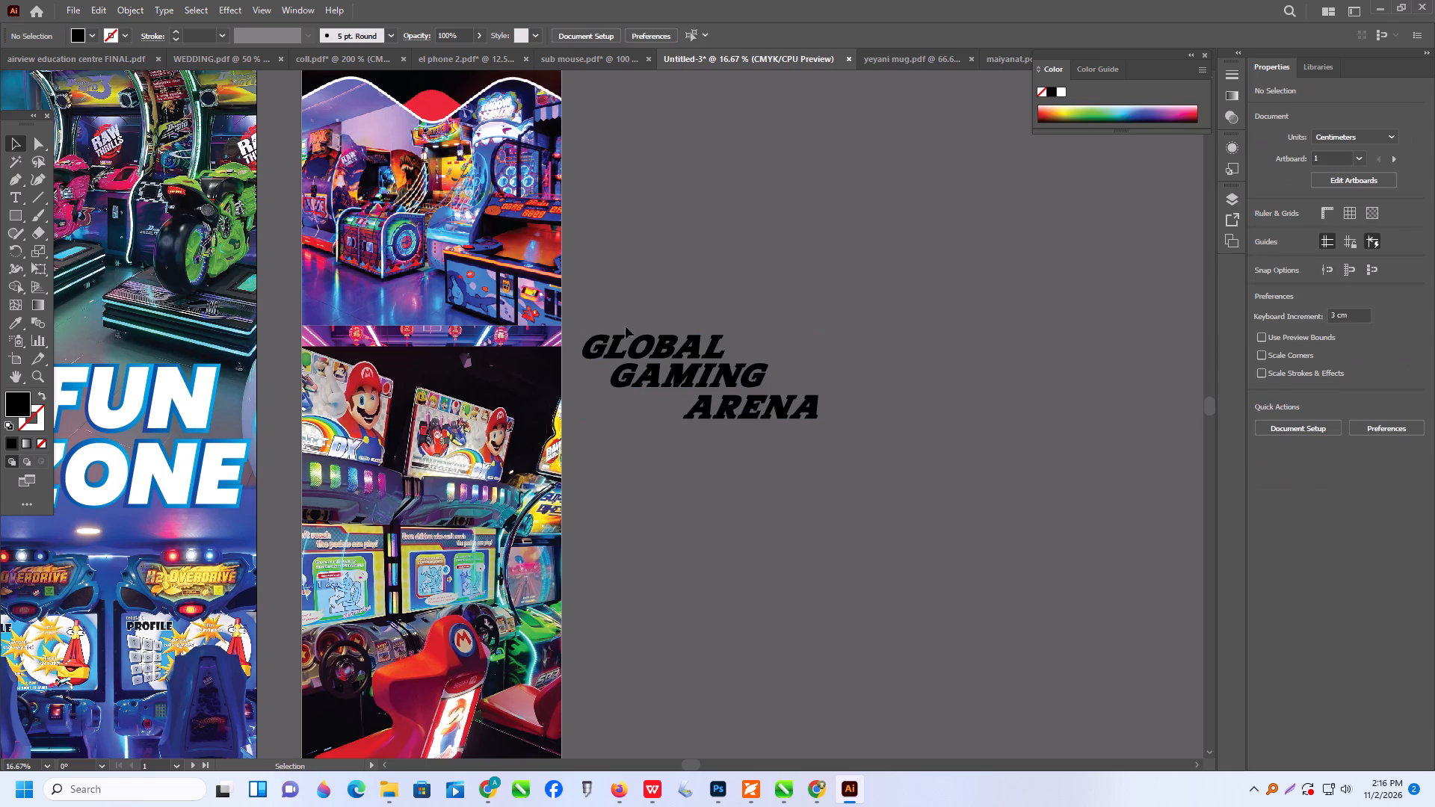
left_click_drag(573, 300, 950, 516)
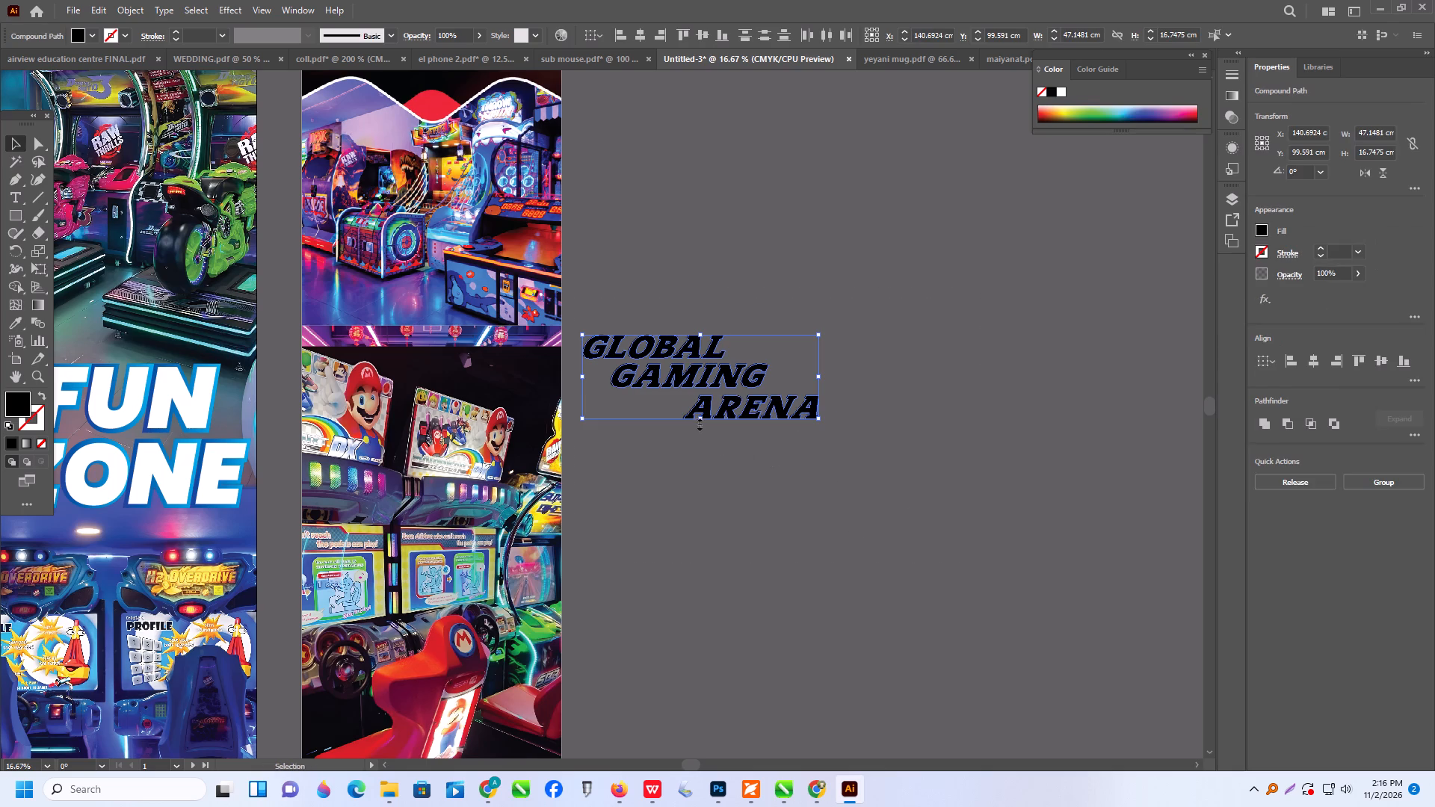
left_click_drag(699, 421, 697, 435)
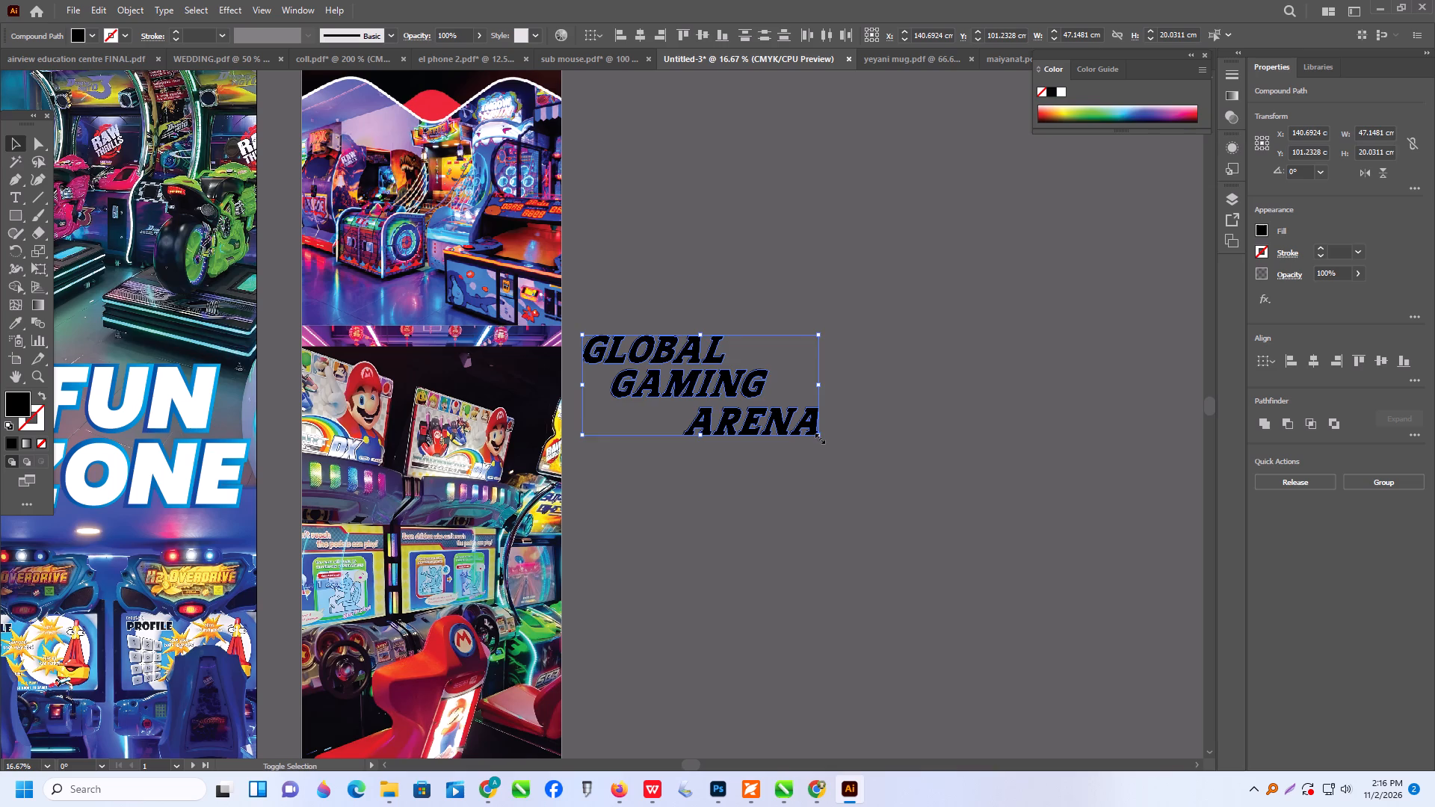
Scale the GLOBAL GAMING ARENA letters down proportionally to about 39.7 cm wide.
left_click_drag(818, 437, 781, 437, "shift")
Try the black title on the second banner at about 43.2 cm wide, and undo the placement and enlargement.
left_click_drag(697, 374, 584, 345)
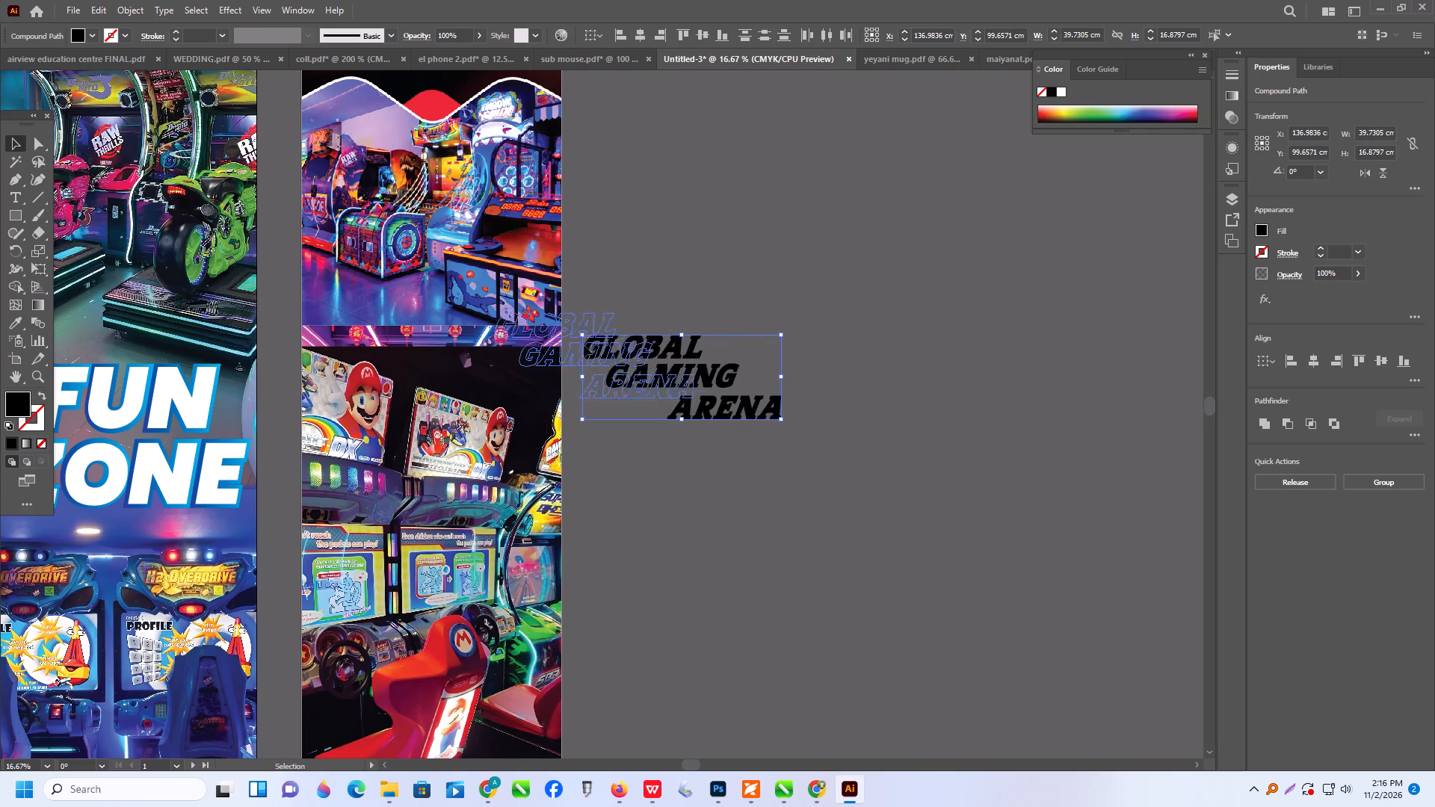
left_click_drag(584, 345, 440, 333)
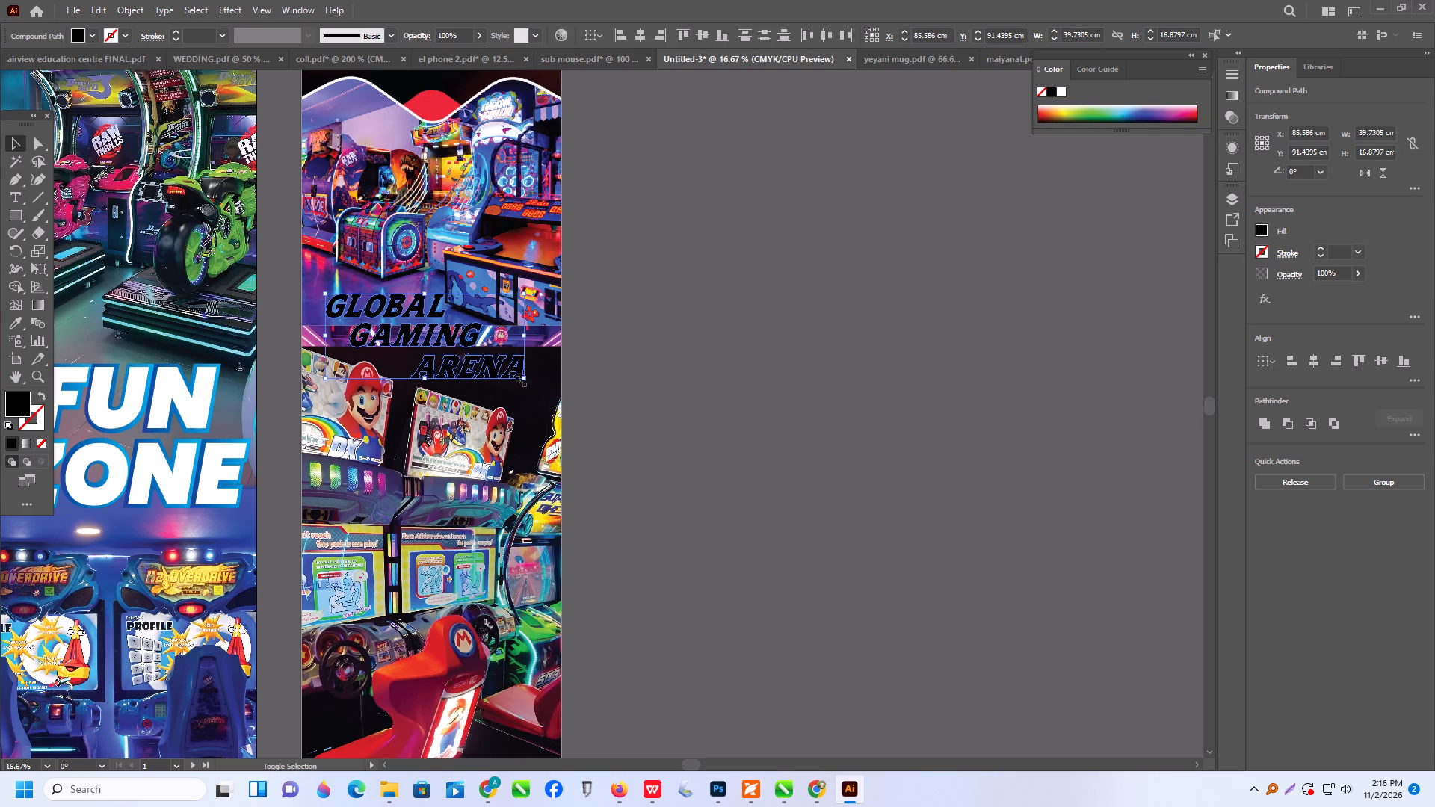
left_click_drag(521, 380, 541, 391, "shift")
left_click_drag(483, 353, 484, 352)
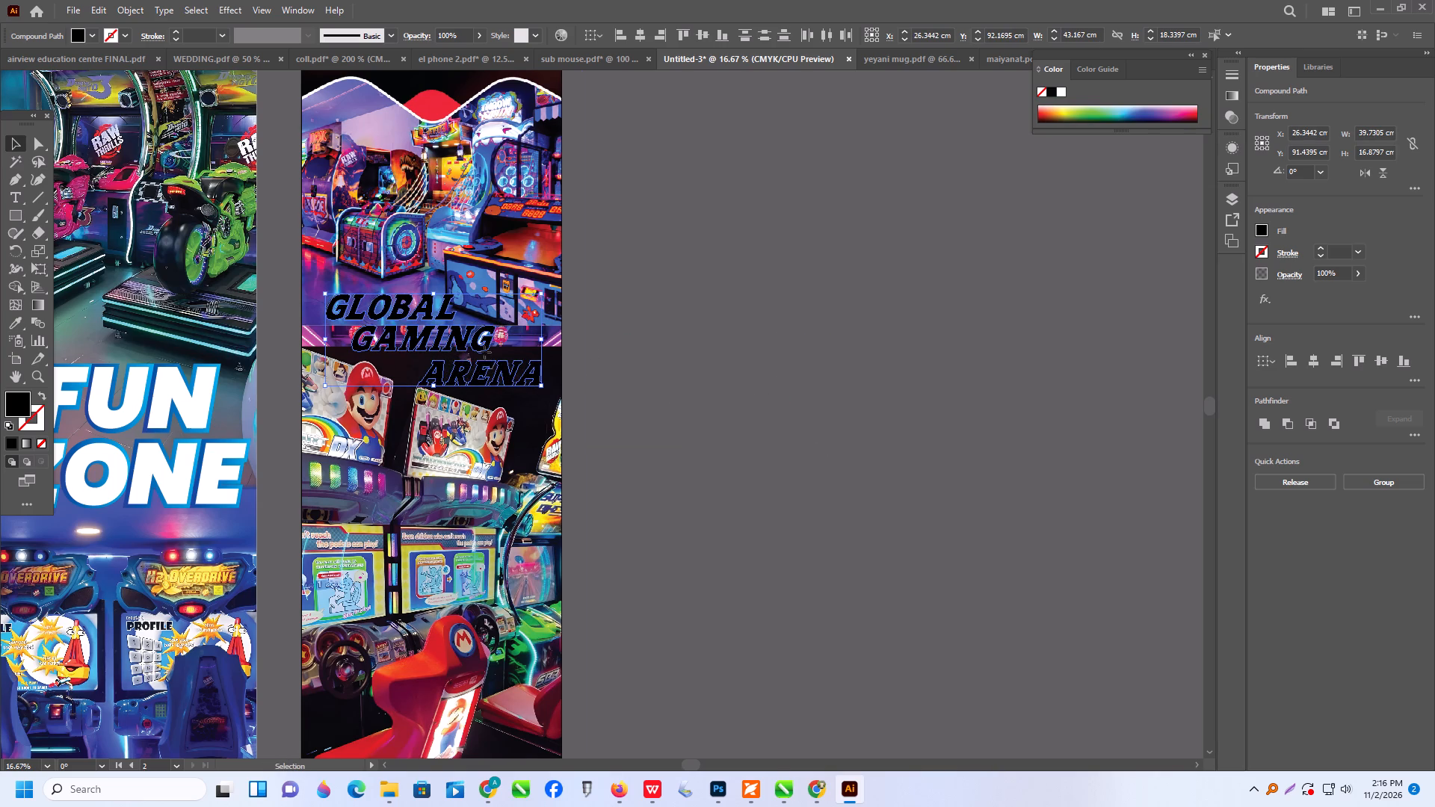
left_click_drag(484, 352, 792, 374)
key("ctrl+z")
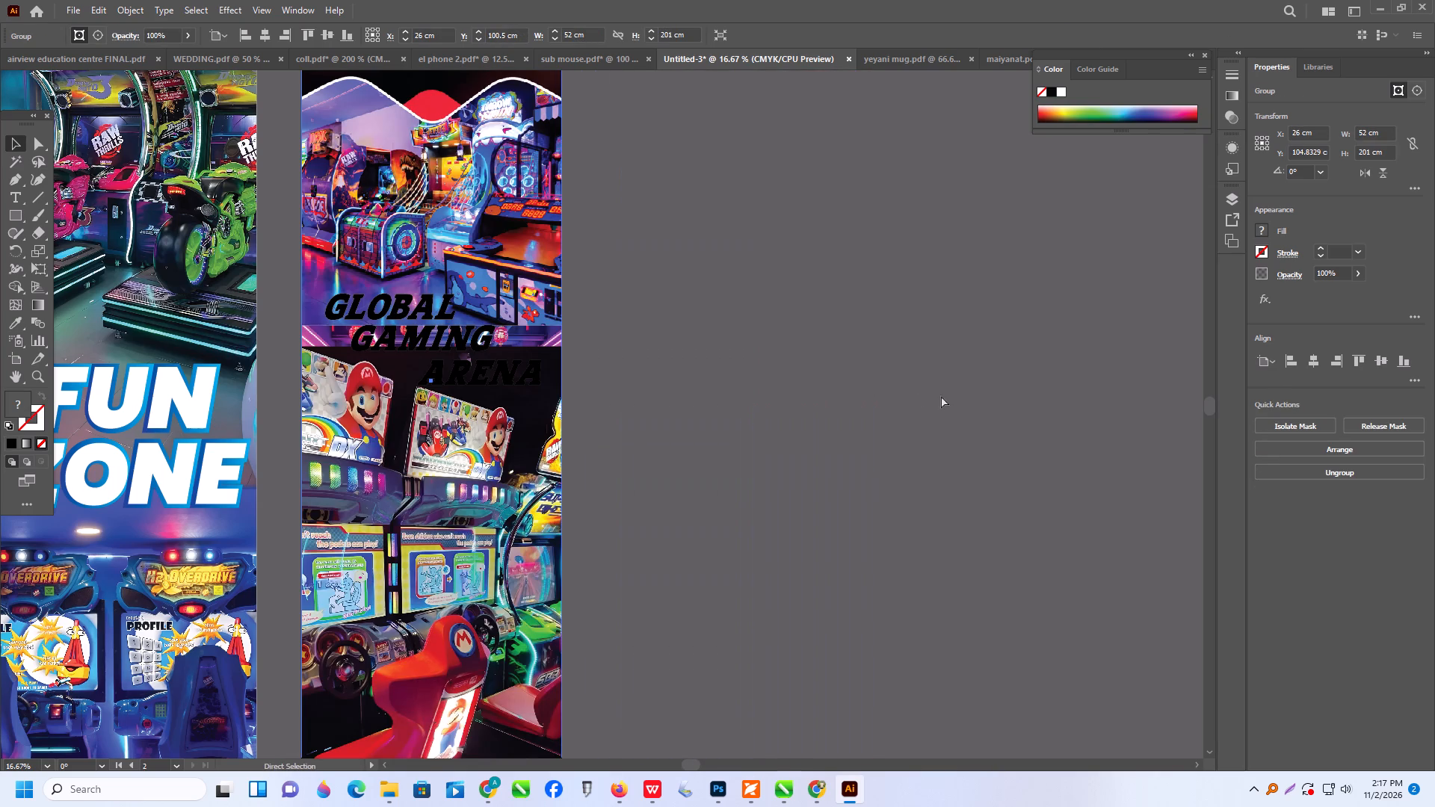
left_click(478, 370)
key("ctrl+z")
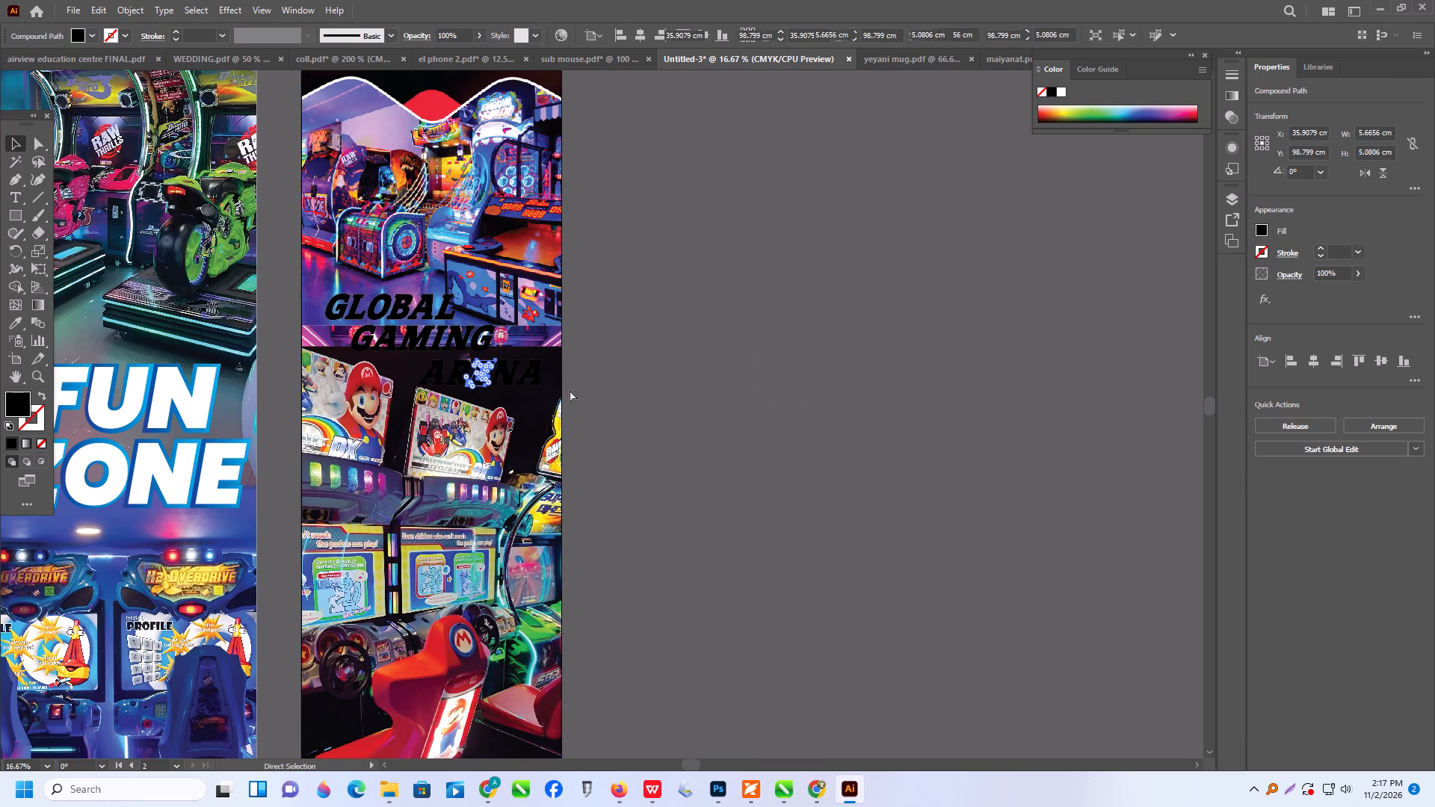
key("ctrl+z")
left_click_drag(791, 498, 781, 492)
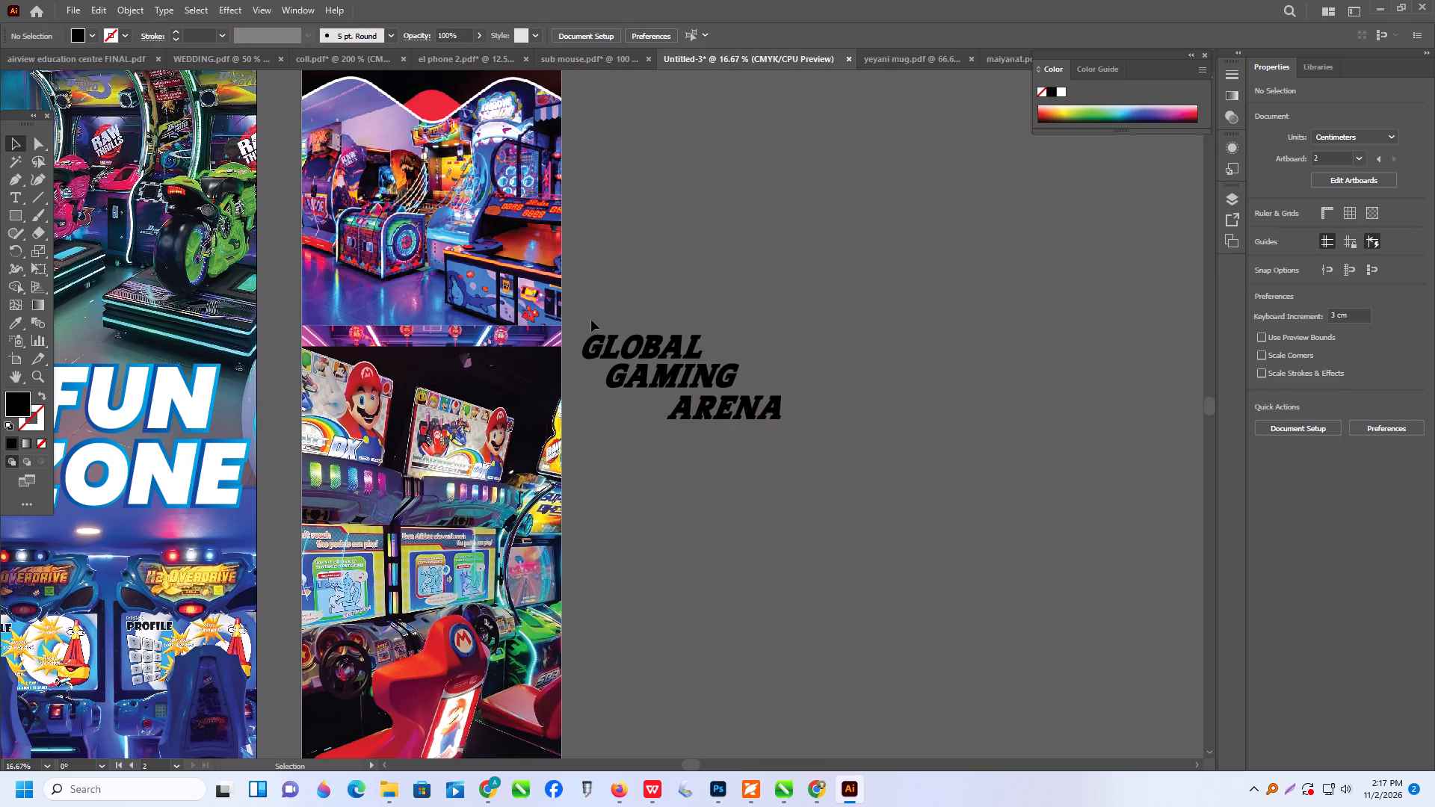
Group the letters of GLOBAL and fill the word with red.
left_click_drag(586, 320, 741, 347)
key("ctrl+g")
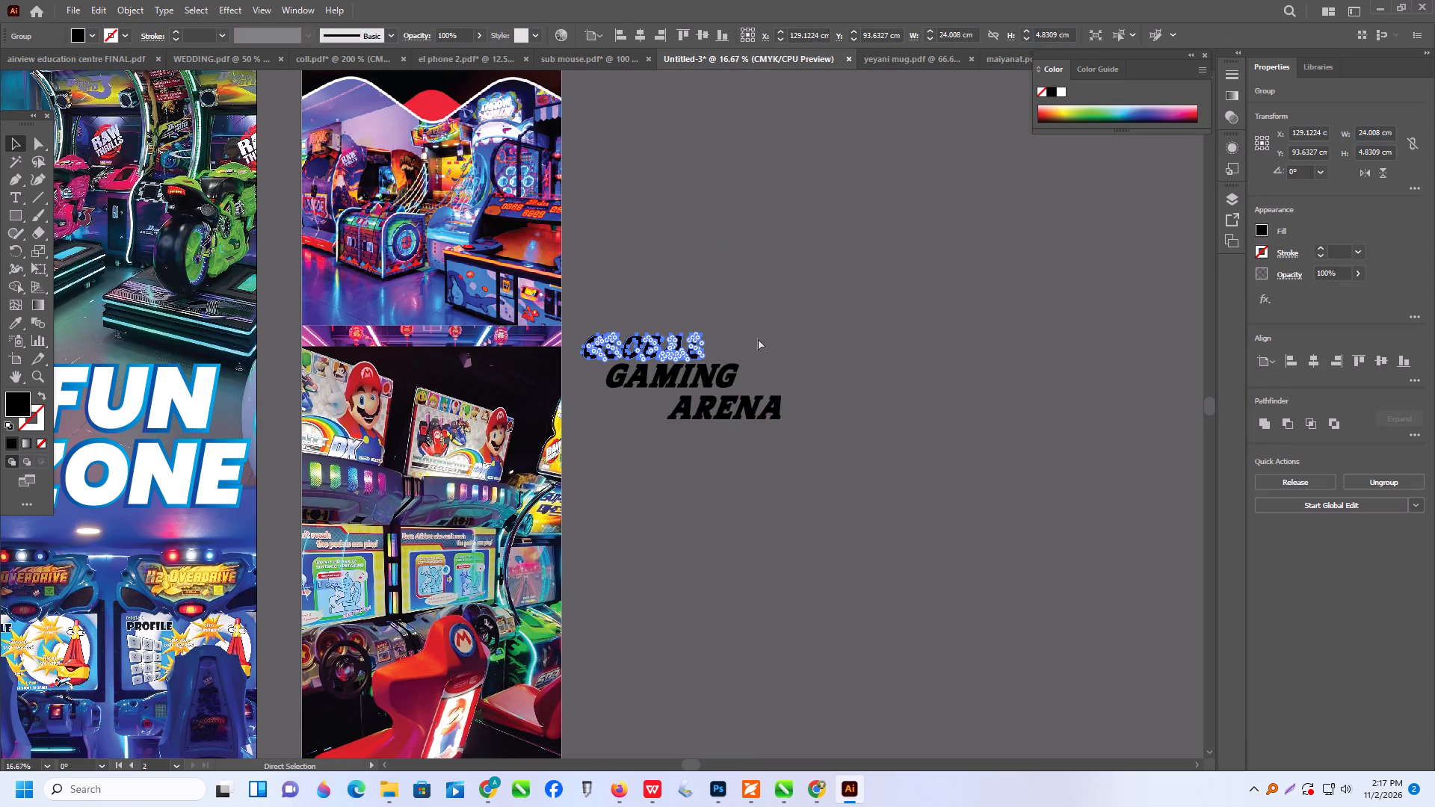
left_click(96, 38)
left_click(52, 63)
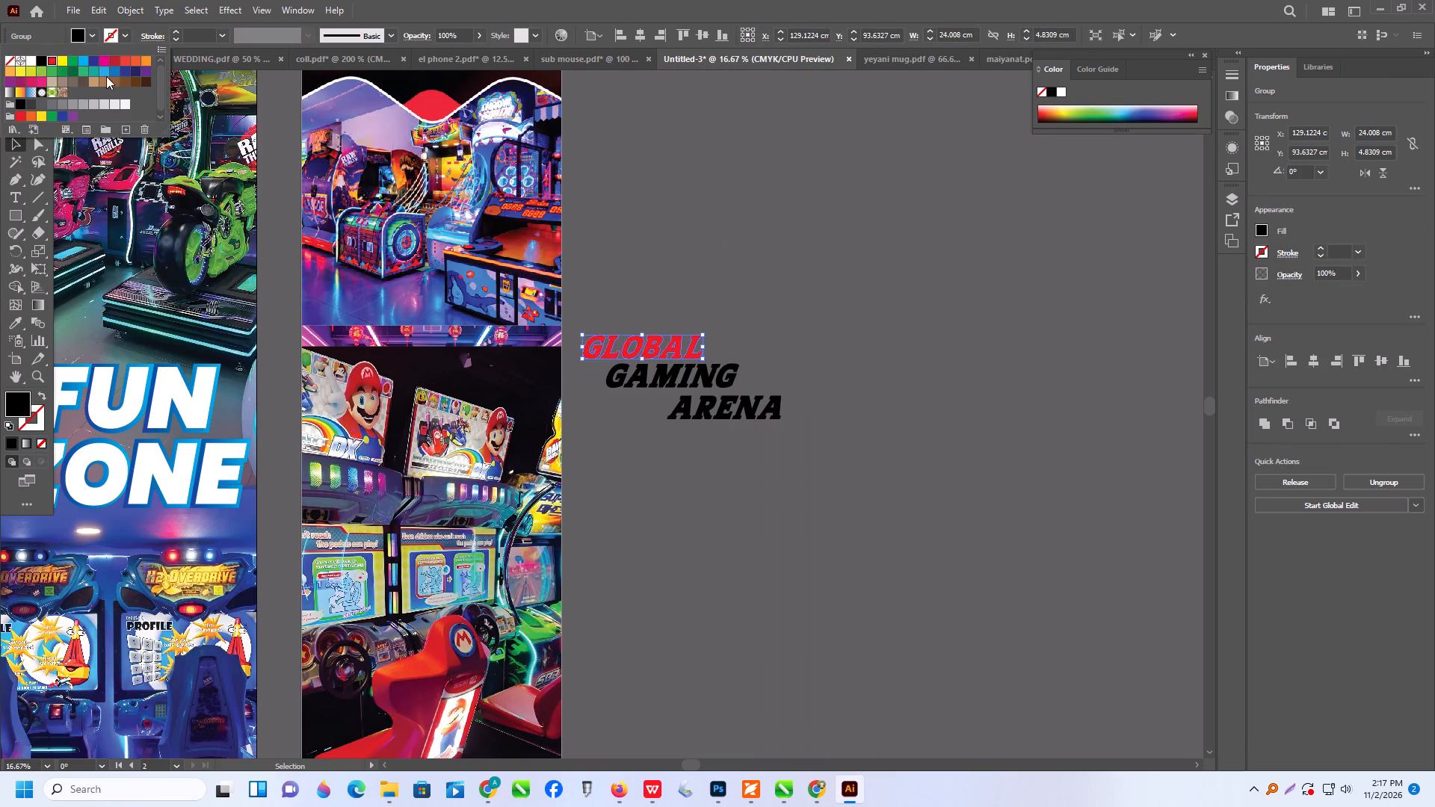
left_click_drag(717, 220, 717, 230)
Group the letters of GAMING and fill the word with white.
left_click_drag(599, 376, 789, 386)
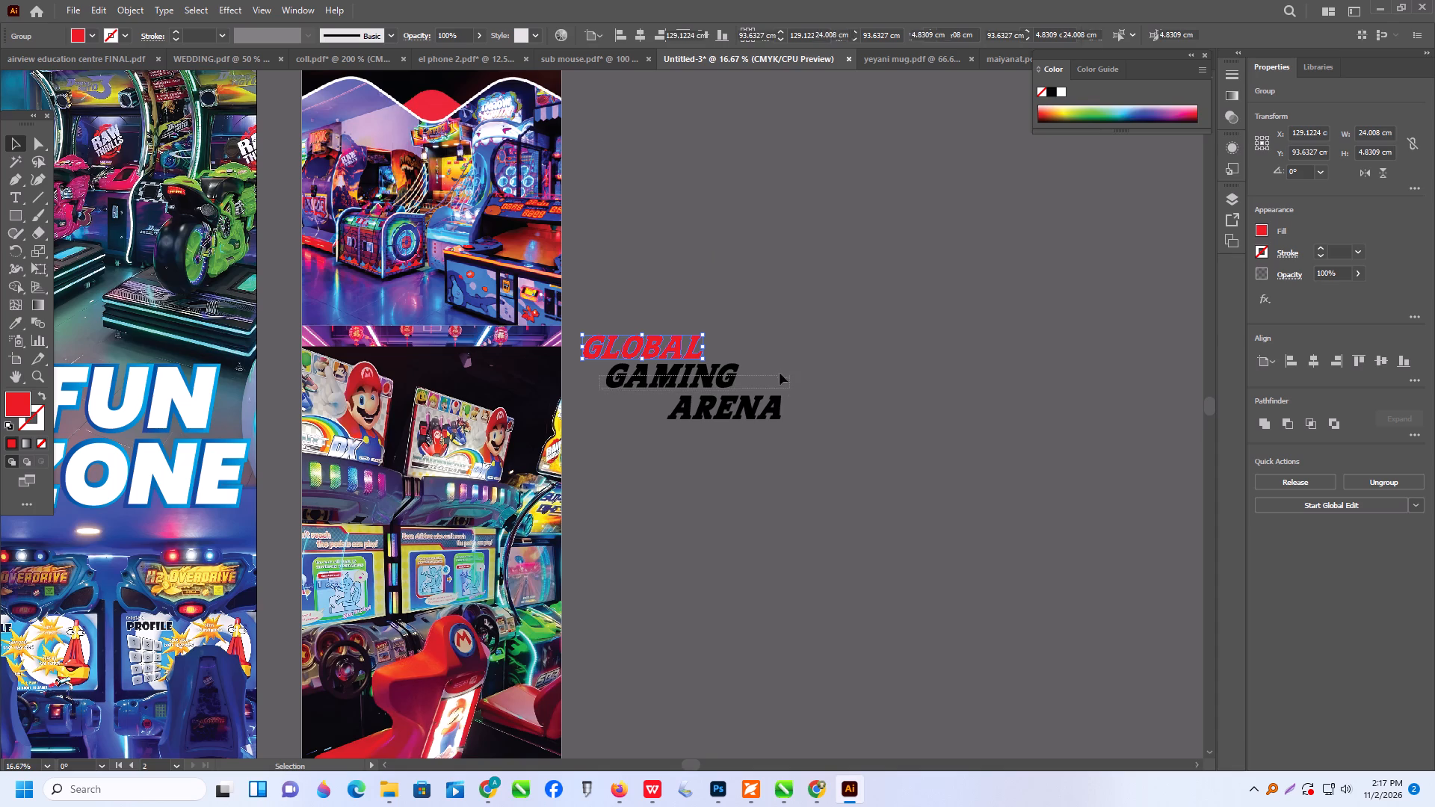
key("ctrl+g")
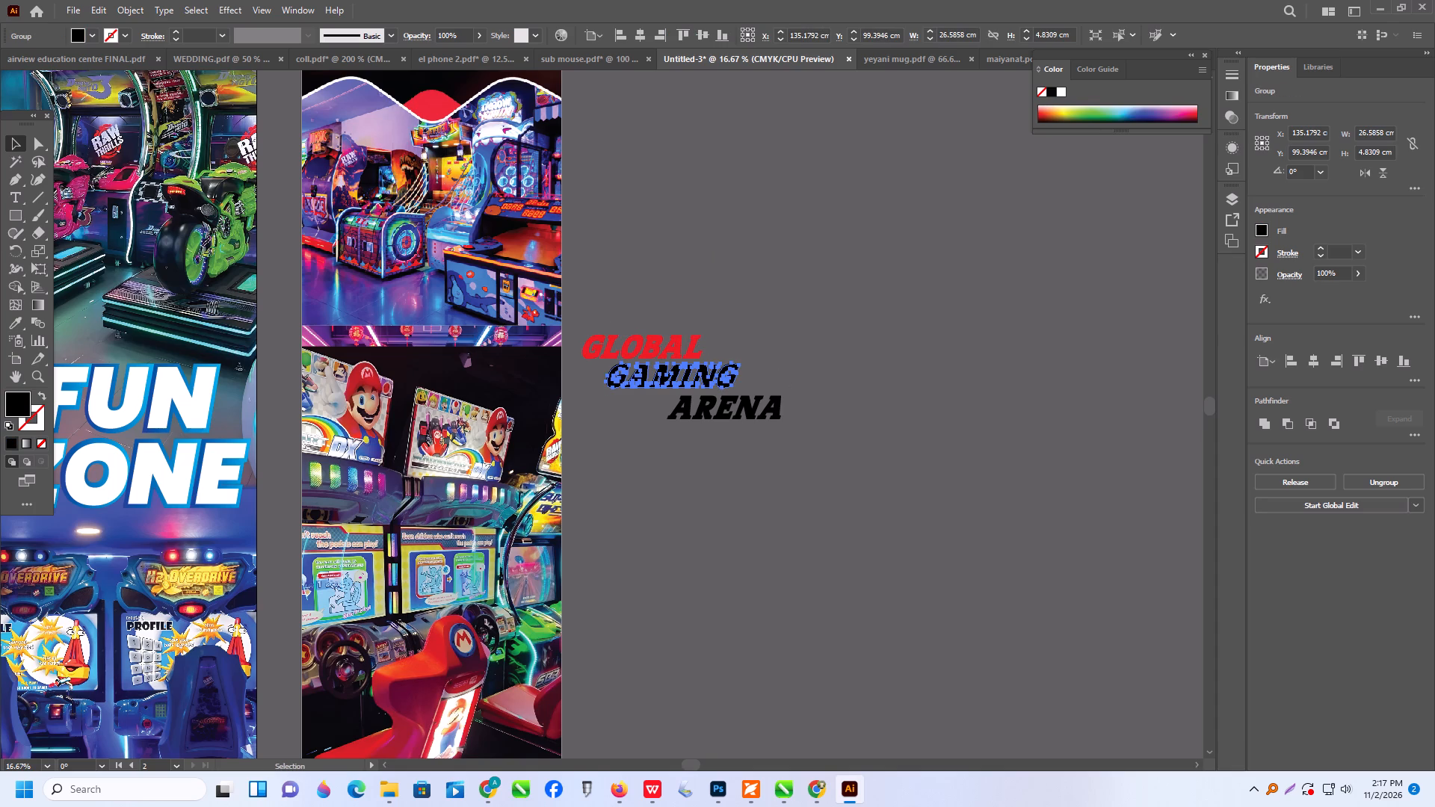
left_click(90, 36)
left_click(31, 62)
left_click(824, 377)
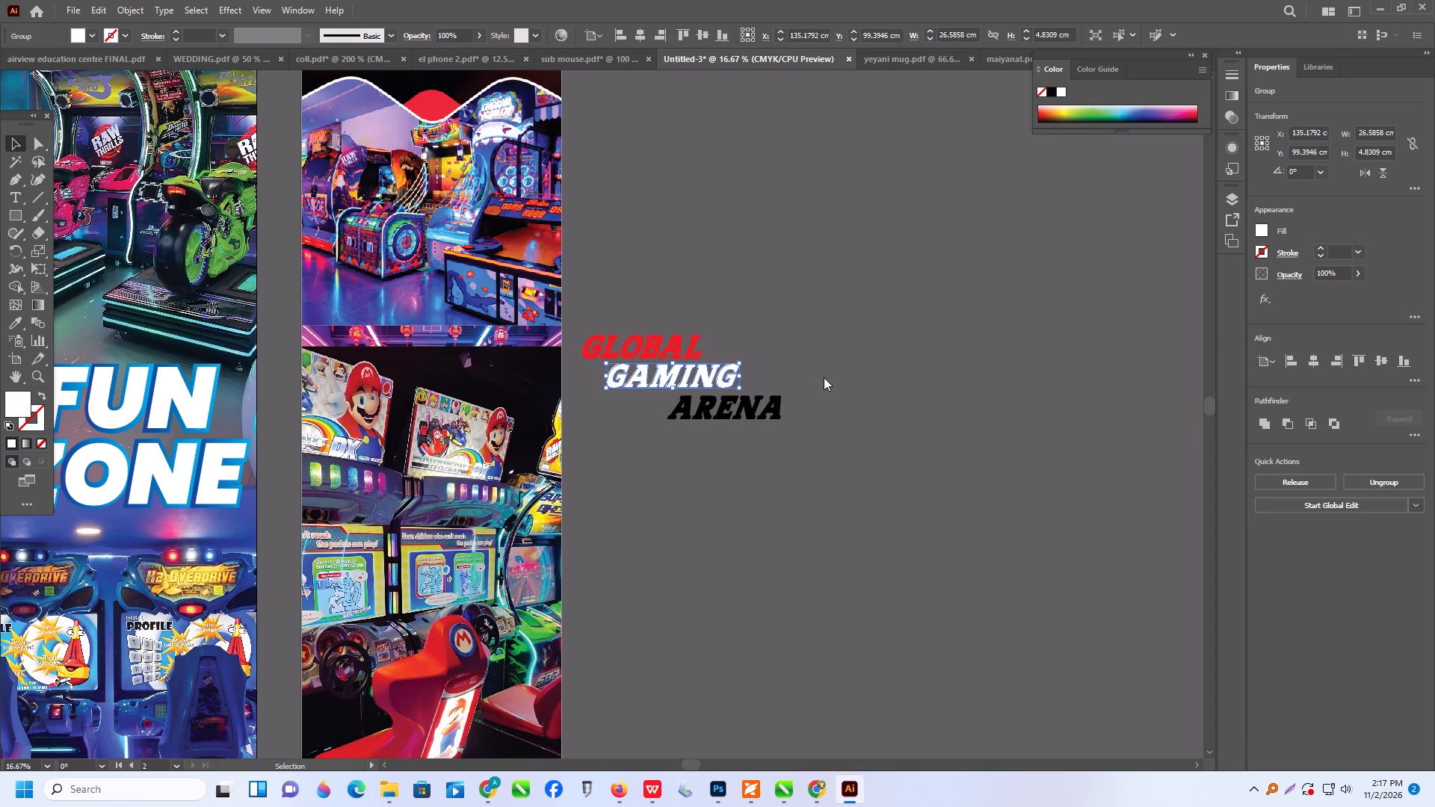
Group the letters of ARENA and fill the word with yellow.
left_click_drag(874, 418, 564, 430)
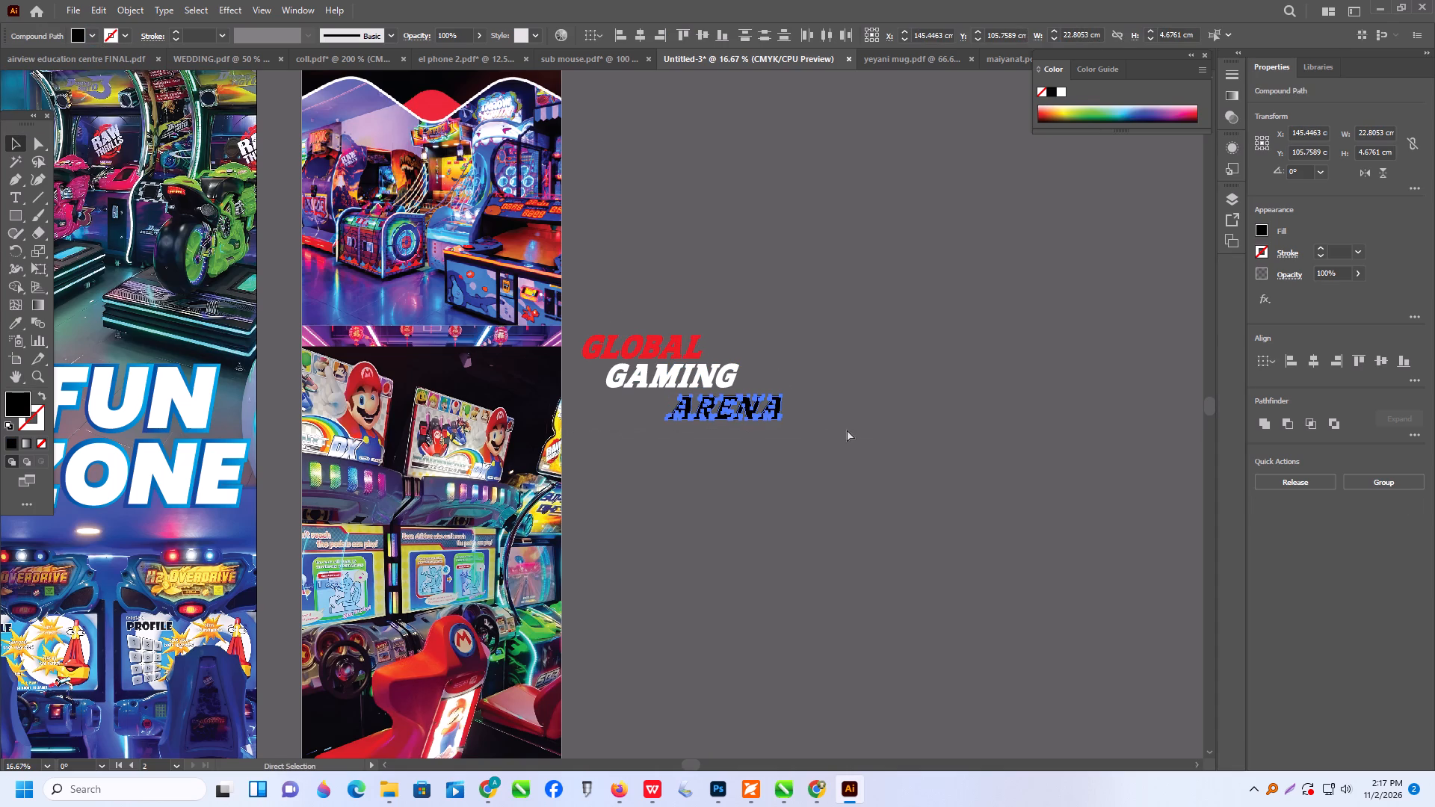
key("ctrl+g")
left_click(95, 40)
left_click(58, 59)
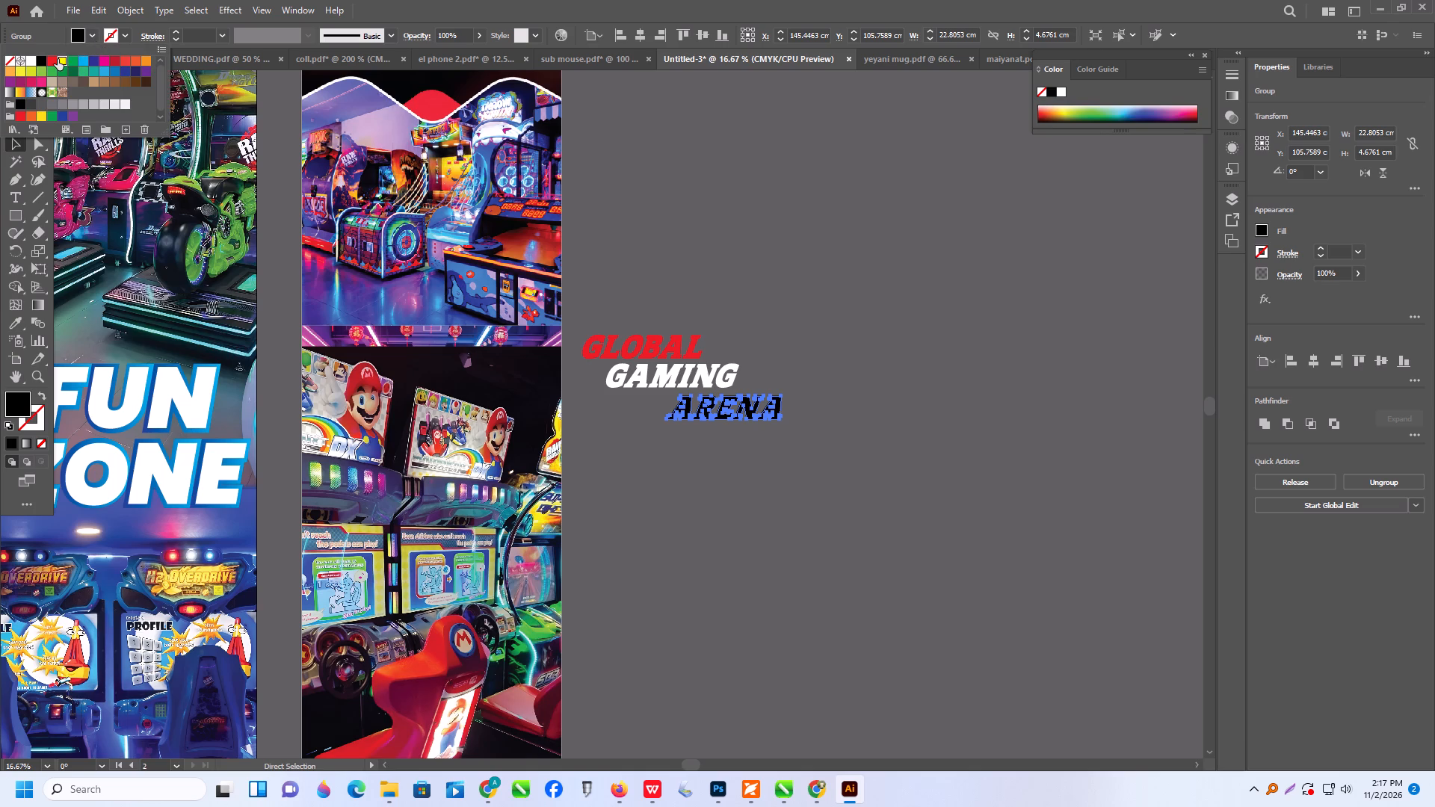
left_click(626, 257)
Group the three coloured words and place the title across the join of the two arcade photos on the second banner.
left_click_drag(591, 274, 1047, 531)
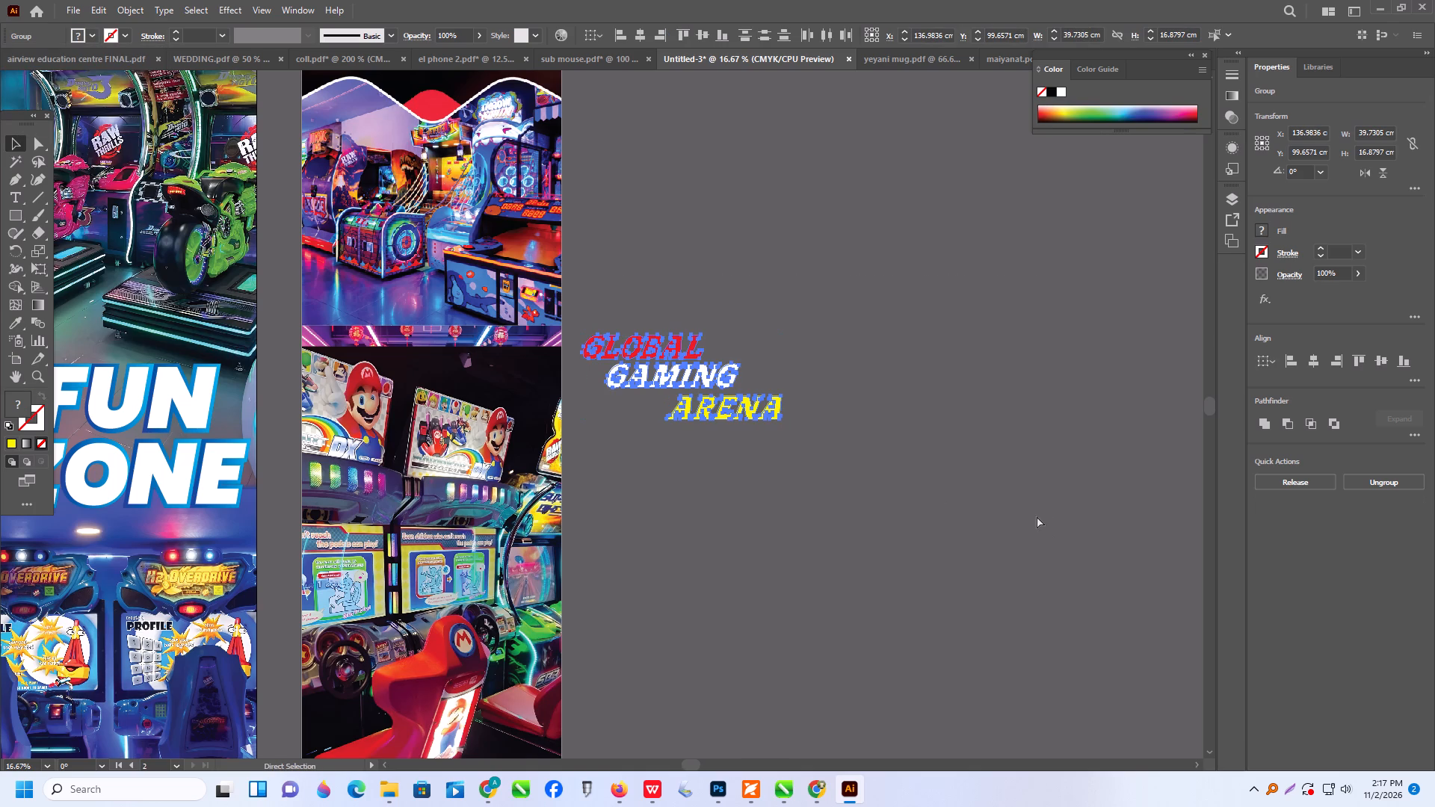
key("ctrl+g")
left_click_drag(709, 407, 422, 353)
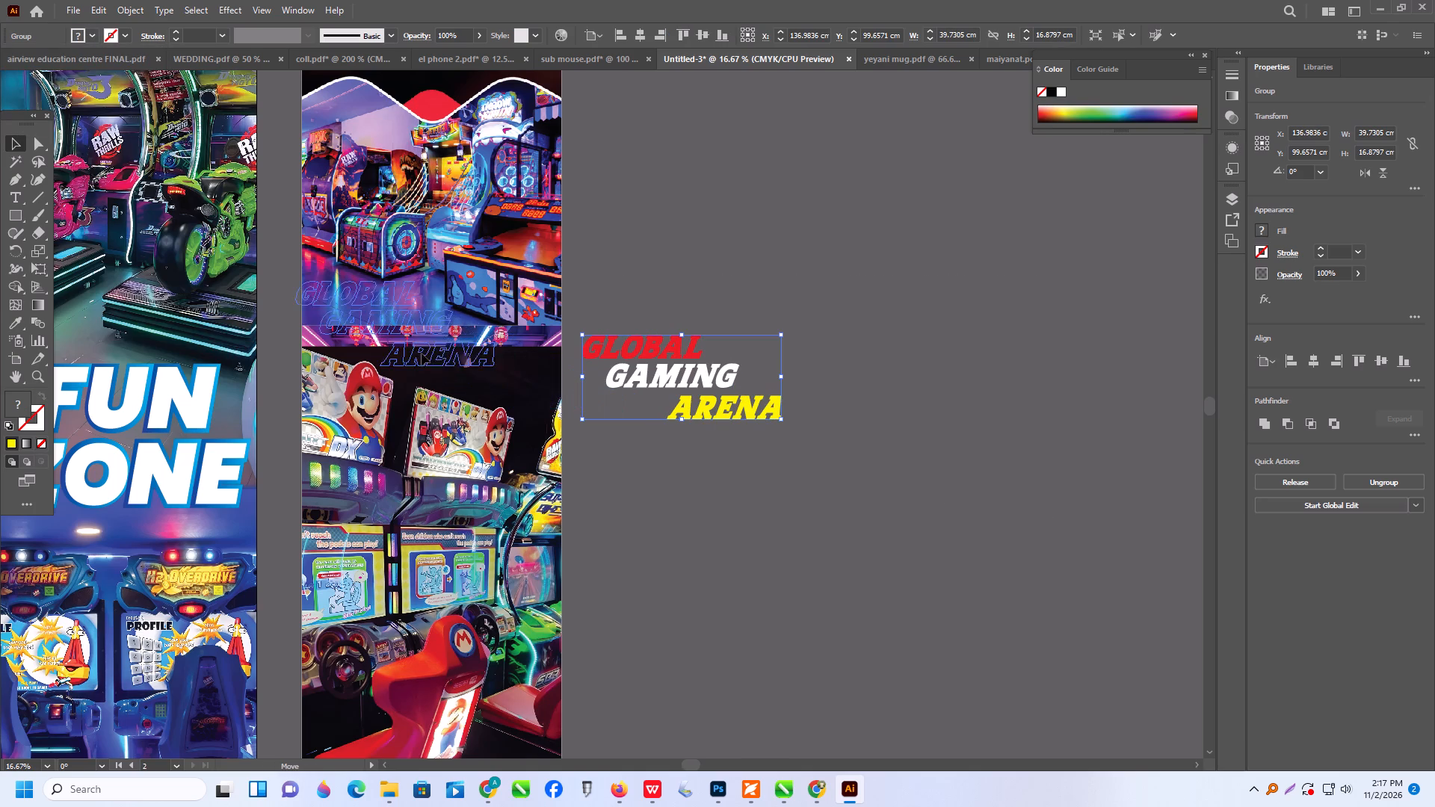
left_click_drag(422, 353, 449, 369)
Enlarge the grouped title to about 43.6 cm wide by 20.6 cm high and nudge it slightly up on the banner.
left_click_drag(522, 381, 534, 390, "shift")
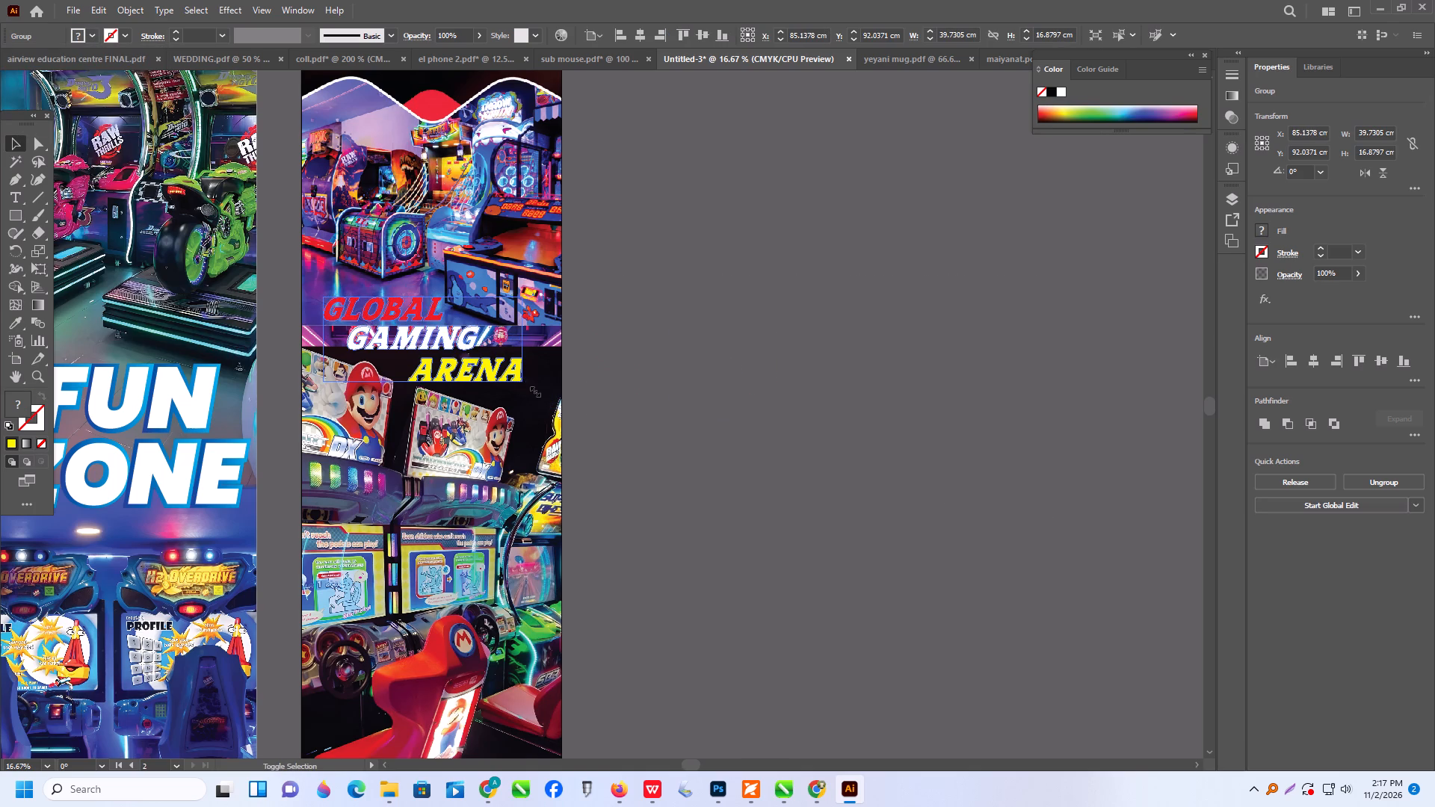
left_click_drag(534, 390, 541, 398, "shift")
left_click_drag(432, 392, 432, 395)
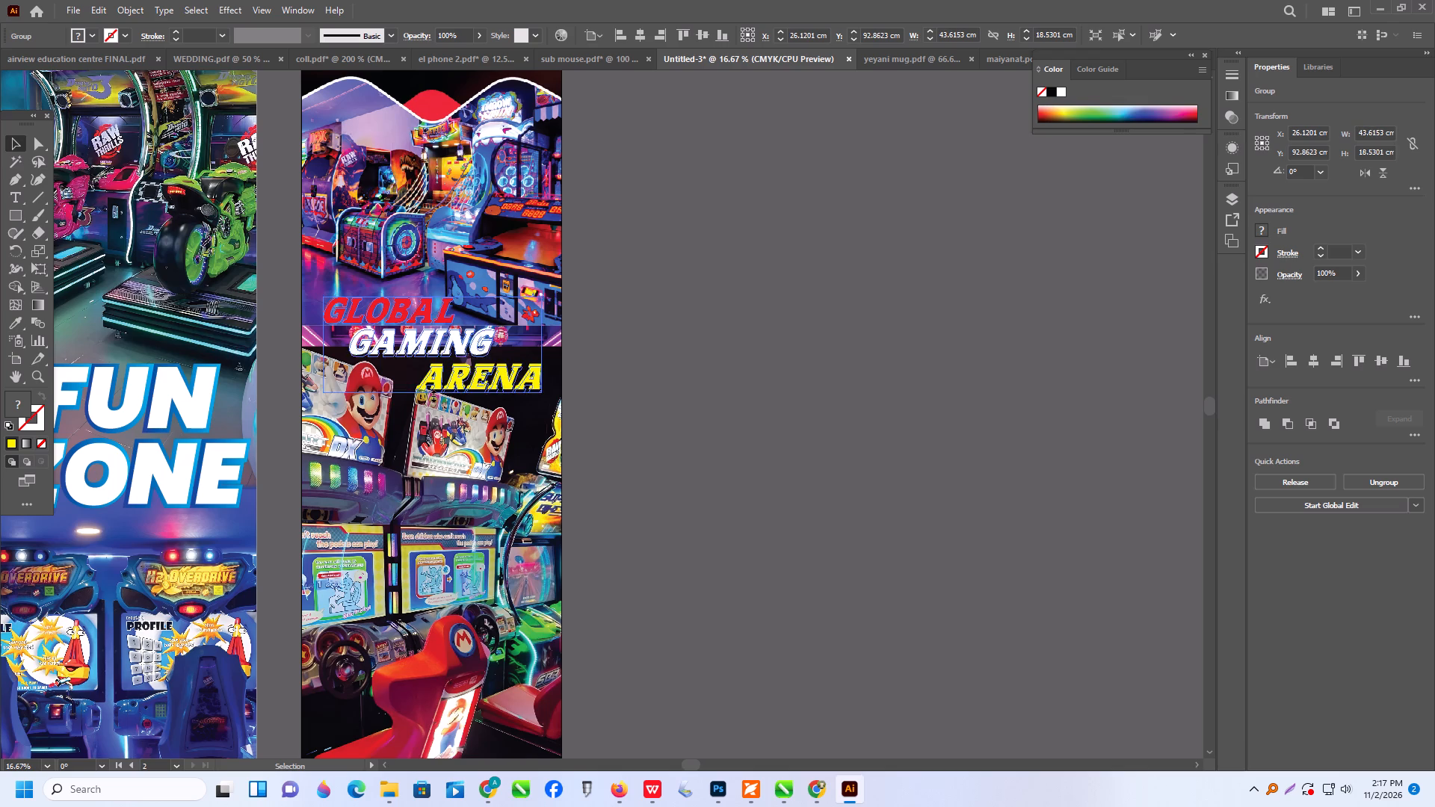
left_click_drag(432, 395, 433, 401)
left_click_drag(448, 353, 453, 341)
left_click(678, 328)
Move the title off the second banner to the empty area beside it and ungroup the three words.
scroll(629, 365, "down", 1, "alt")
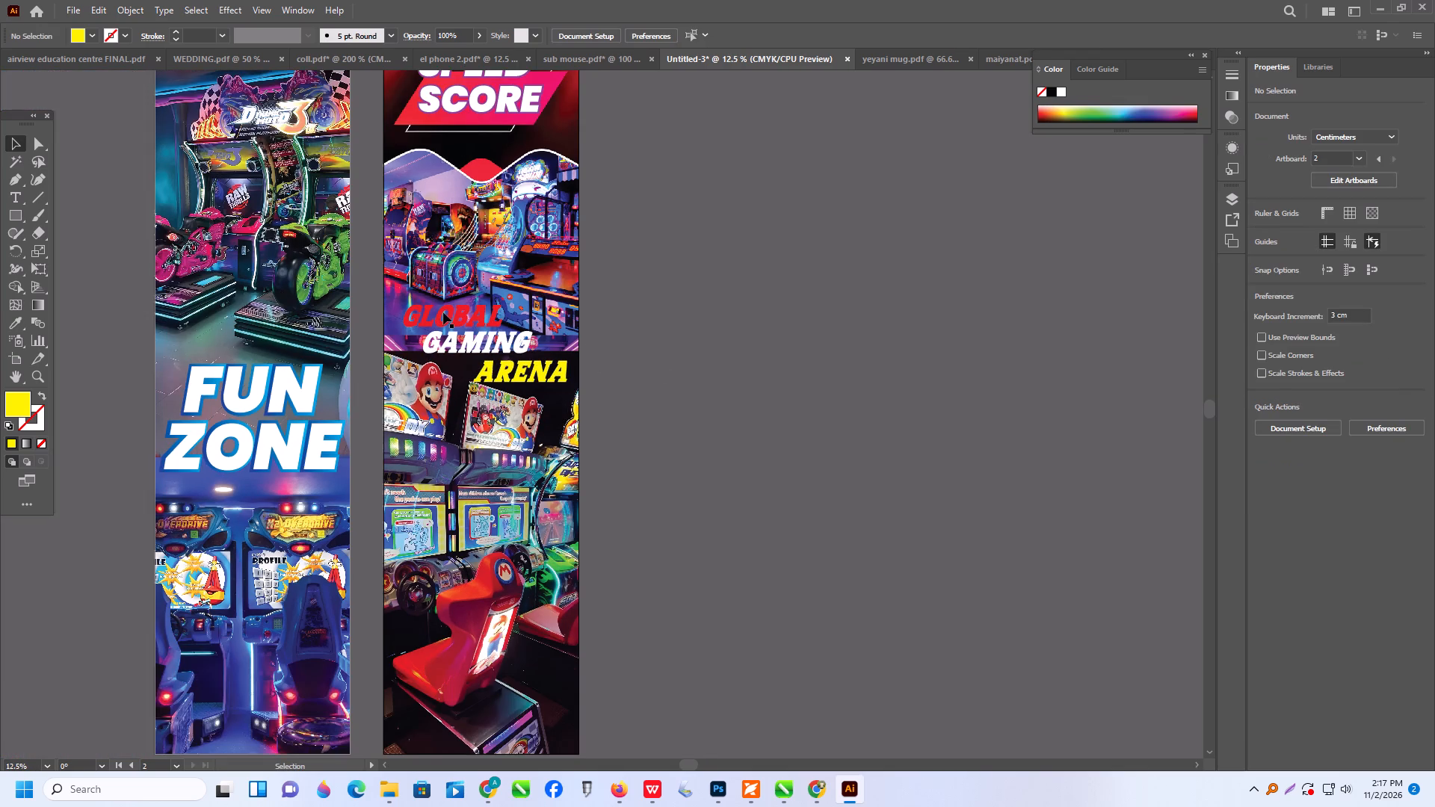
scroll(443, 312, "up", 4)
left_click(447, 386)
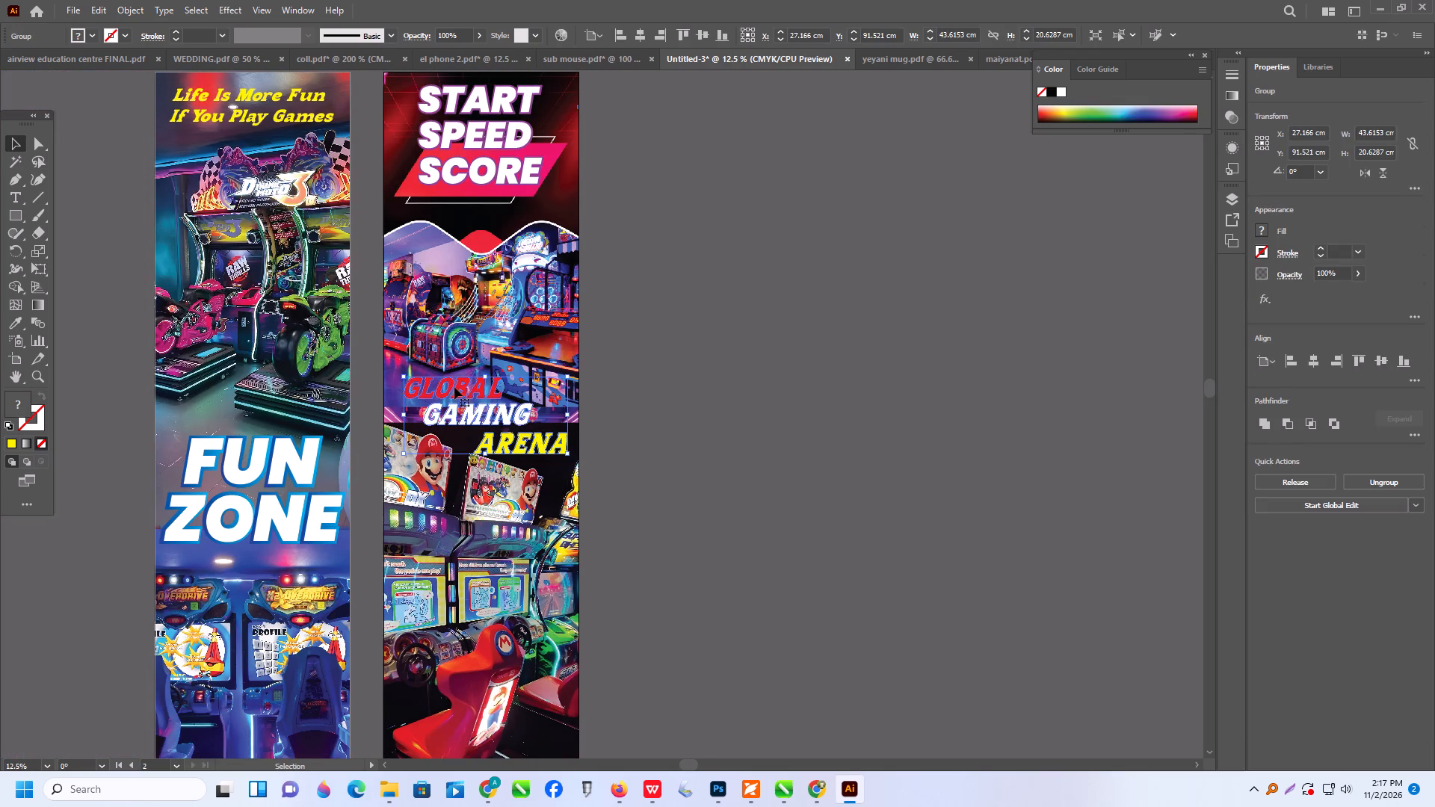
left_click_drag(455, 389, 753, 373)
right_click(753, 373)
left_click(809, 569)
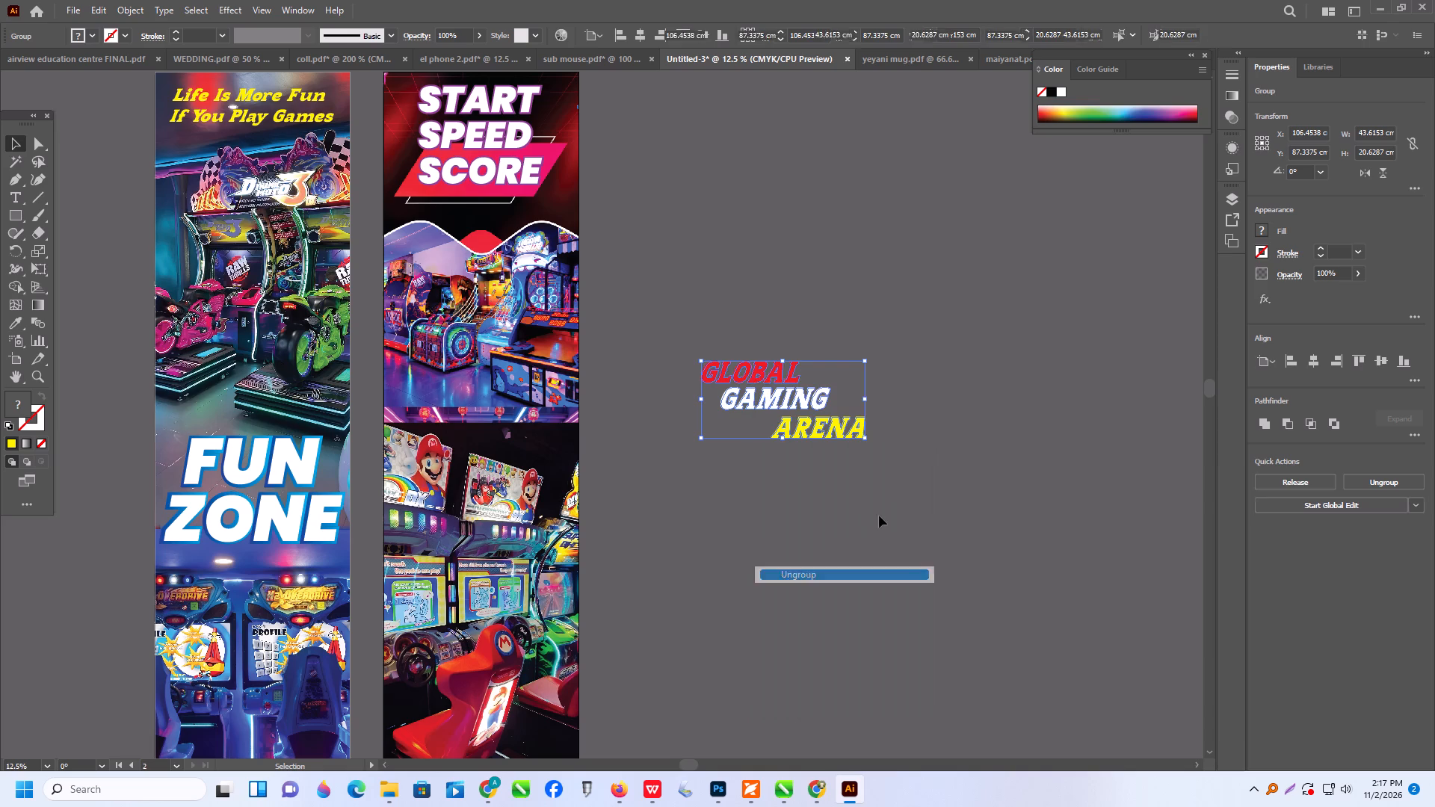
left_click(879, 516)
Give the red GLOBAL word a 3 pt white (FFFFFF) stroke.
left_click_drag(626, 339, 866, 372)
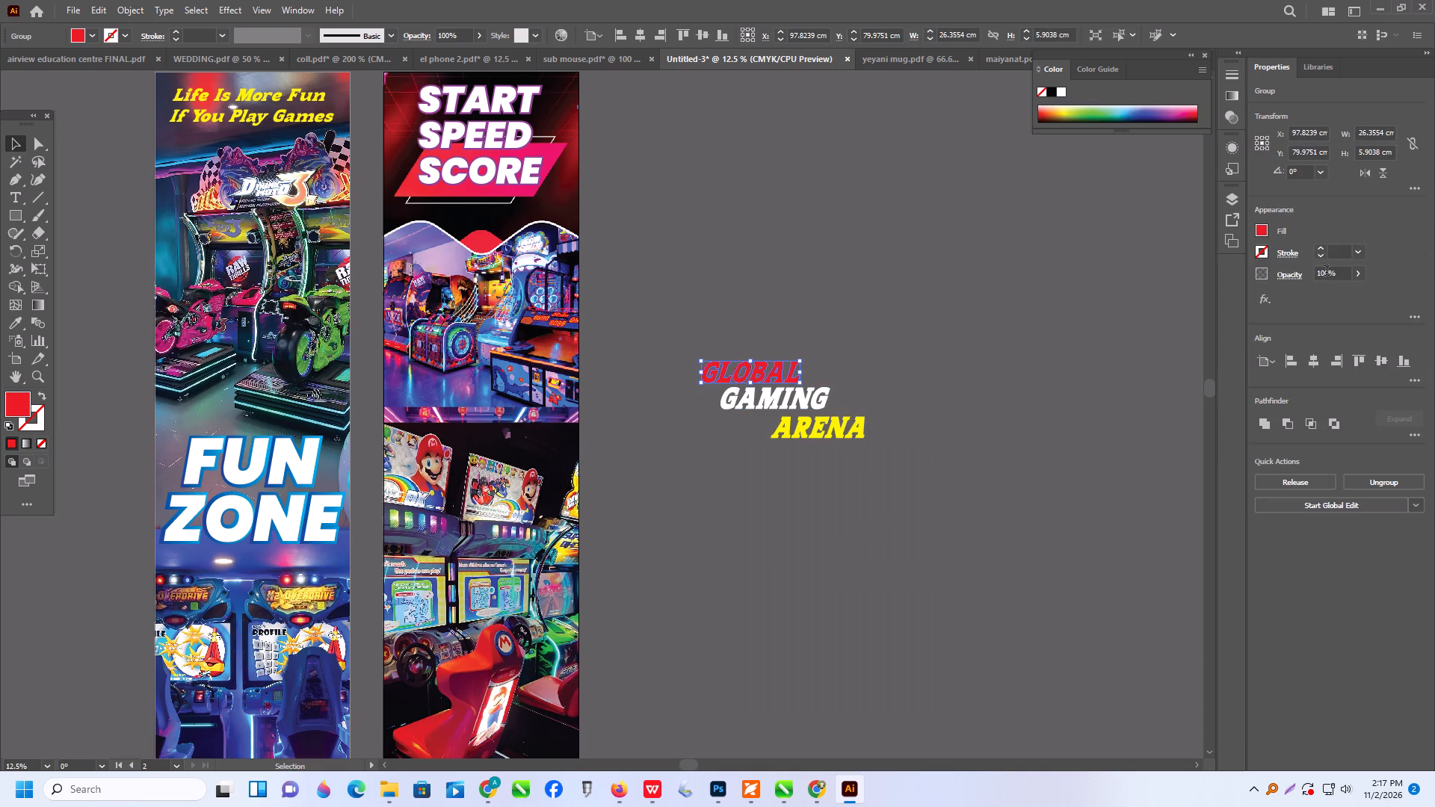
left_click(1318, 249)
double_click(1318, 249)
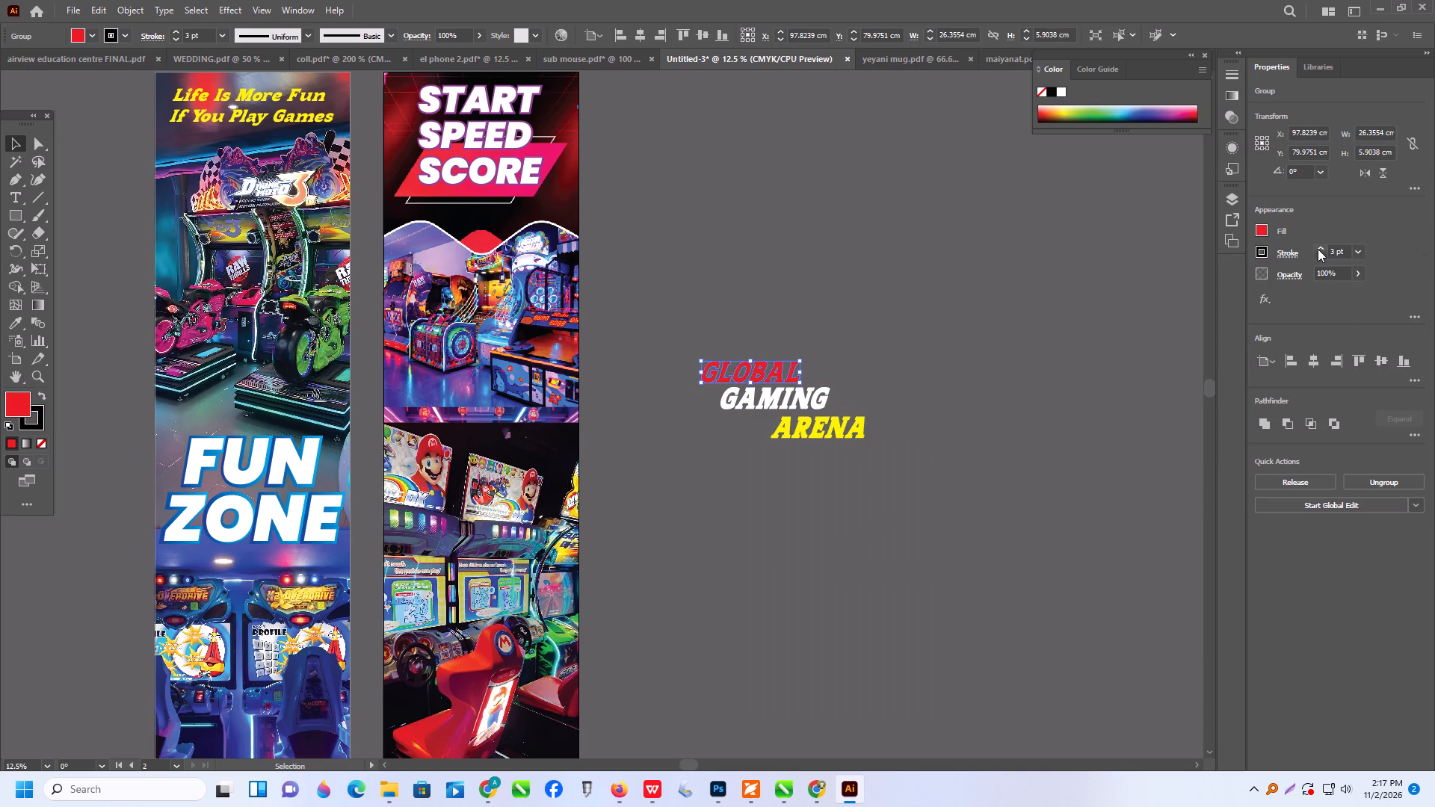
double_click(38, 427)
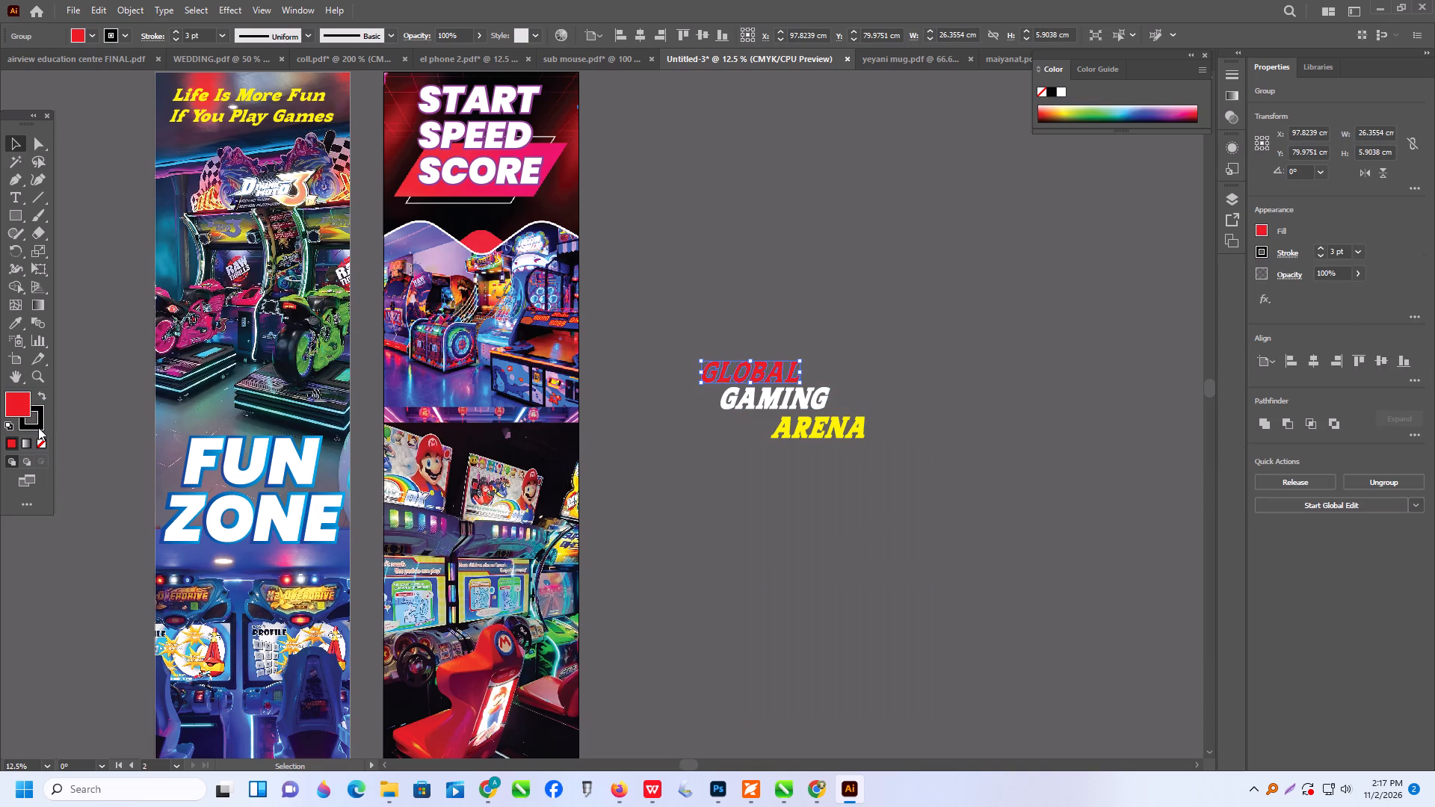
double_click(38, 427)
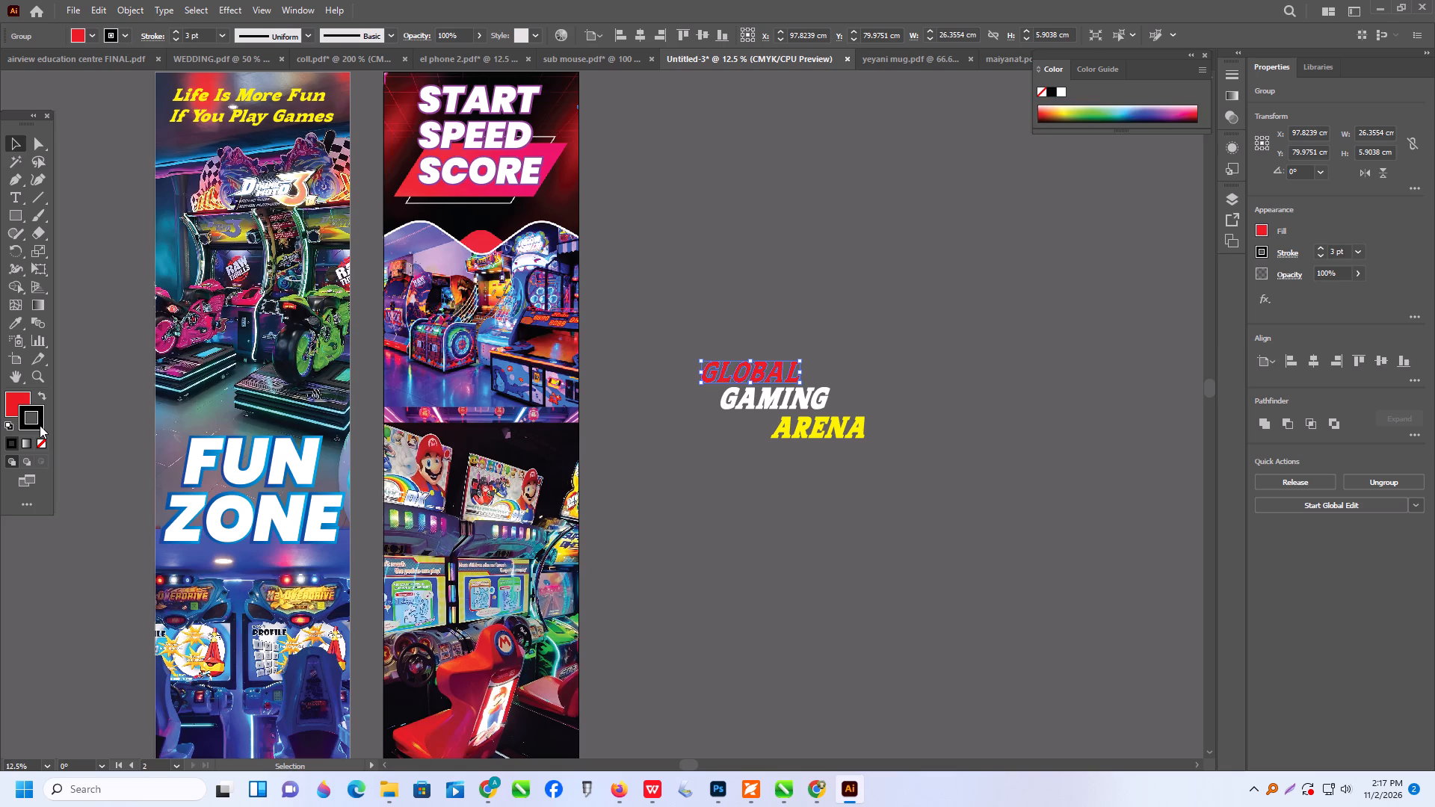
triple_click(40, 425)
left_click_drag(133, 574, 88, 558)
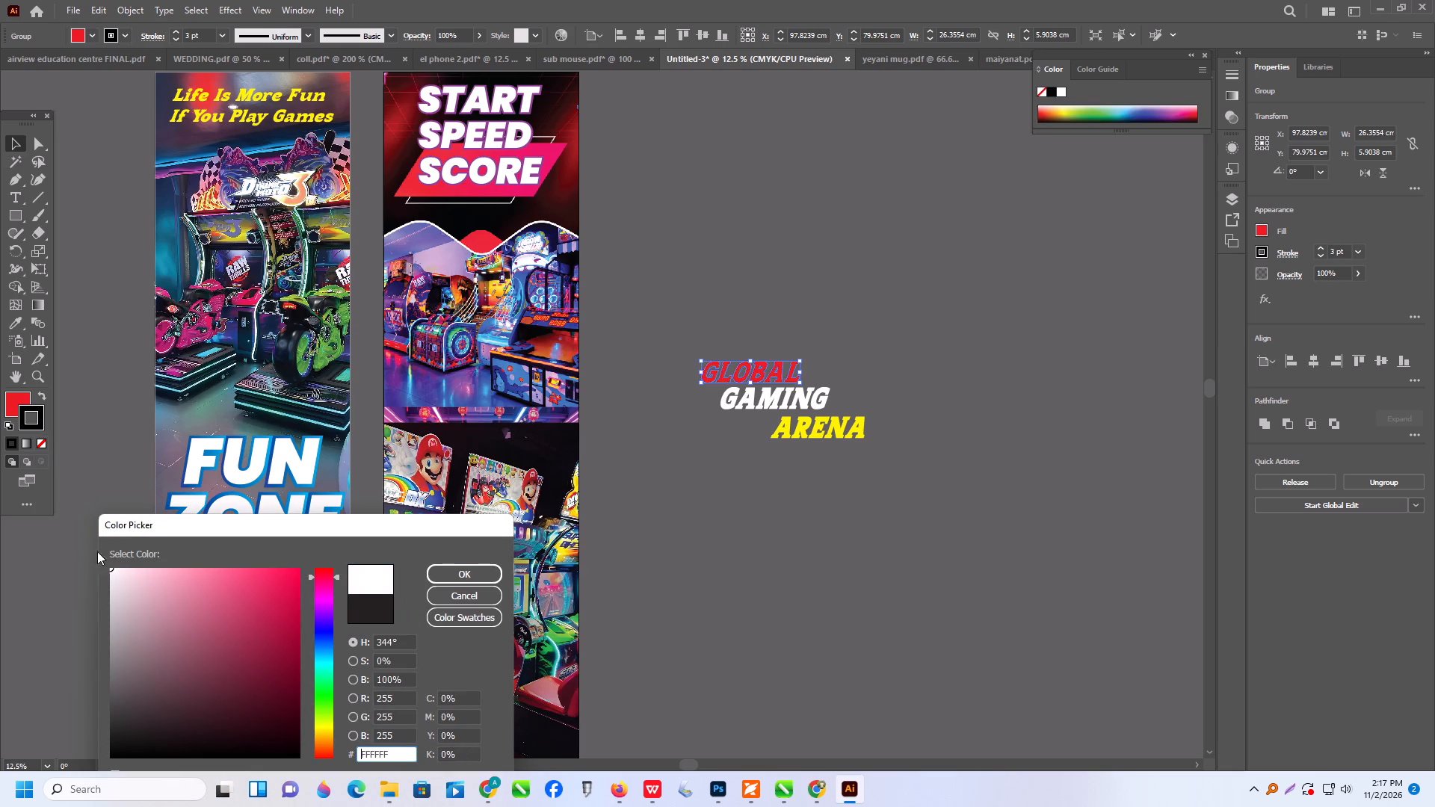
left_click(451, 576)
left_click(800, 516)
Move all three title words back onto the second banner, across the join of the two arcade photos.
scroll(786, 383, "up", 1, "alt")
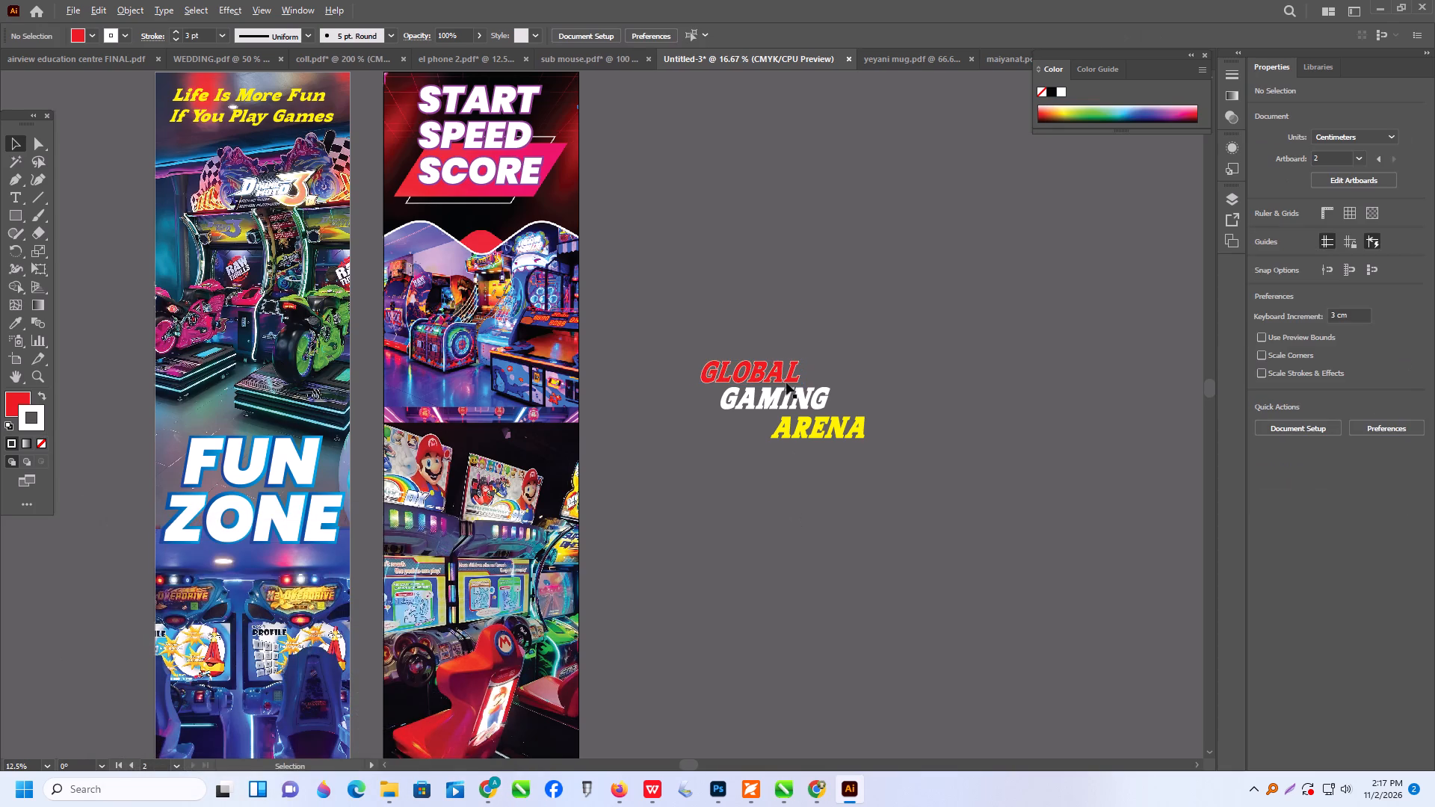
left_click_drag(643, 307, 1050, 569)
left_click_drag(778, 403, 359, 406)
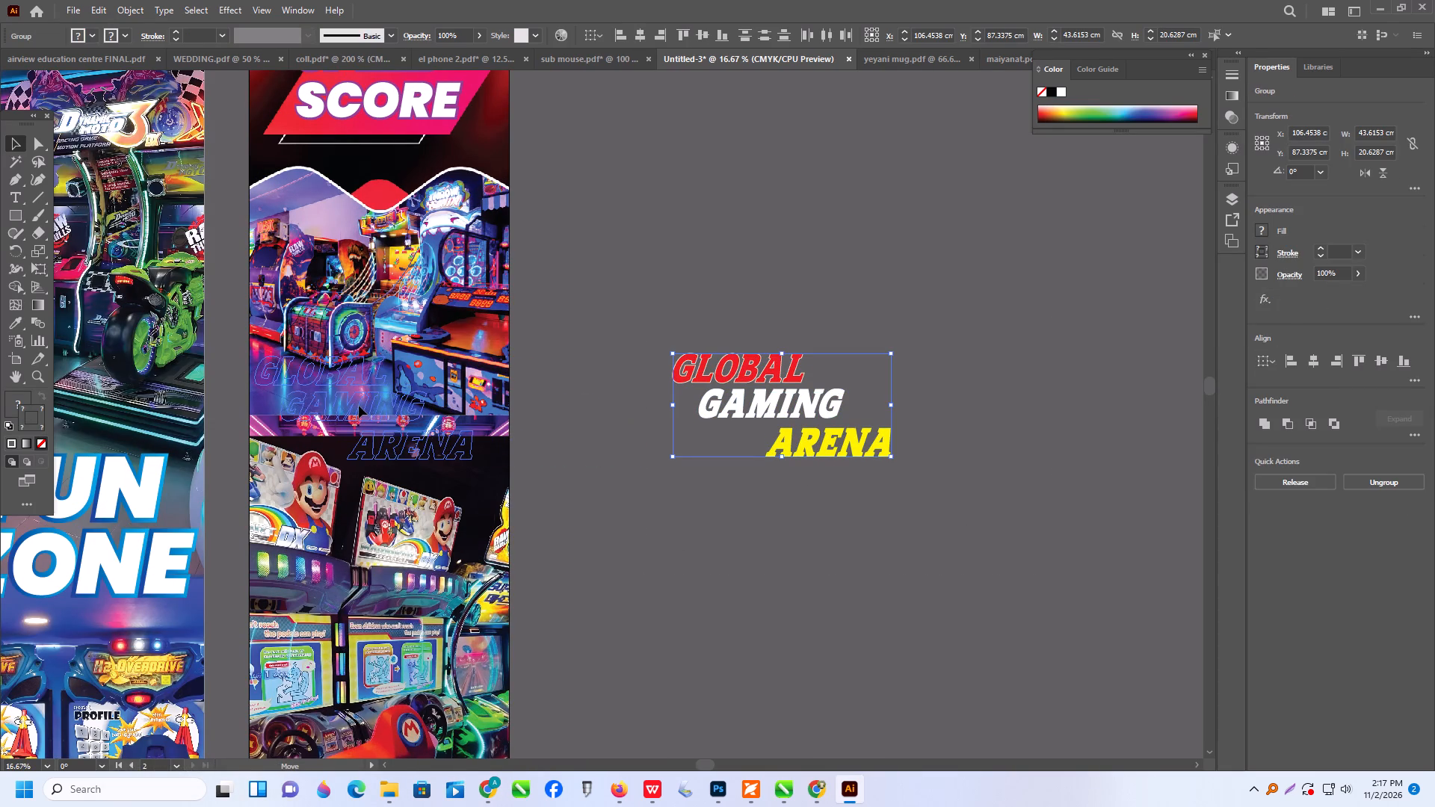
left_click_drag(359, 406, 376, 412)
left_click(744, 422)
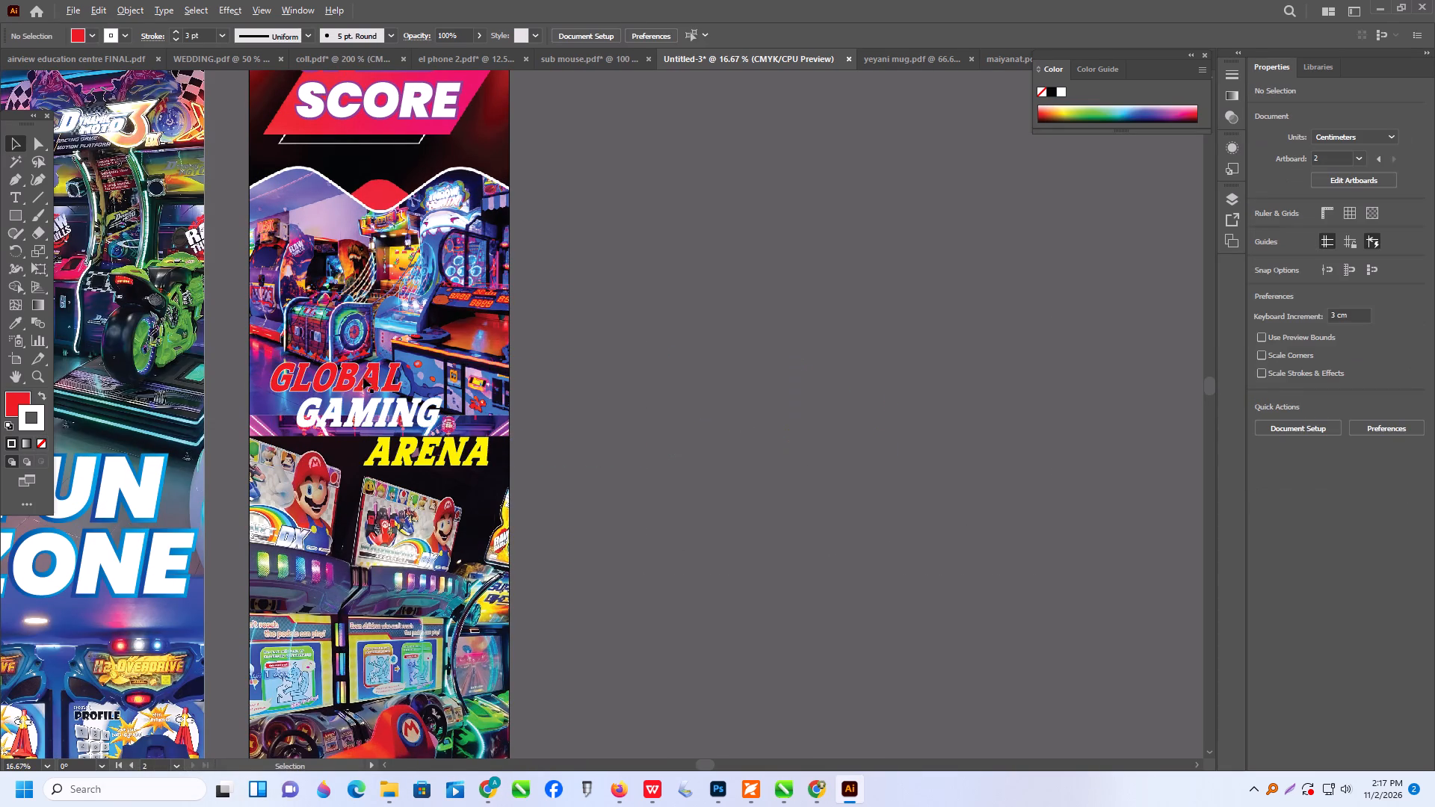
Increase the white stroke of GLOBAL to 5 pt.
scroll(366, 376, "up", 1, "alt")
left_click(365, 386)
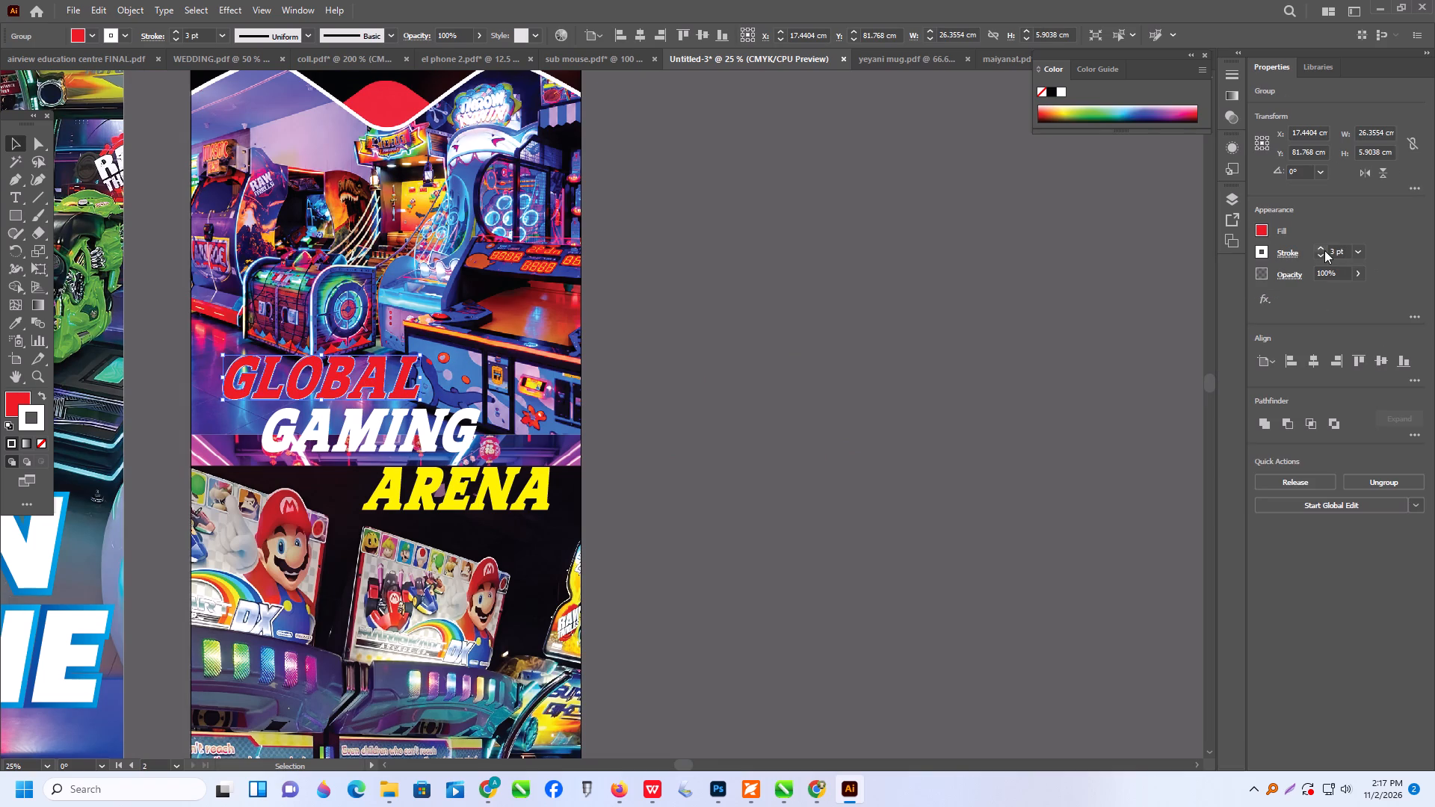
double_click(1324, 250)
left_click(886, 410)
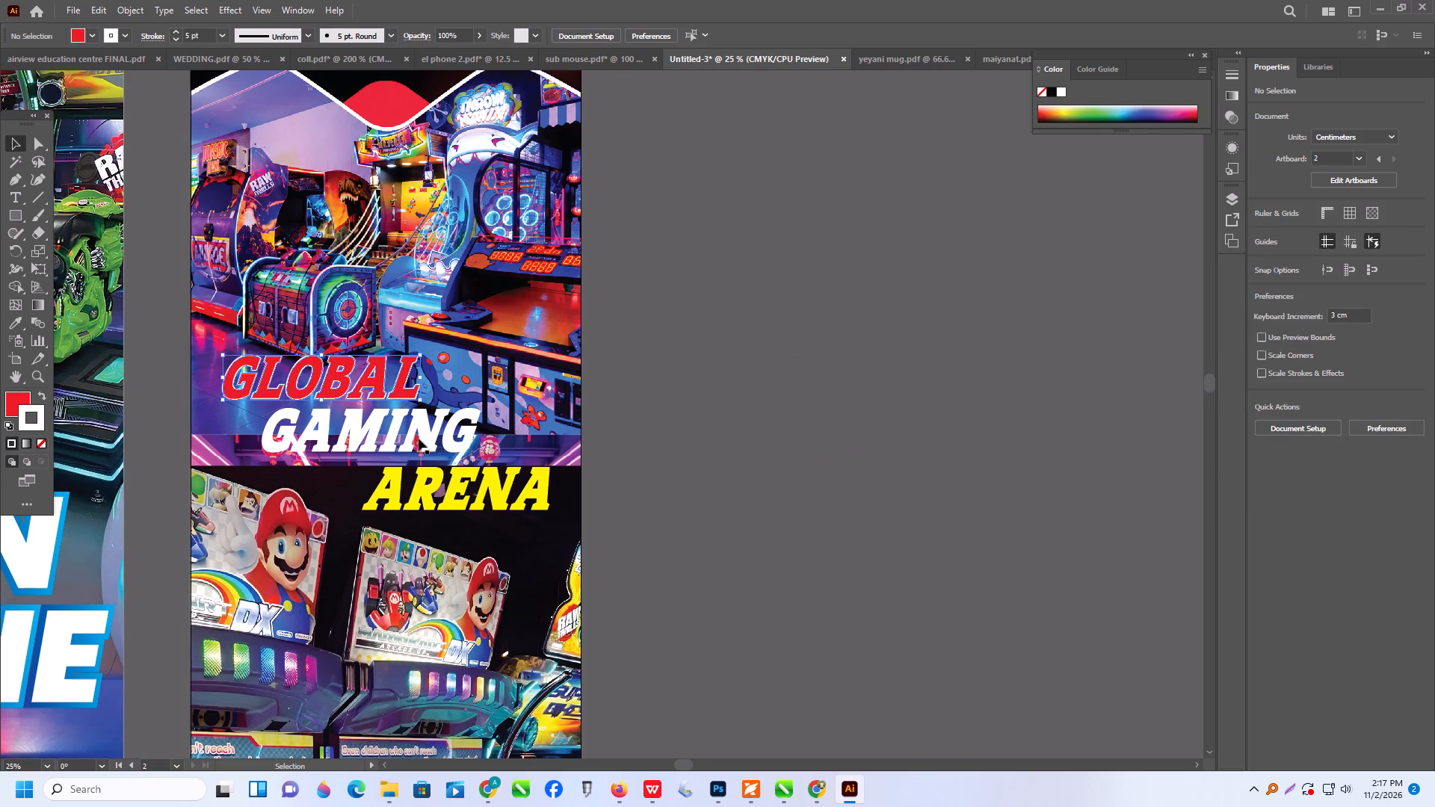
Give the yellow ARENA word a 5 pt white stroke.
scroll(419, 440, "down", 2)
left_click(419, 392)
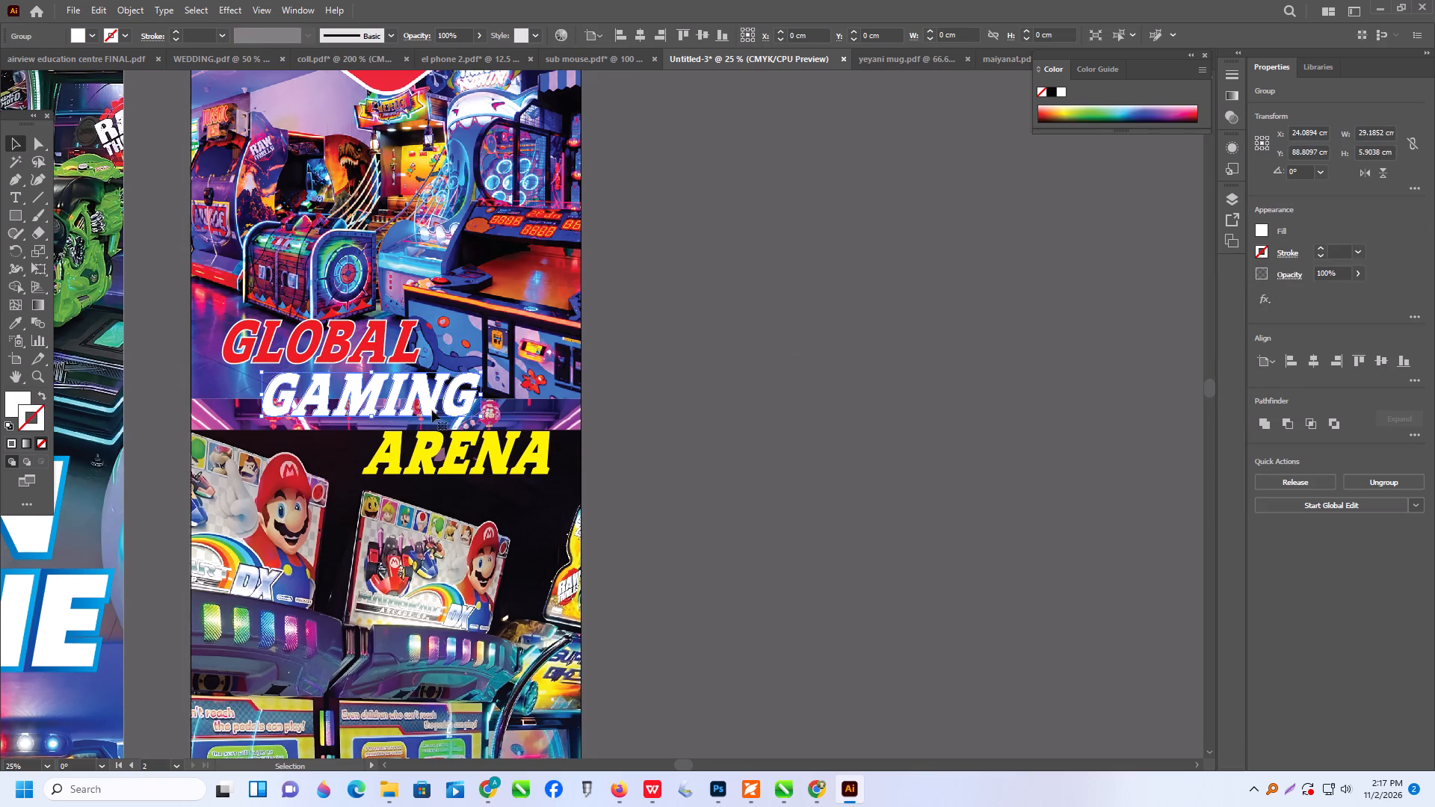
left_click(449, 457)
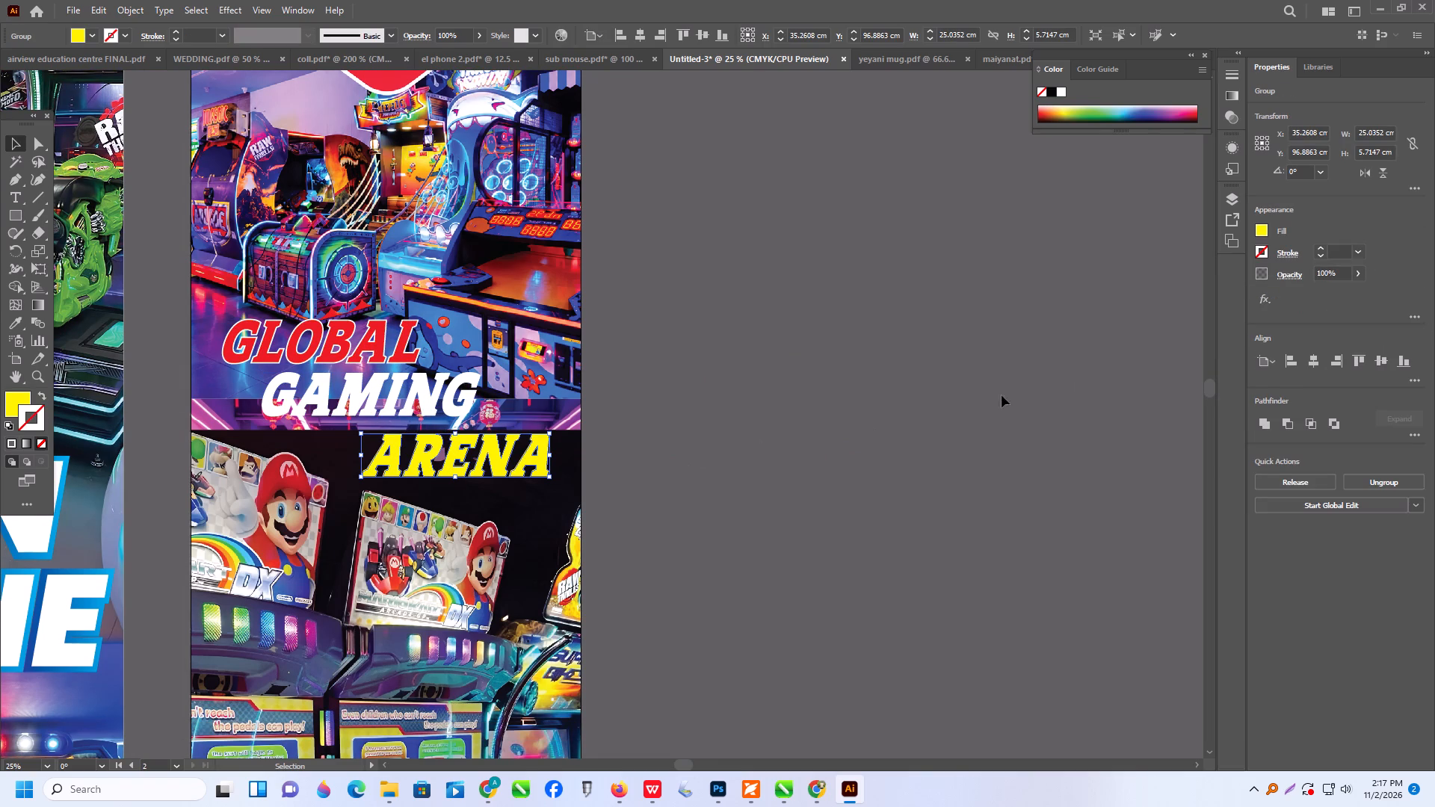
triple_click(1316, 250)
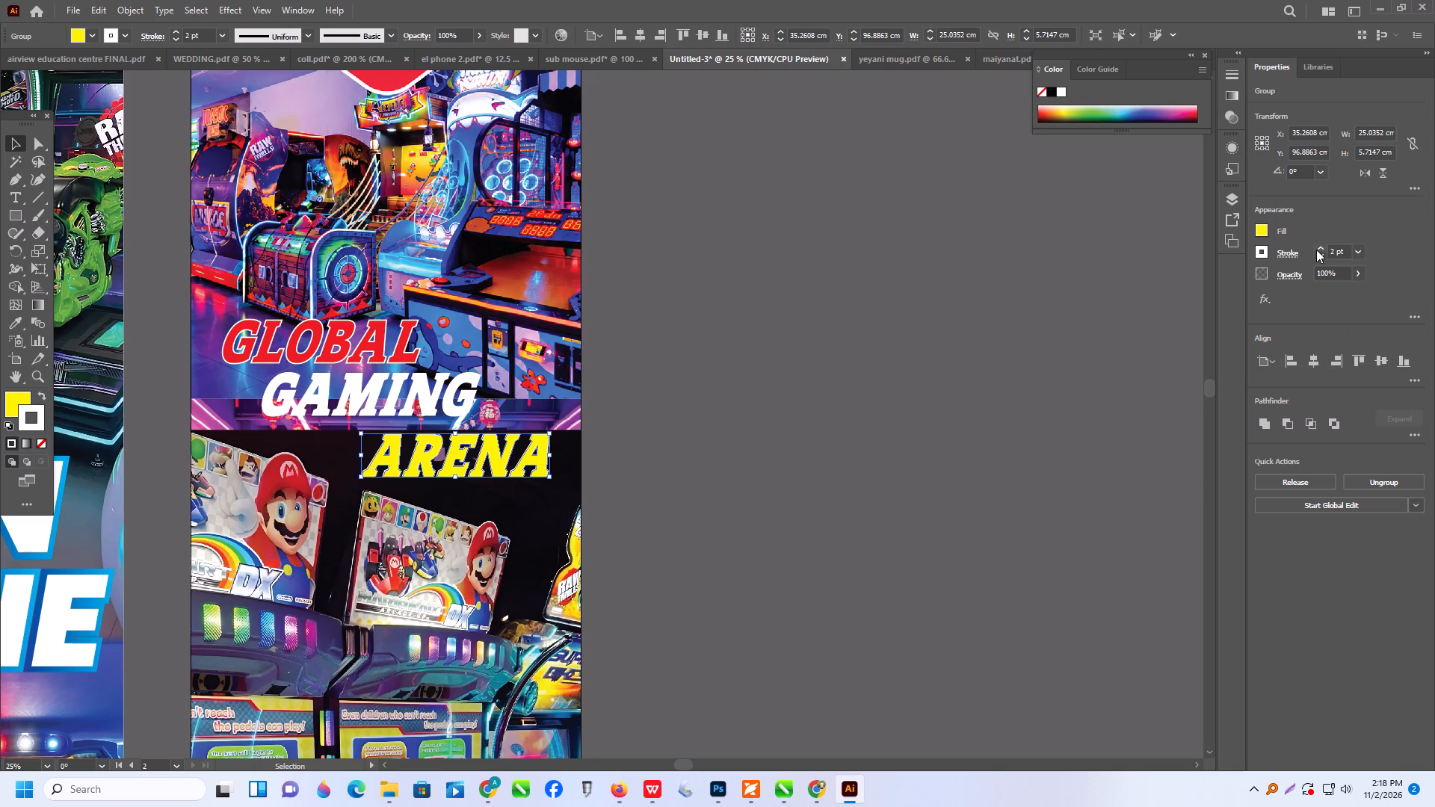
double_click(1316, 250)
left_click(919, 421)
scroll(810, 508, "up", 2)
left_click(805, 507)
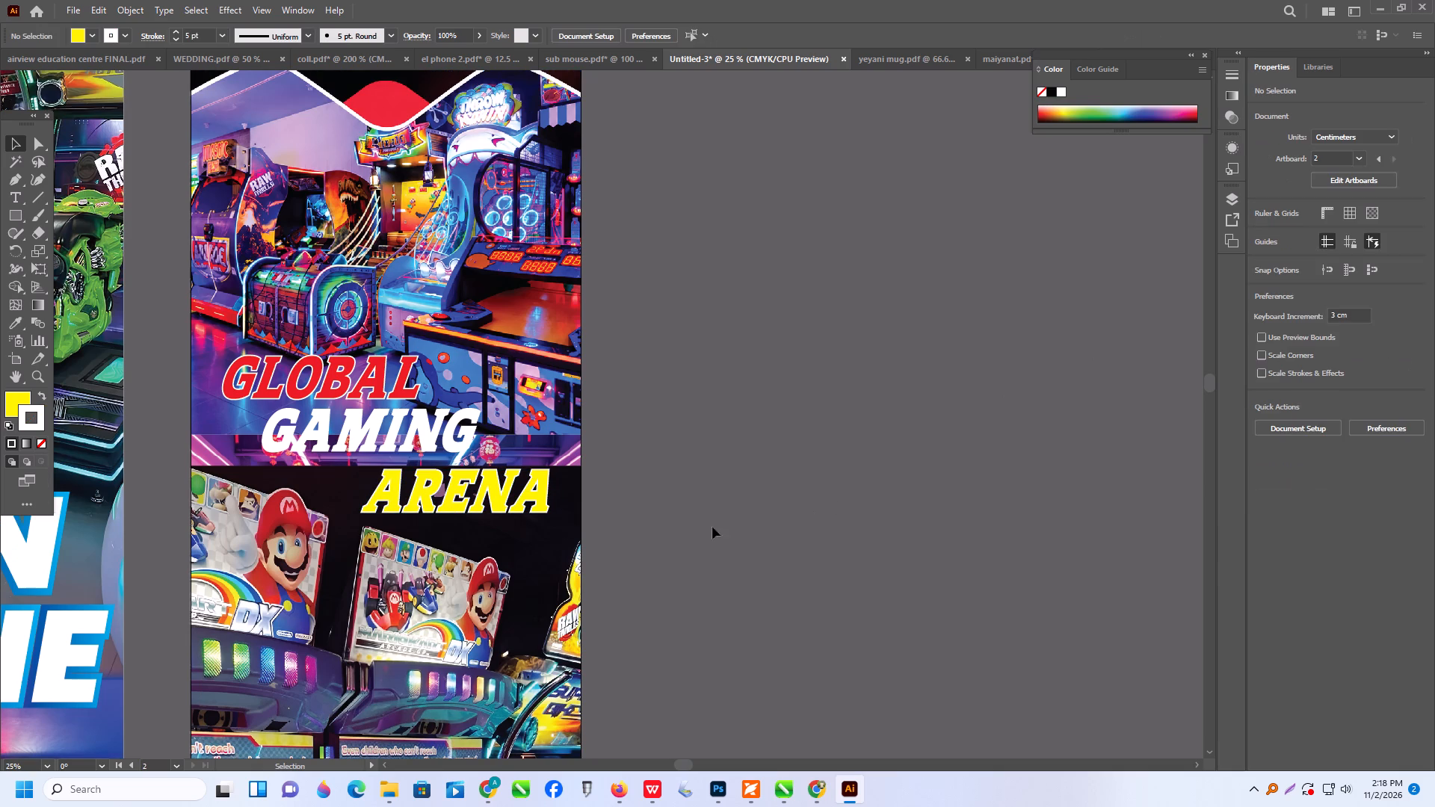
Give the white GAMING word a 5 pt black stroke.
left_click(414, 427)
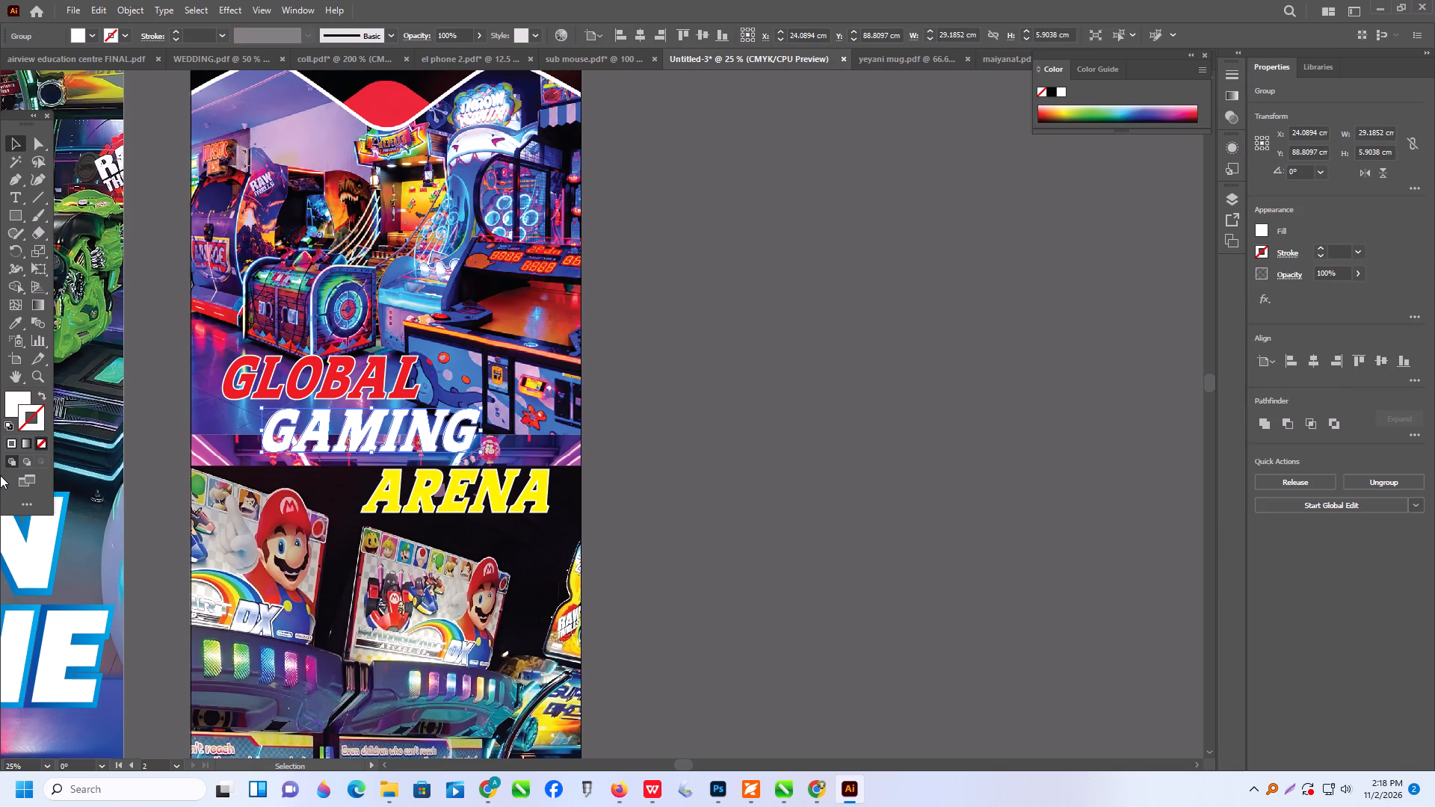
double_click(34, 422)
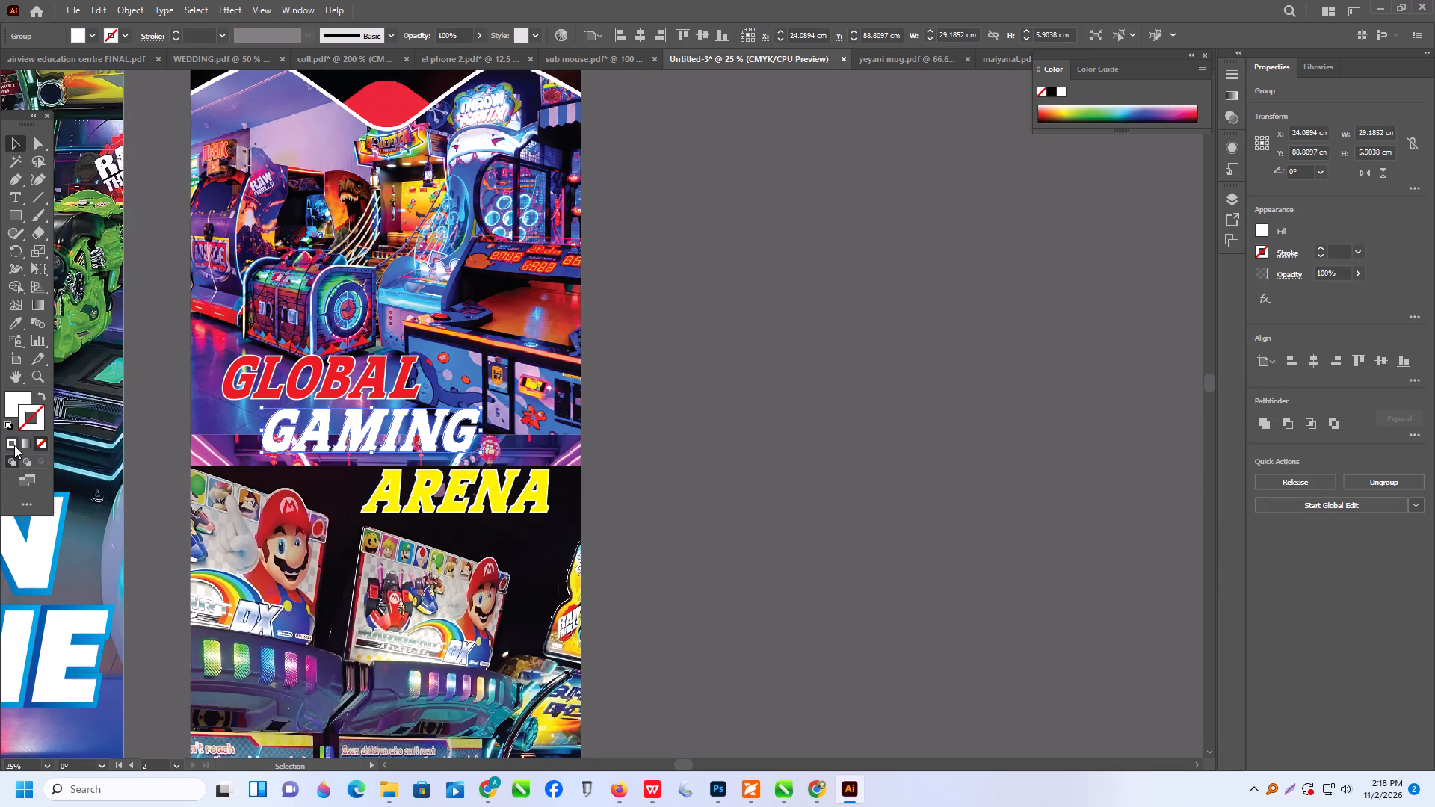
left_click(14, 445)
left_click(14, 445)
double_click(28, 429)
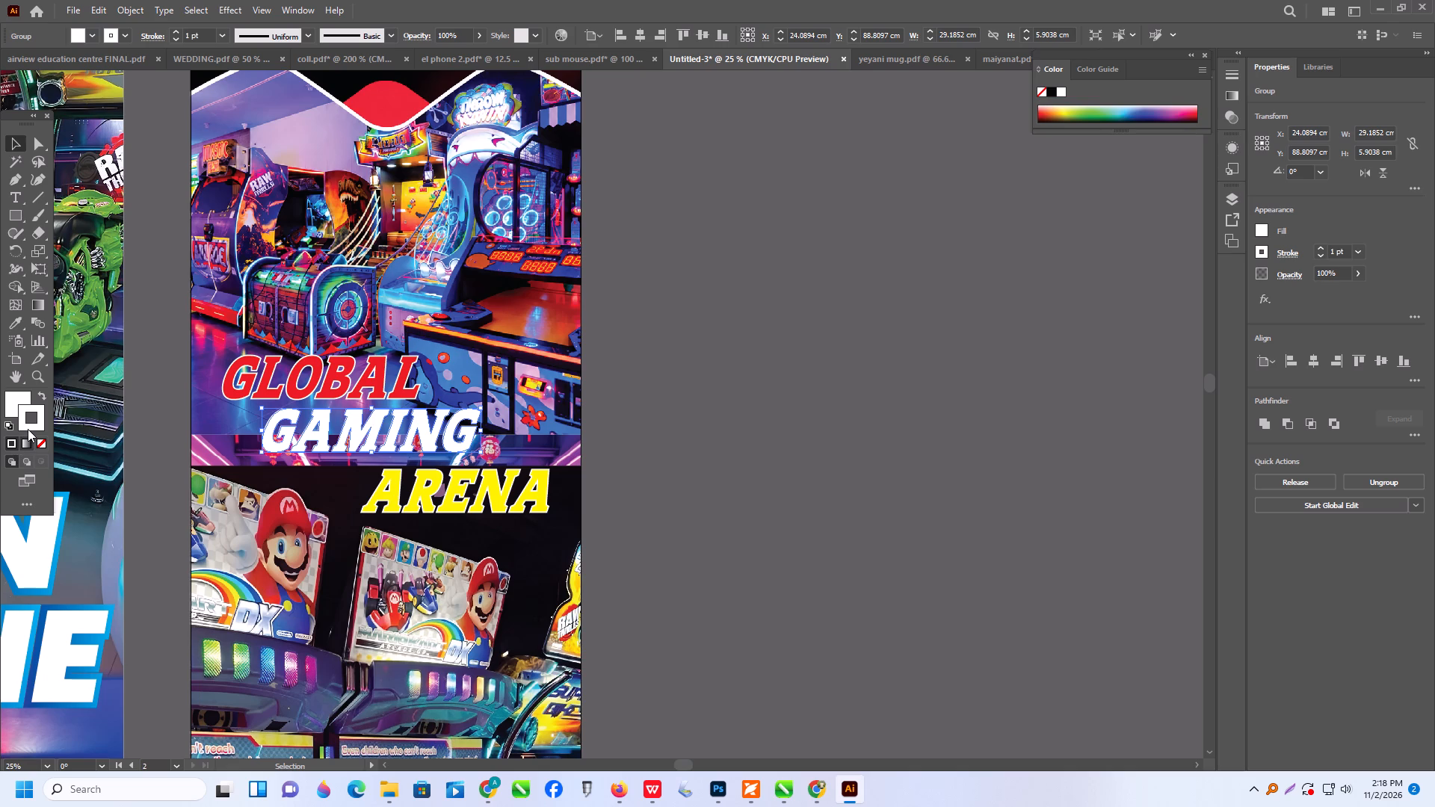
triple_click(28, 429)
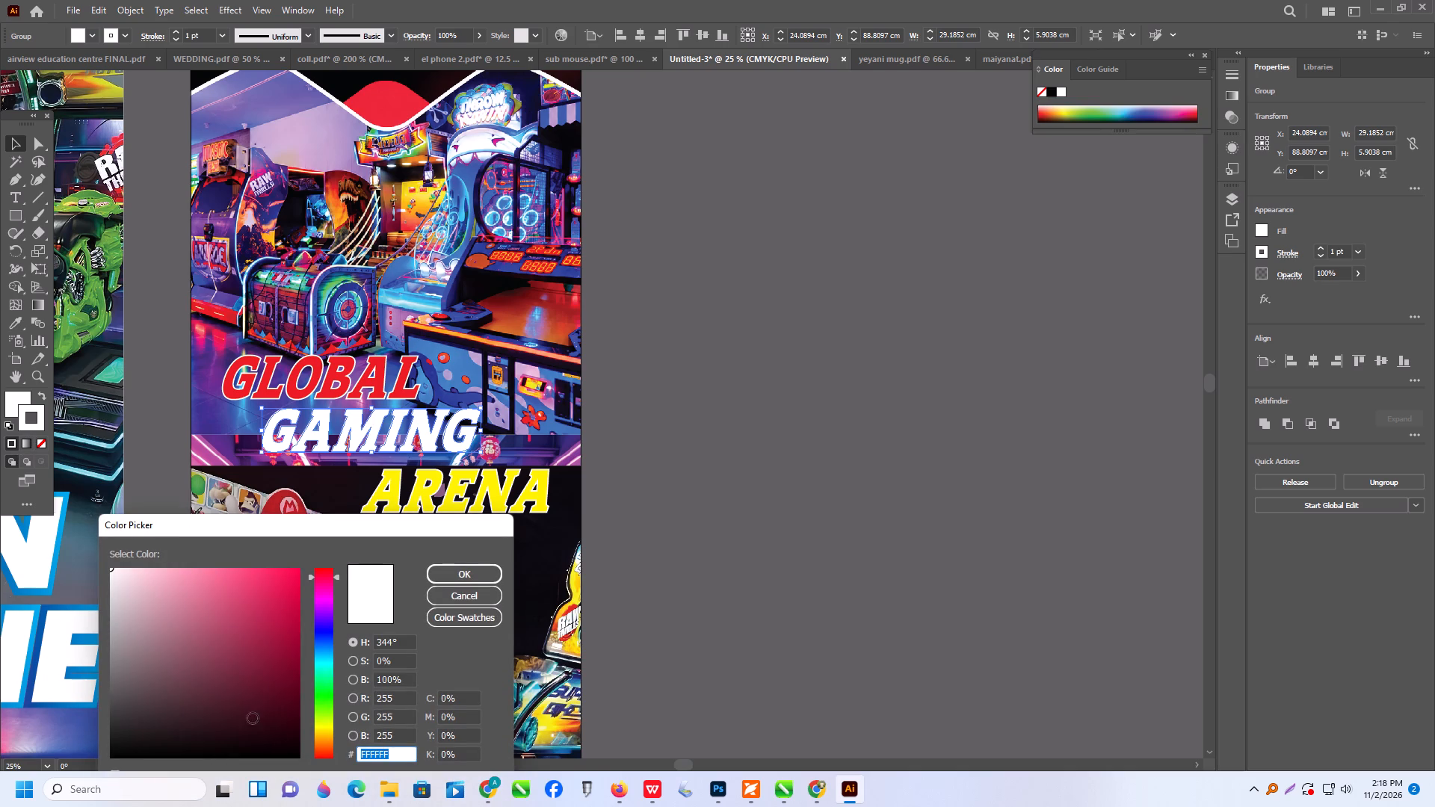
left_click_drag(282, 746, 309, 785)
left_click(463, 579)
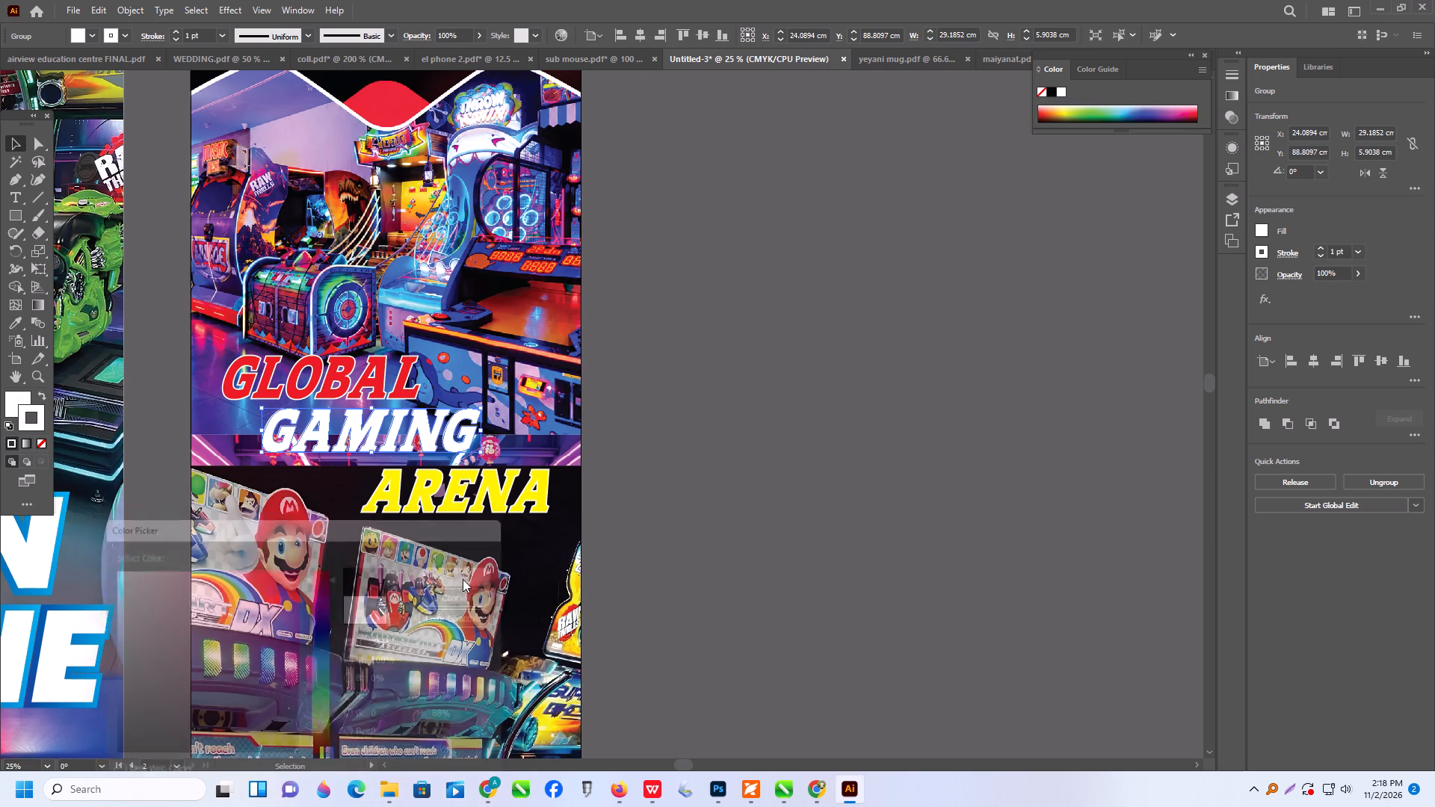
left_click(844, 514)
left_click(430, 435)
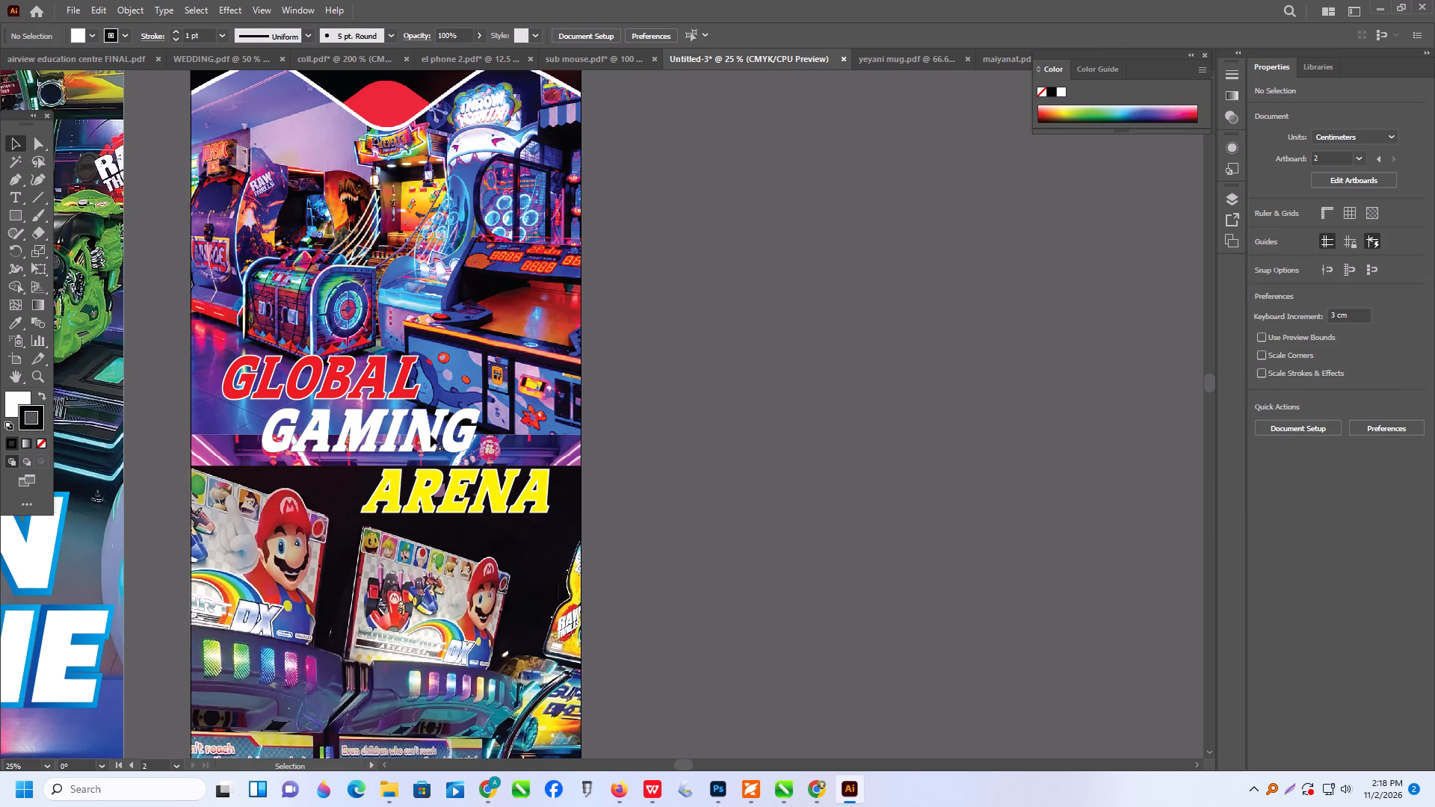
triple_click(1324, 247)
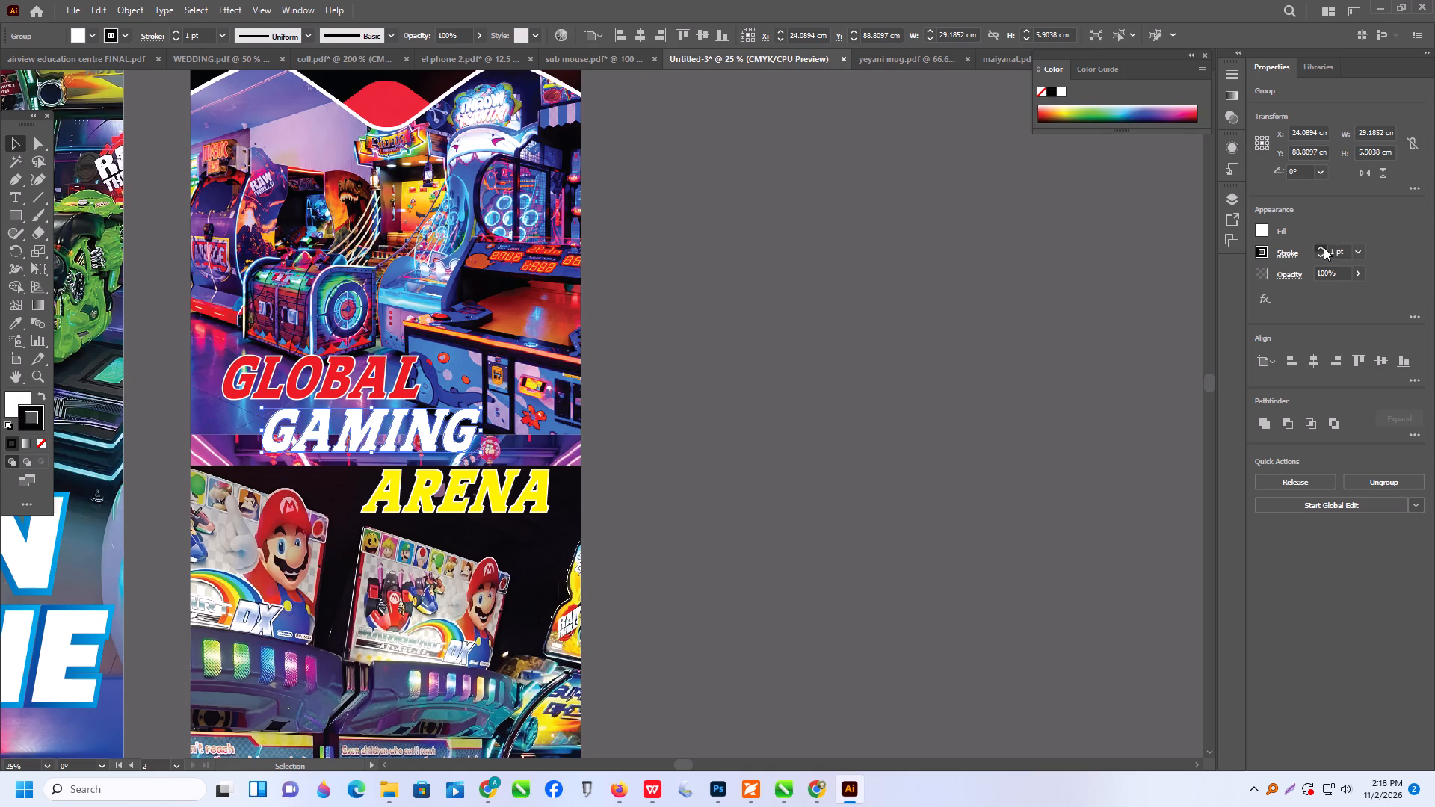
left_click(1324, 247)
left_click(895, 443)
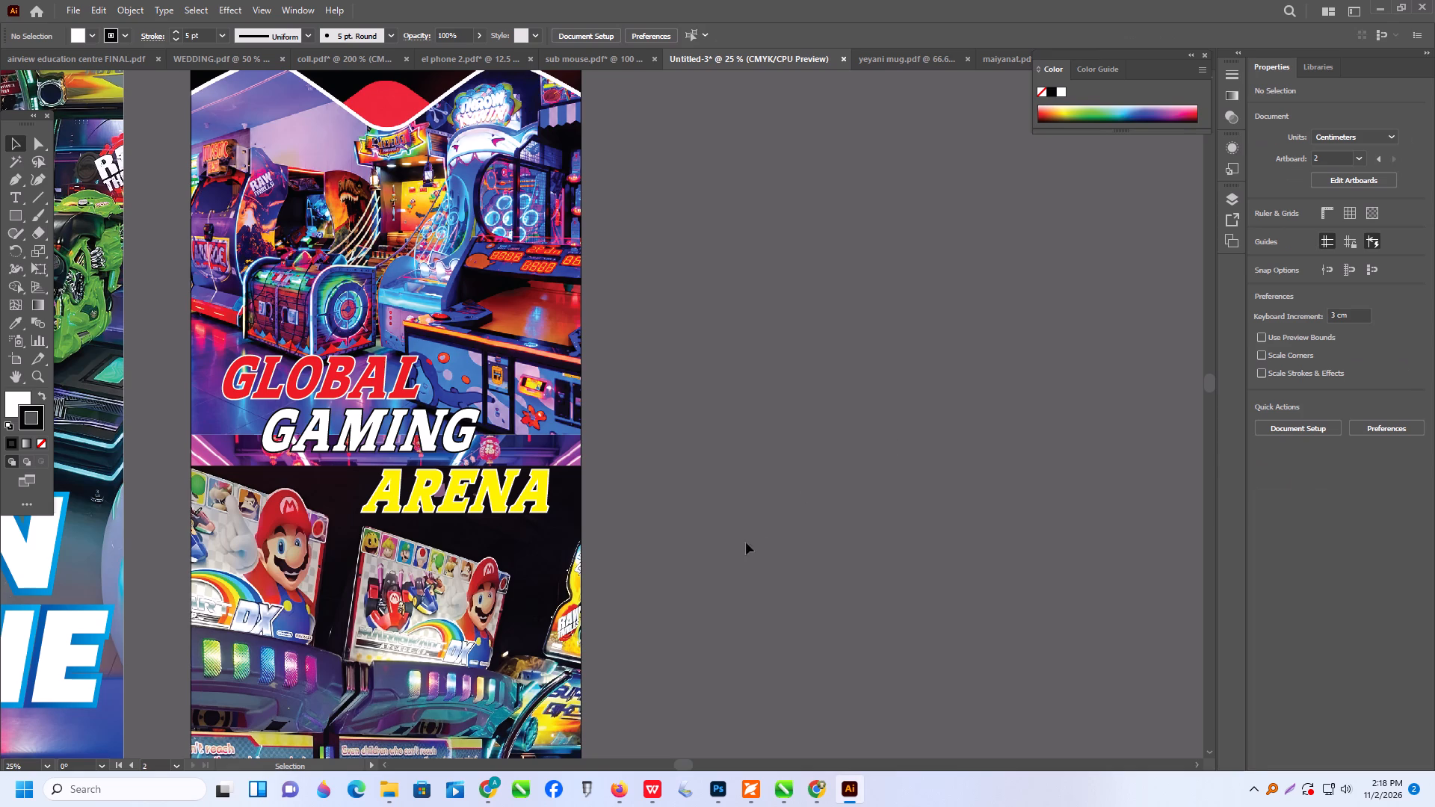
Examine the outlined ARENA and GAMING words and the overall look of both banners side by side.
scroll(717, 557, "down", 1, "alt")
left_click(565, 525)
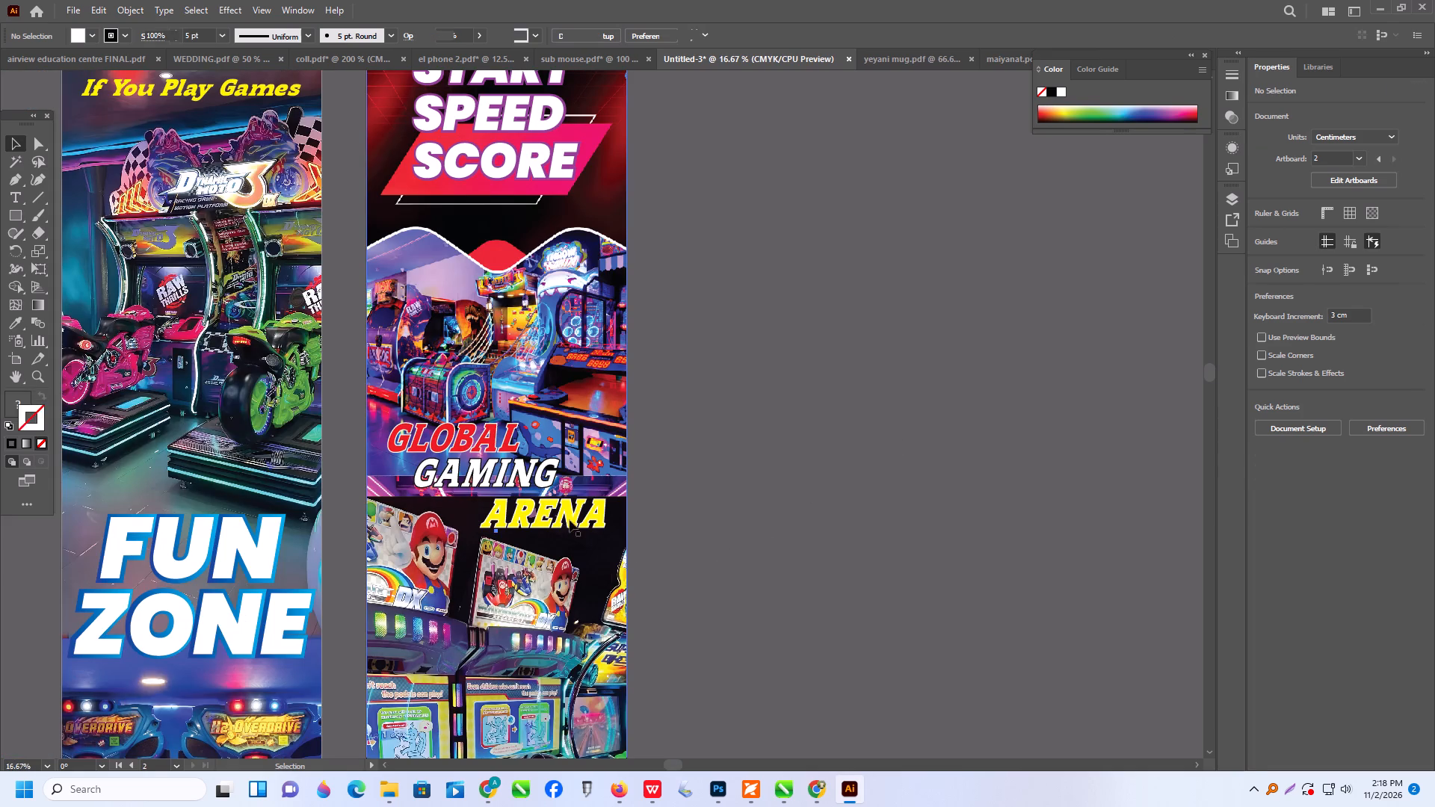
left_click(570, 519)
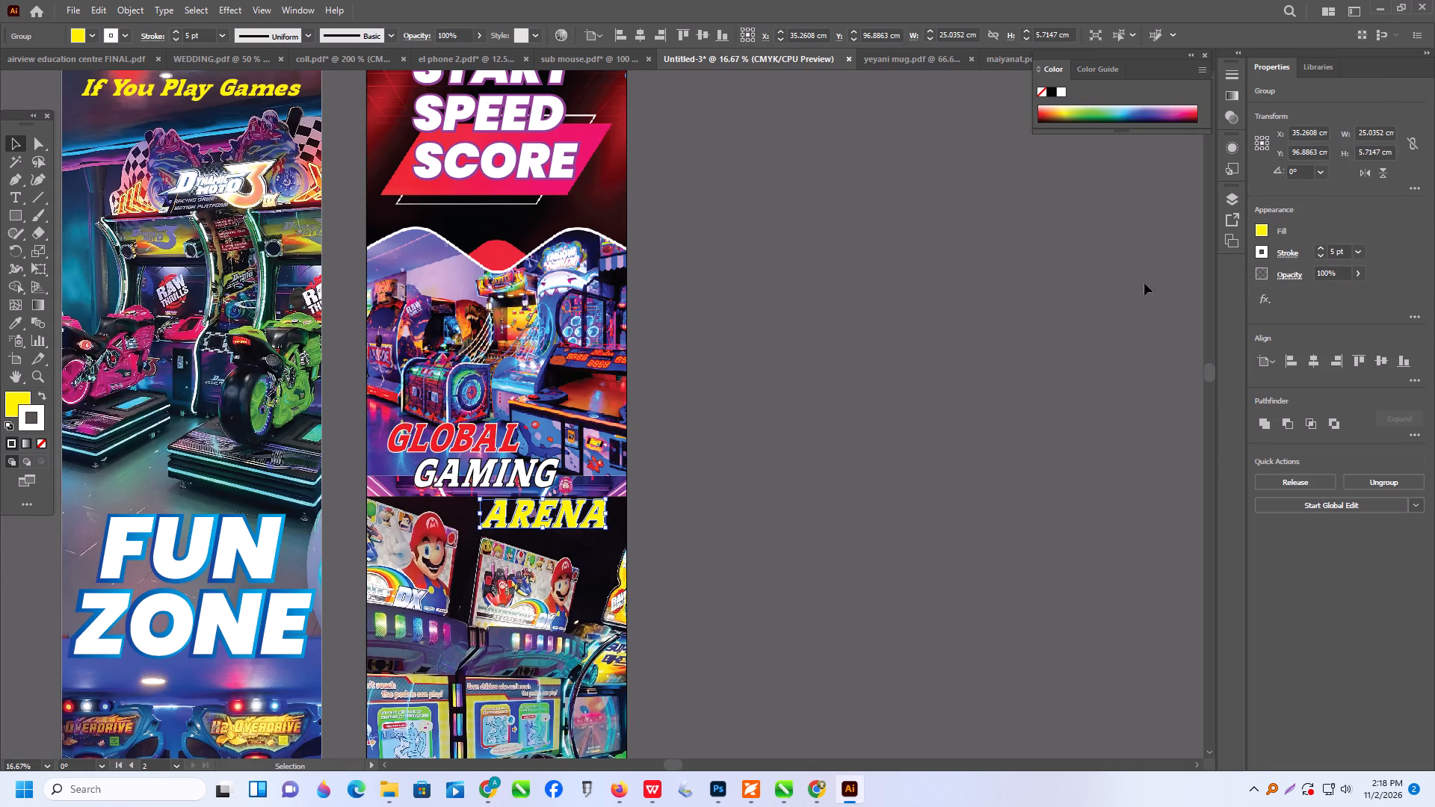
left_click(522, 471)
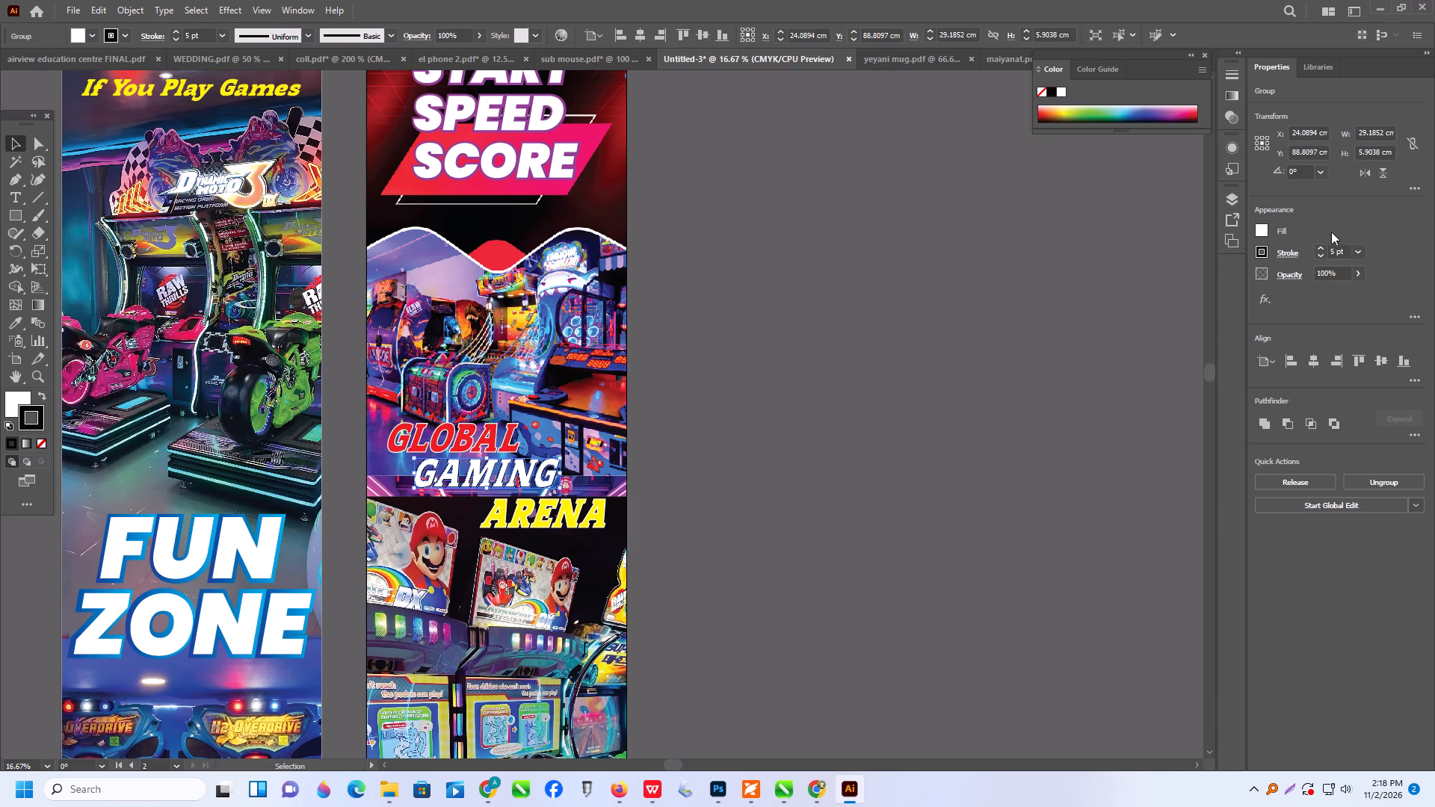
left_click(1134, 356)
scroll(705, 577, "down", 1, "alt")
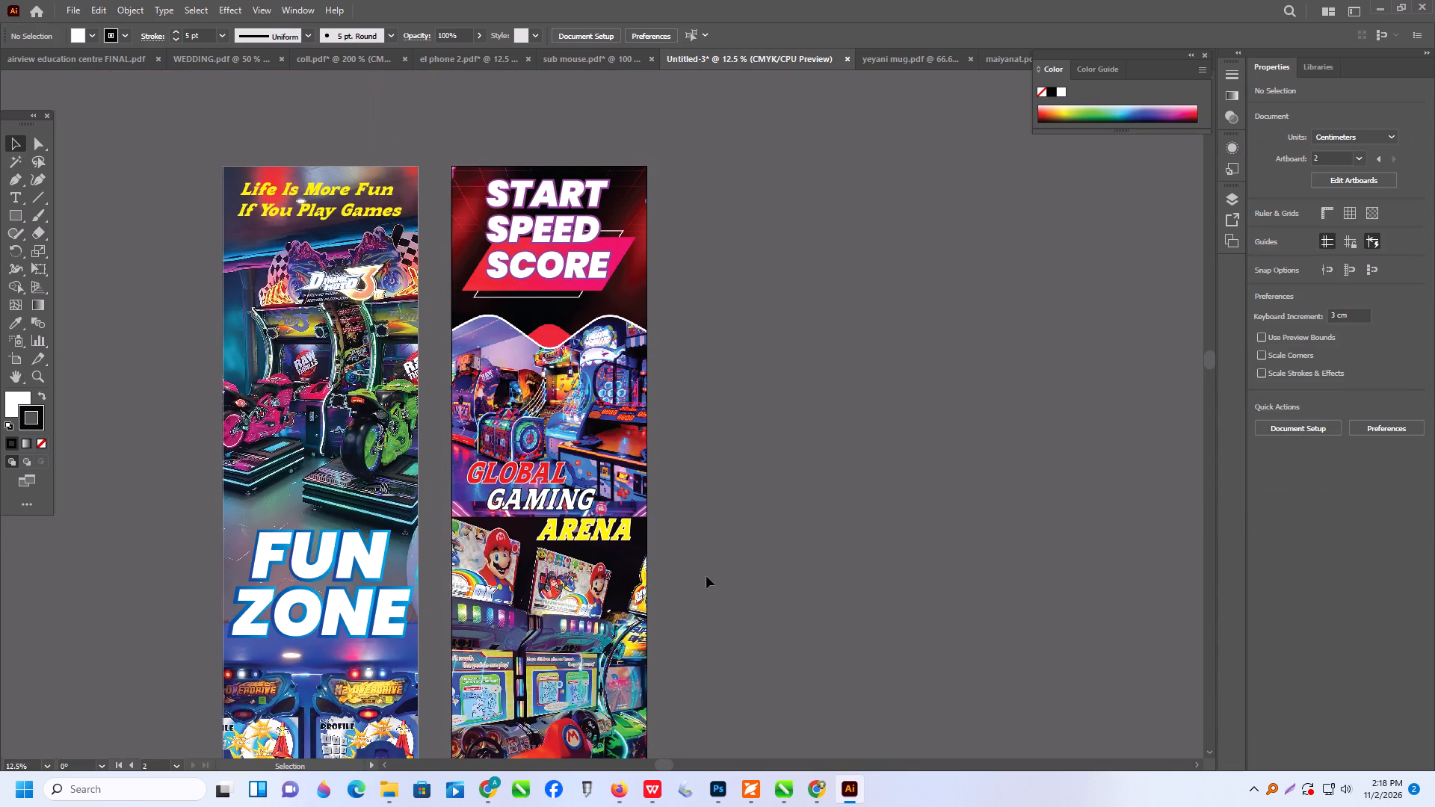
scroll(706, 576, "up", 2)
scroll(853, 537, "down", 3)
scroll(900, 528, "down", 2, "alt")
scroll(832, 528, "down", 2)
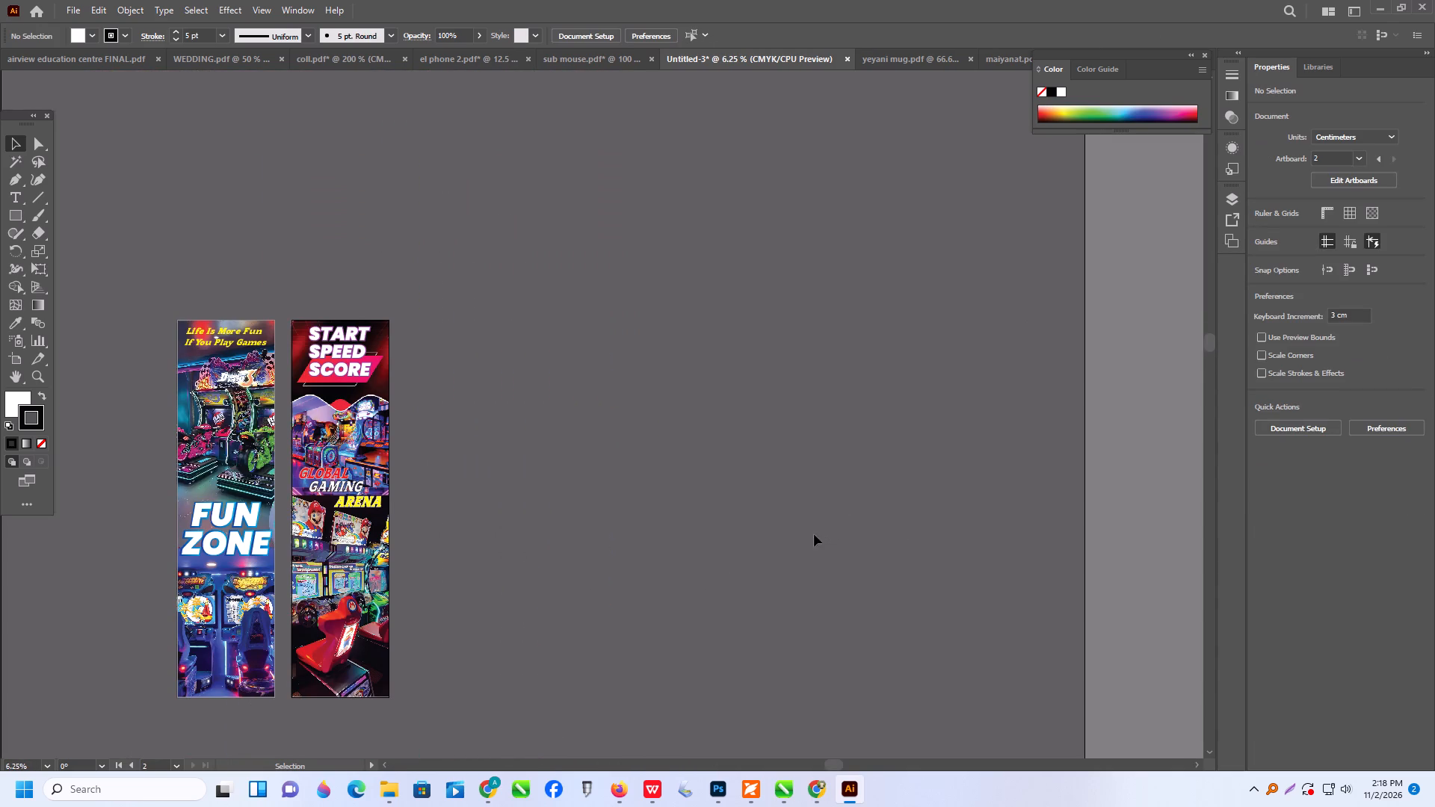
scroll(814, 534, "down", 1)
scroll(367, 504, "down", 3)
left_click(135, 146)
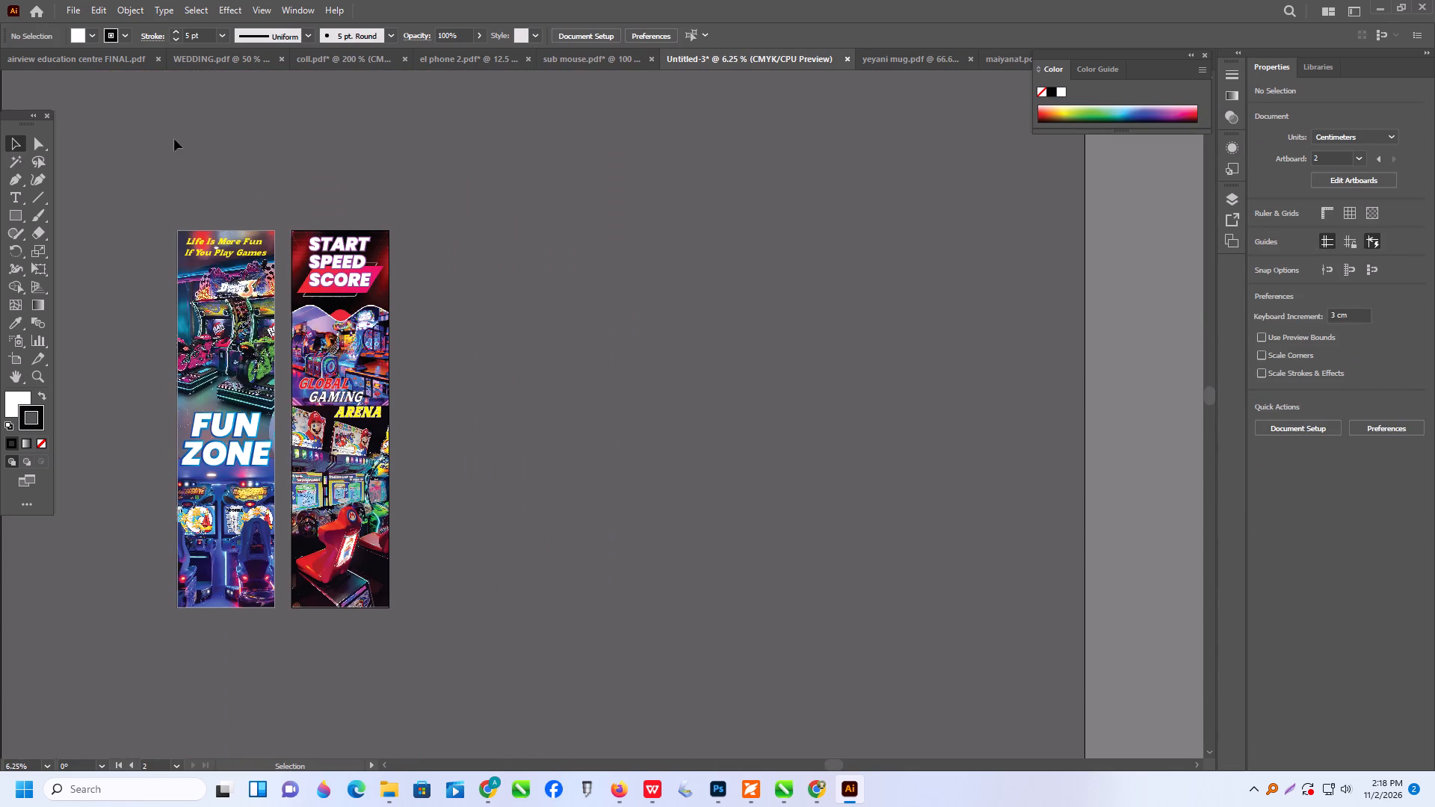
Group all the artwork of the START SPEED SCORE banner.
left_click_drag(295, 171, 604, 749)
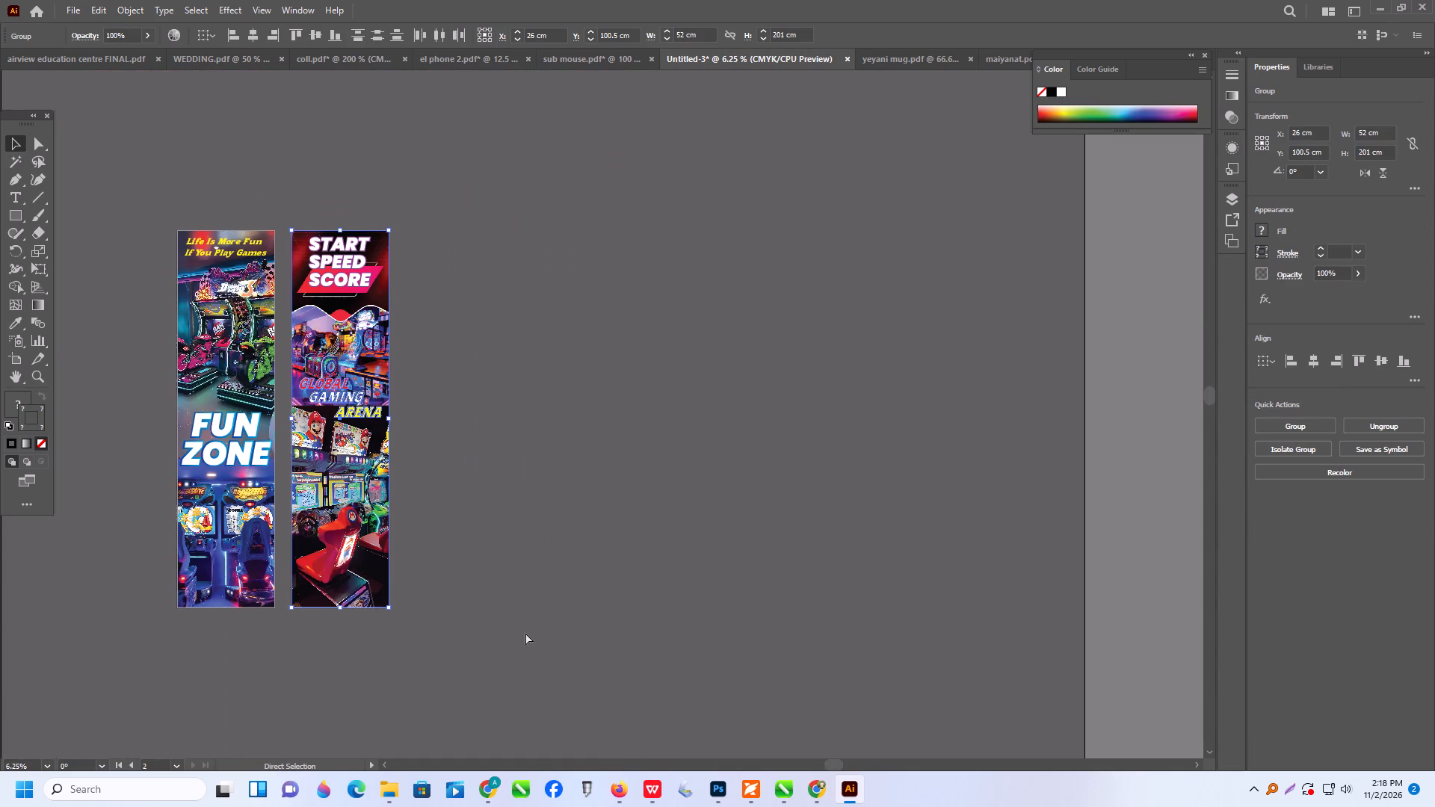
key("ctrl+g")
left_click(171, 164)
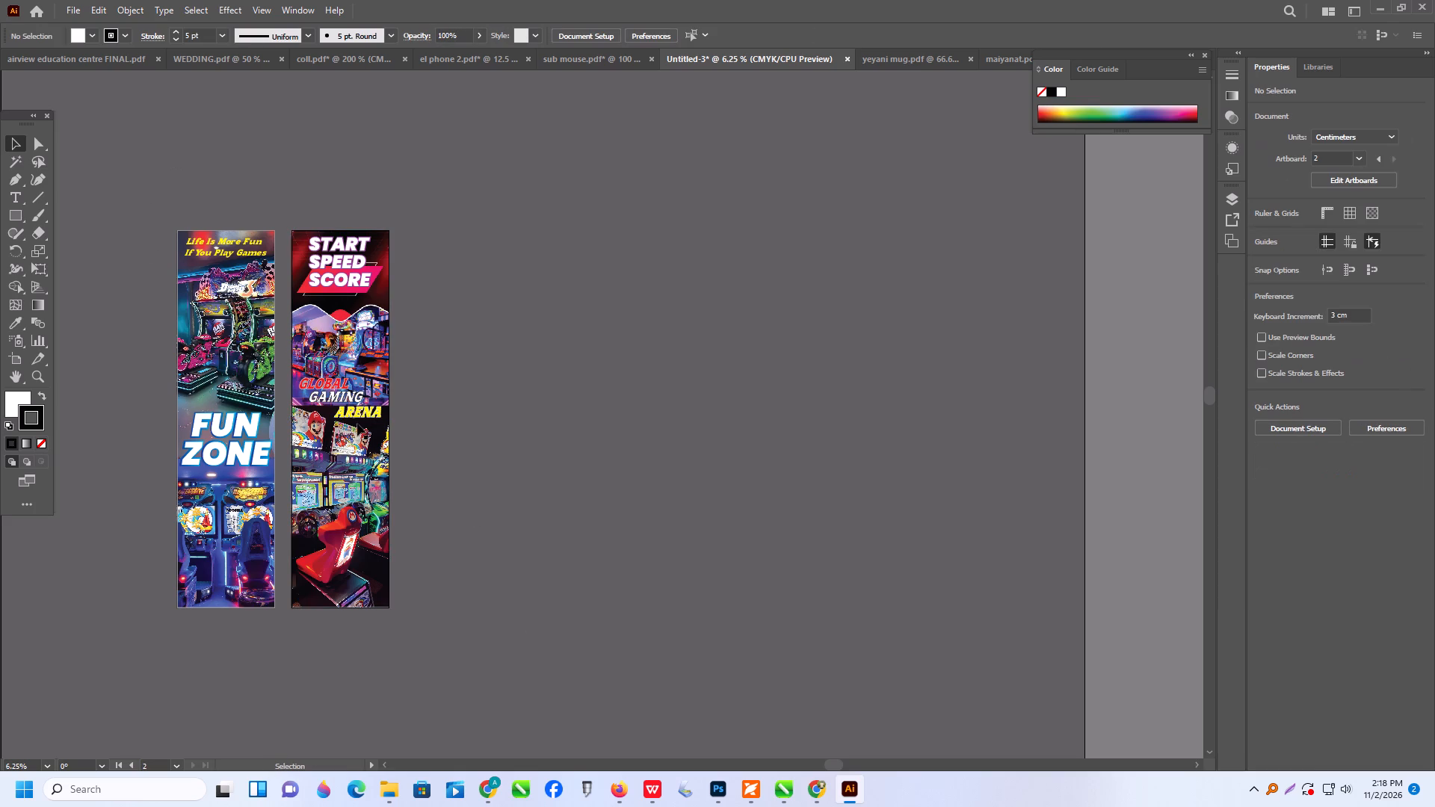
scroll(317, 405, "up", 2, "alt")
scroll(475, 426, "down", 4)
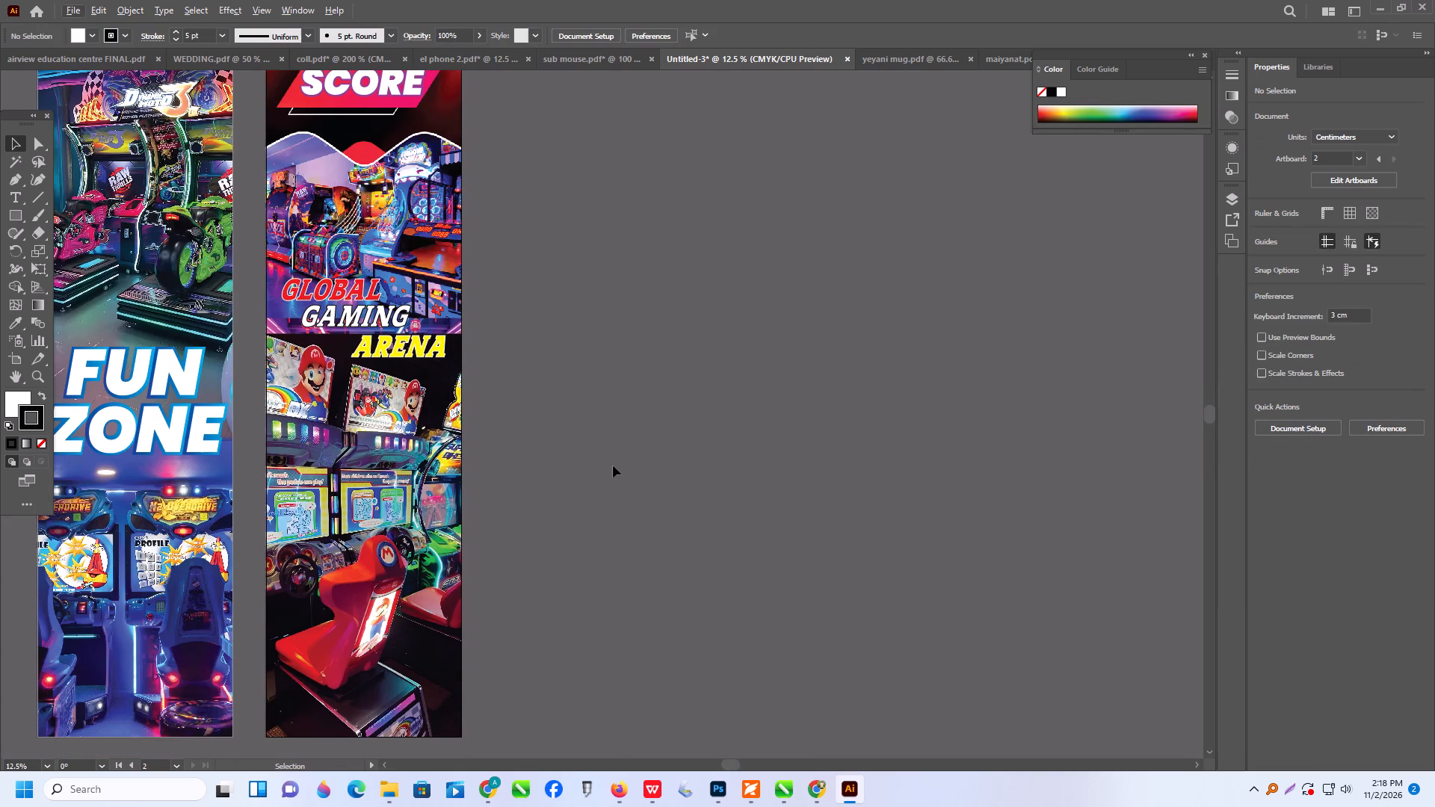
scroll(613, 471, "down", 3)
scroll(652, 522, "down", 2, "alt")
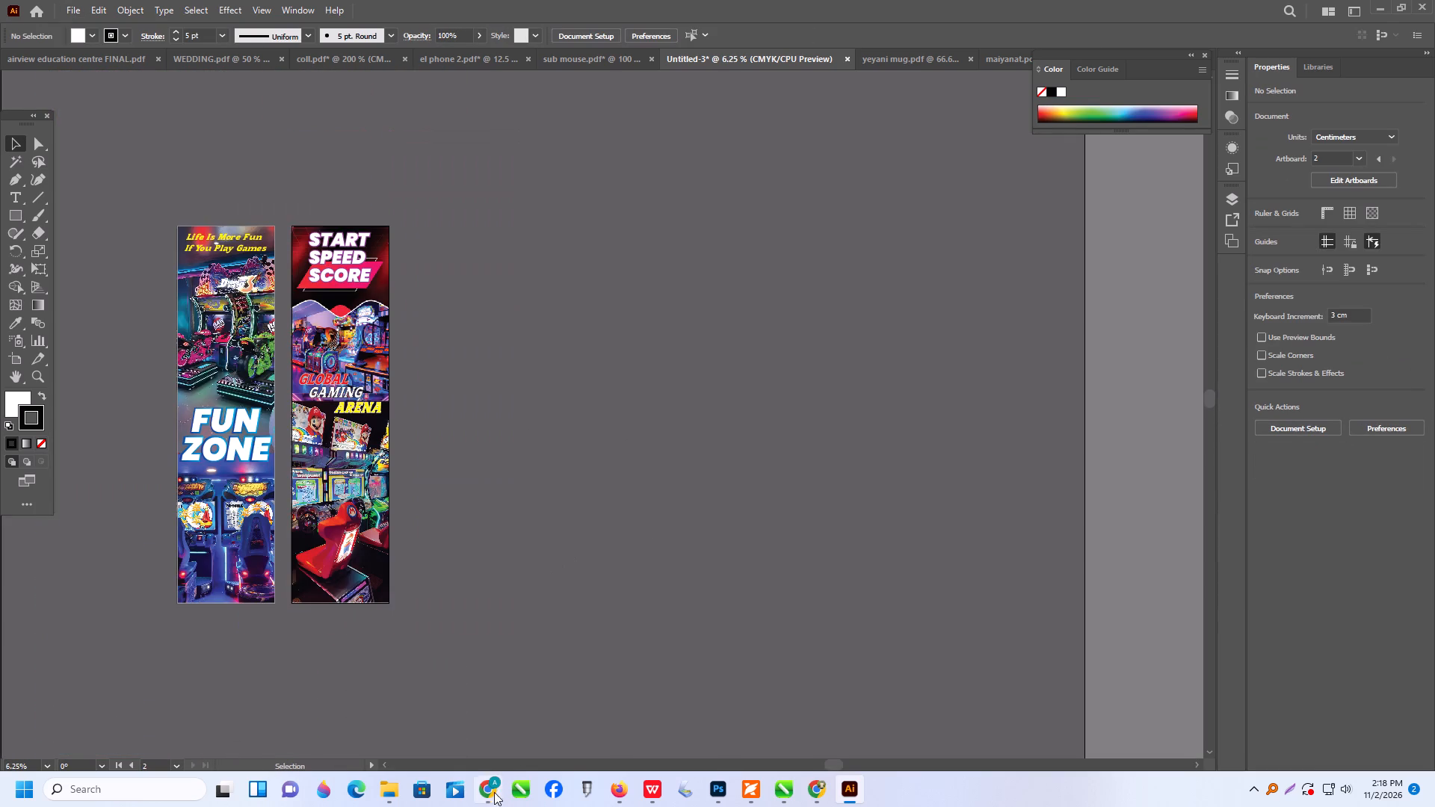
Switch to File Explorer and open the la bella folder on USB Drive (H:).
left_click(393, 787)
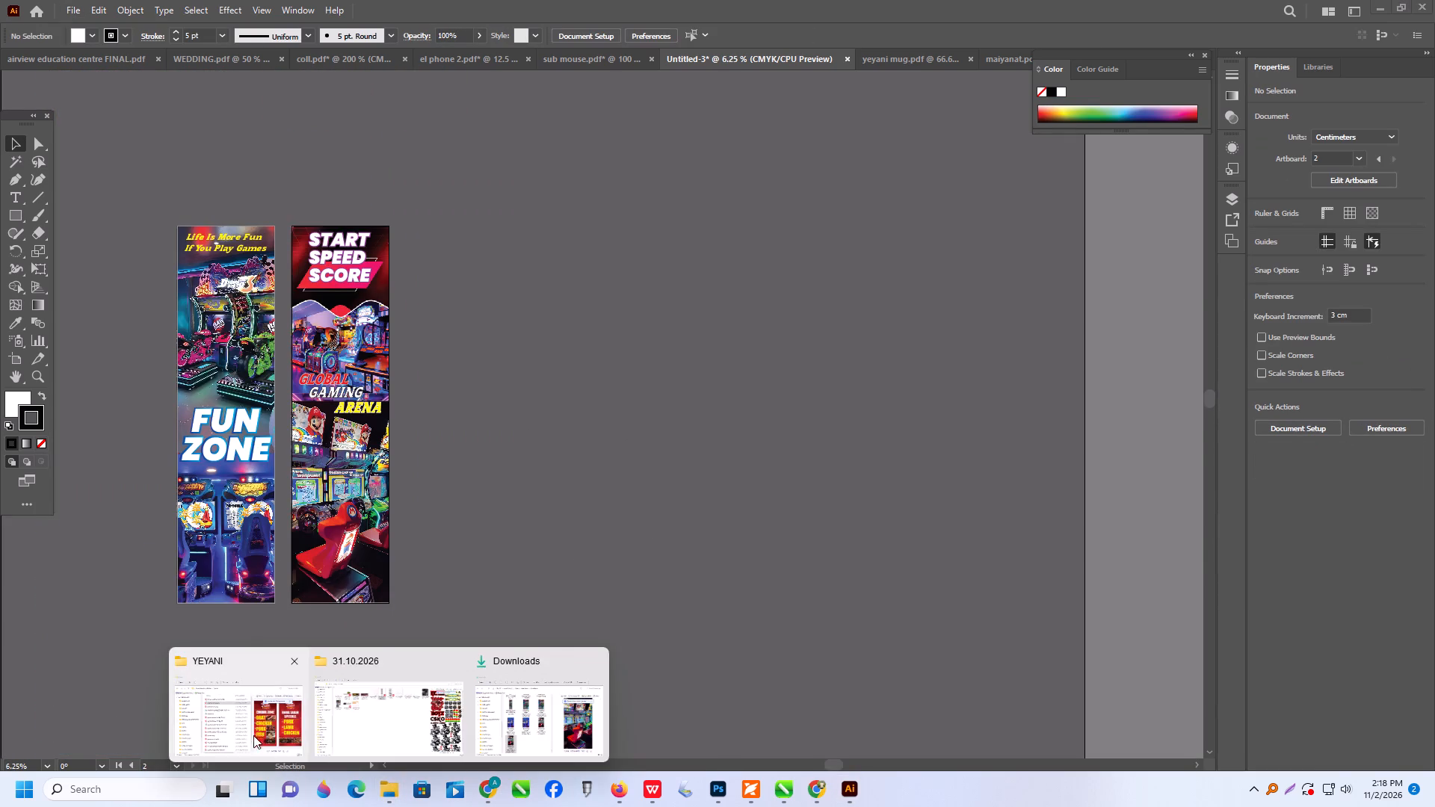
left_click(253, 733)
scroll(480, 584, "down", 8)
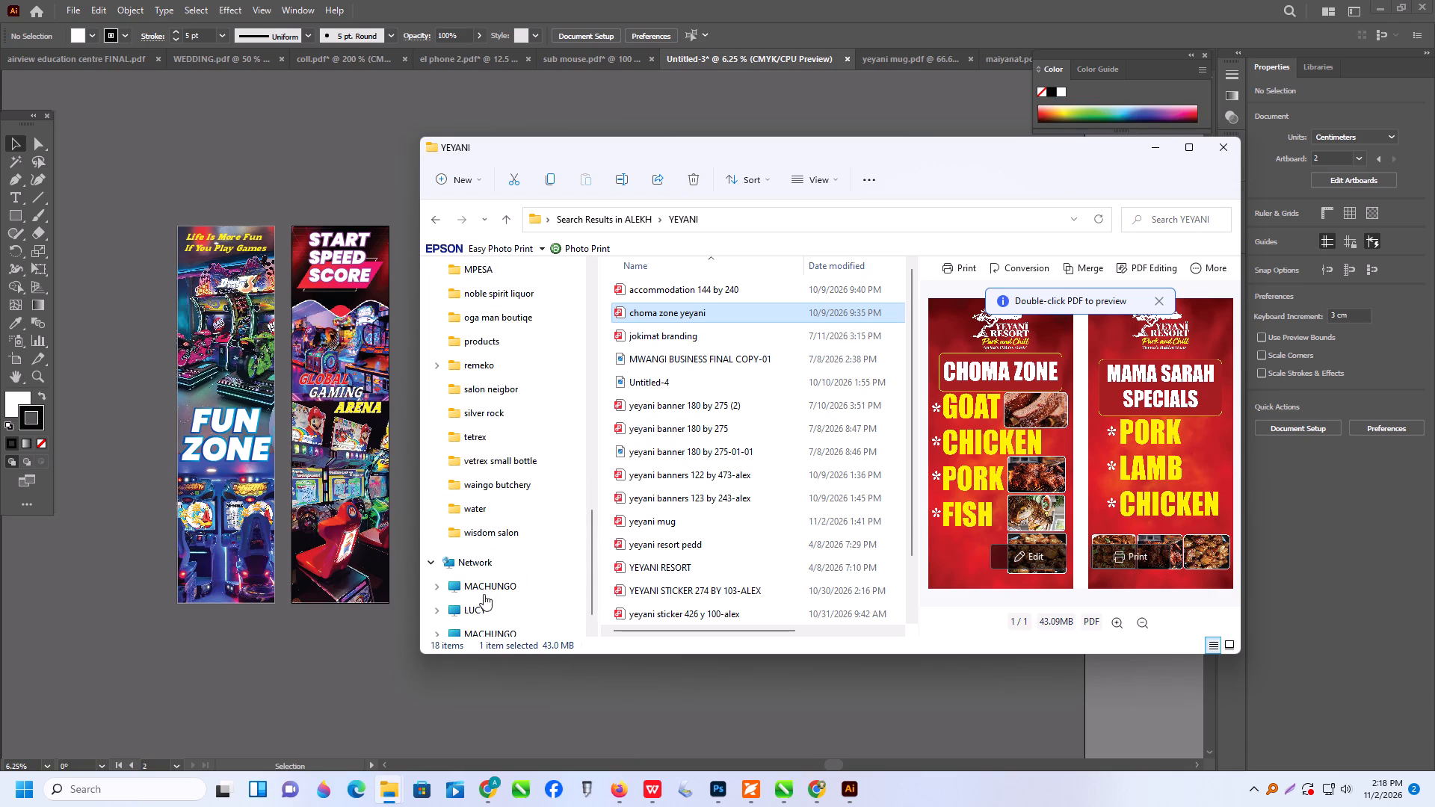
scroll(484, 594, "down", 1)
scroll(498, 474, "up", 2)
scroll(496, 350, "up", 6)
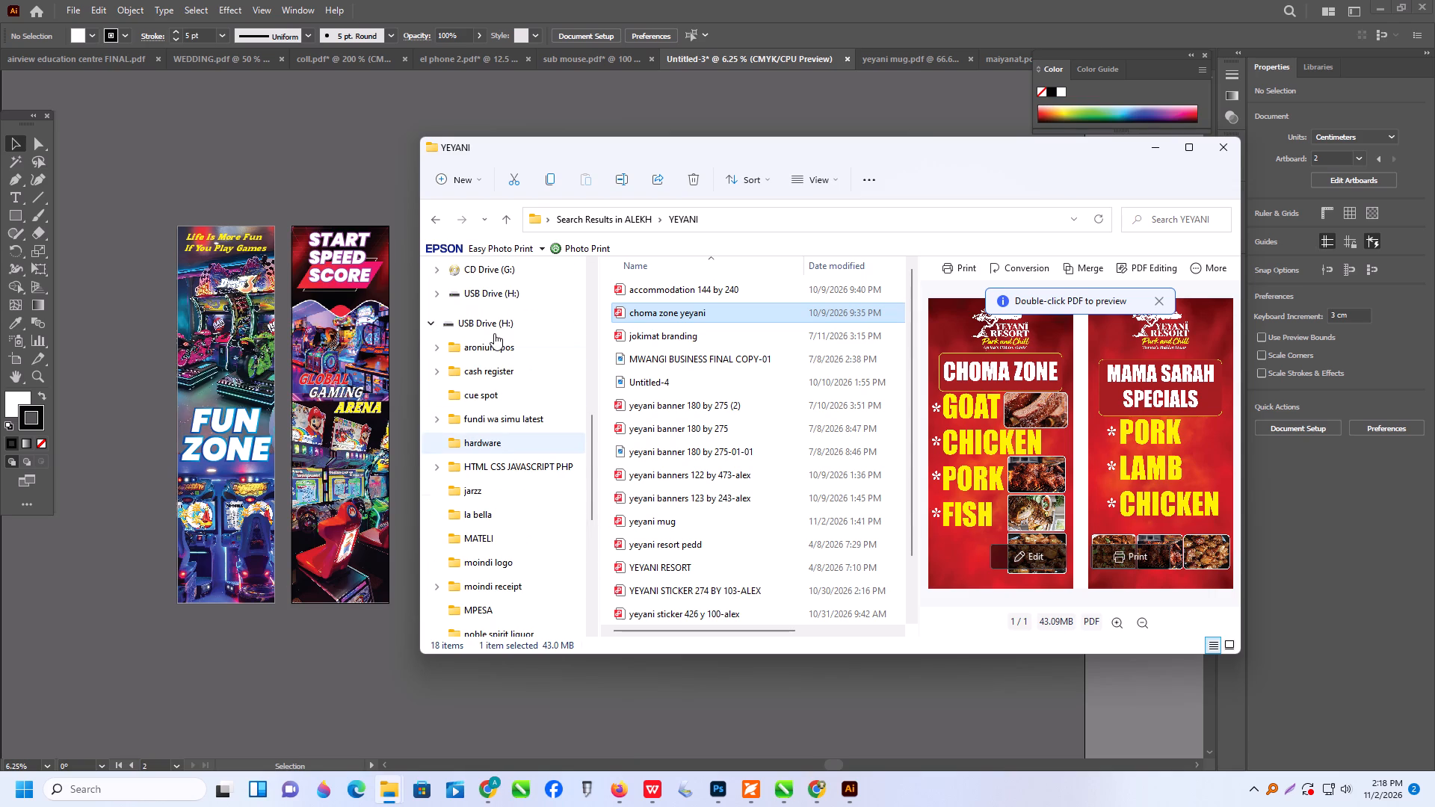
left_click(496, 330)
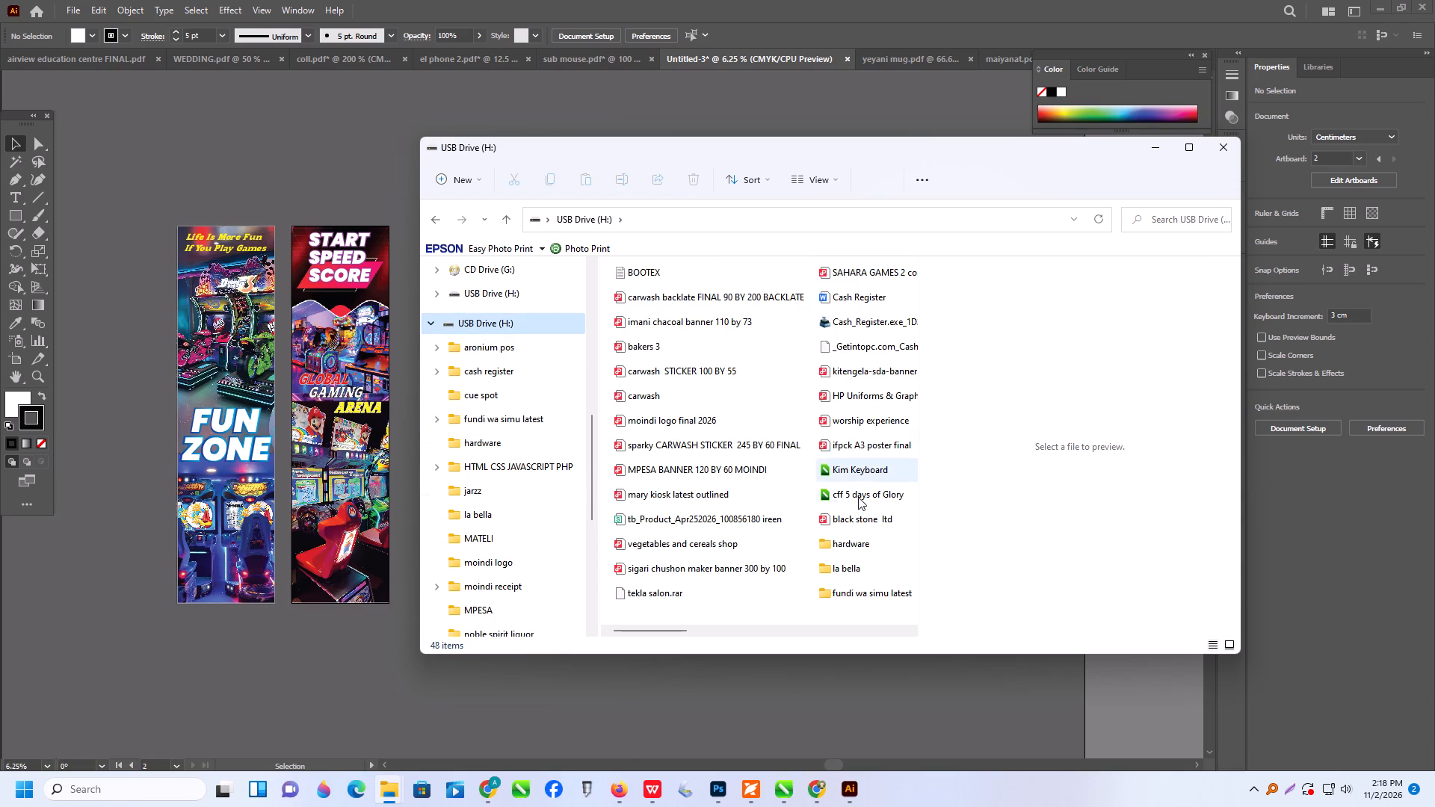
double_click(865, 560)
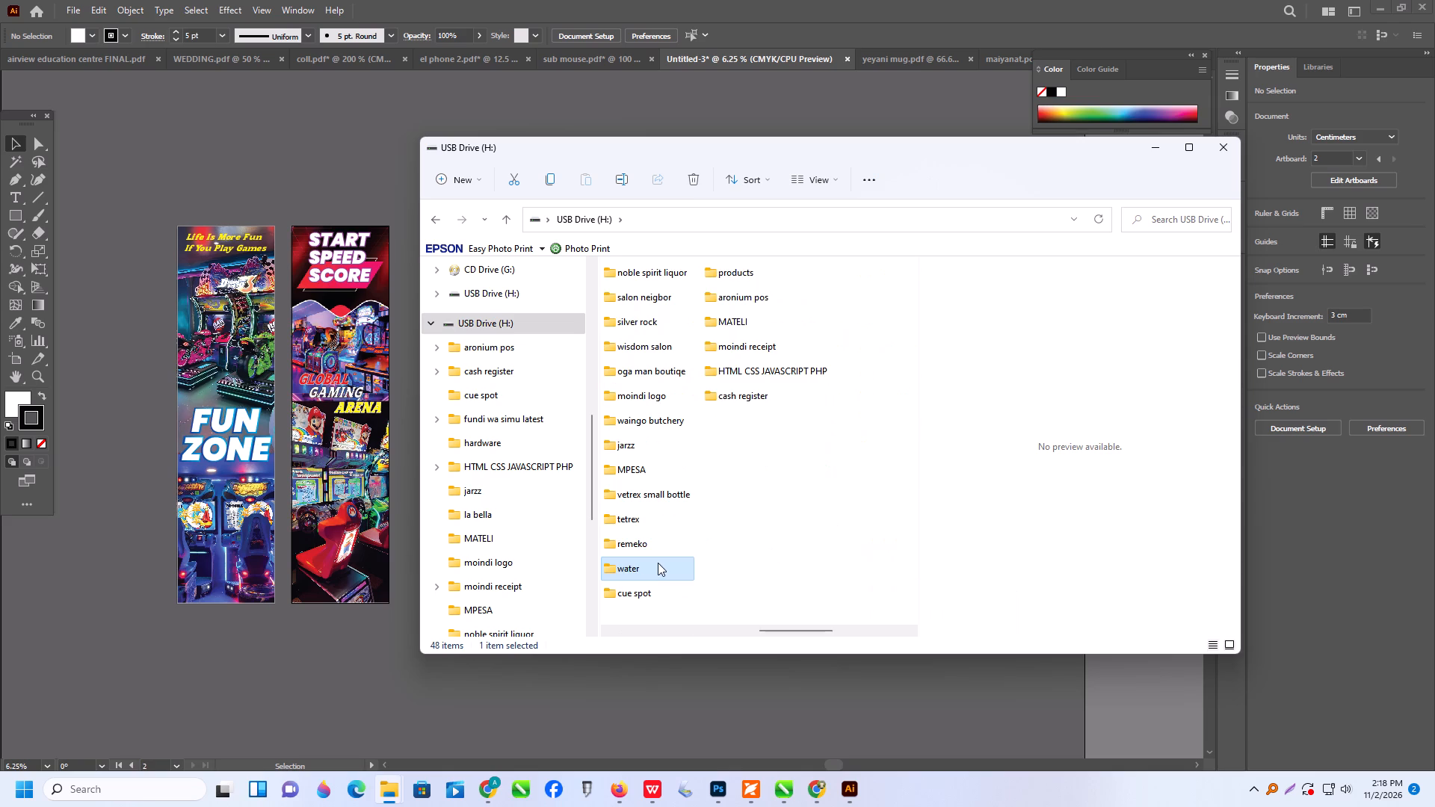
left_click(506, 213)
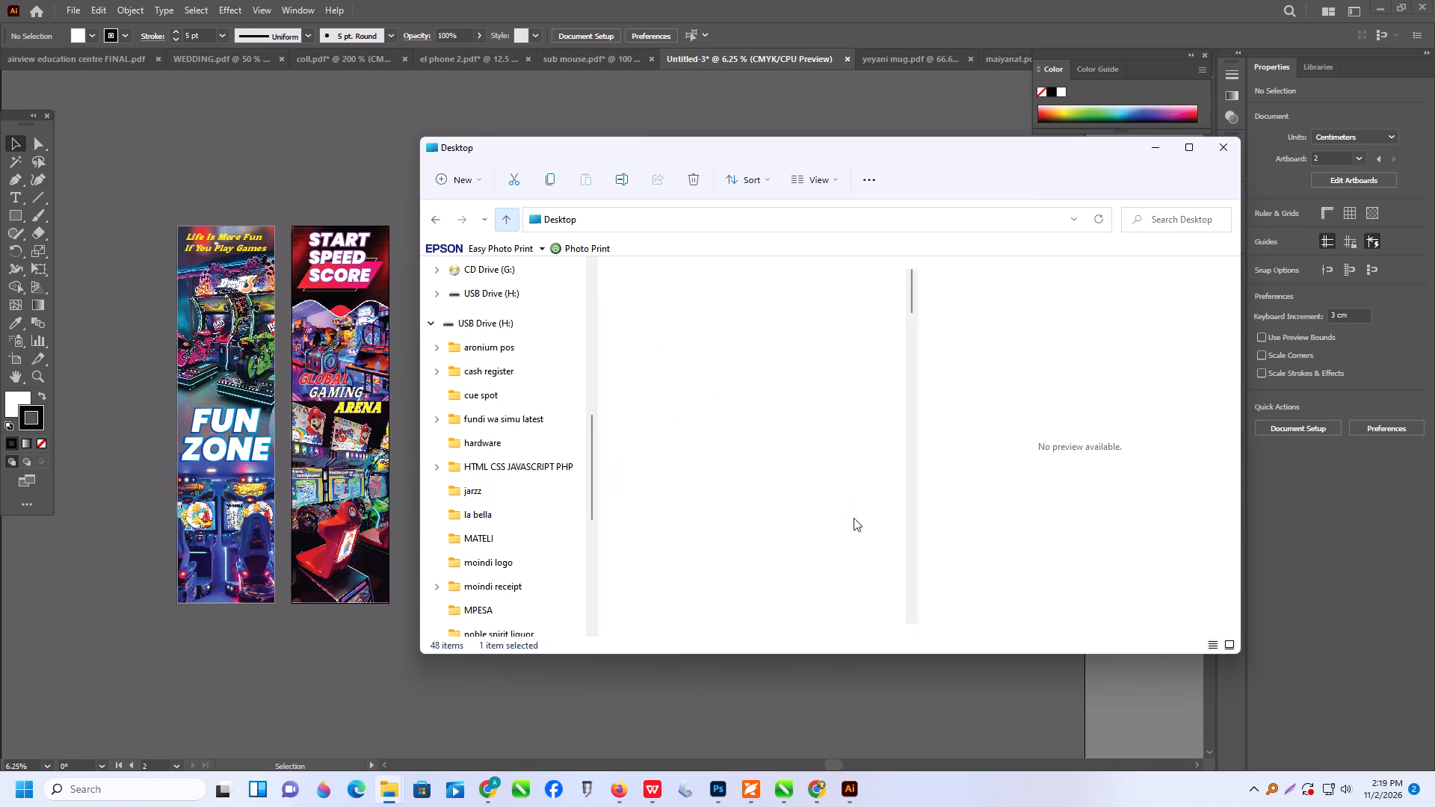
left_click(499, 324)
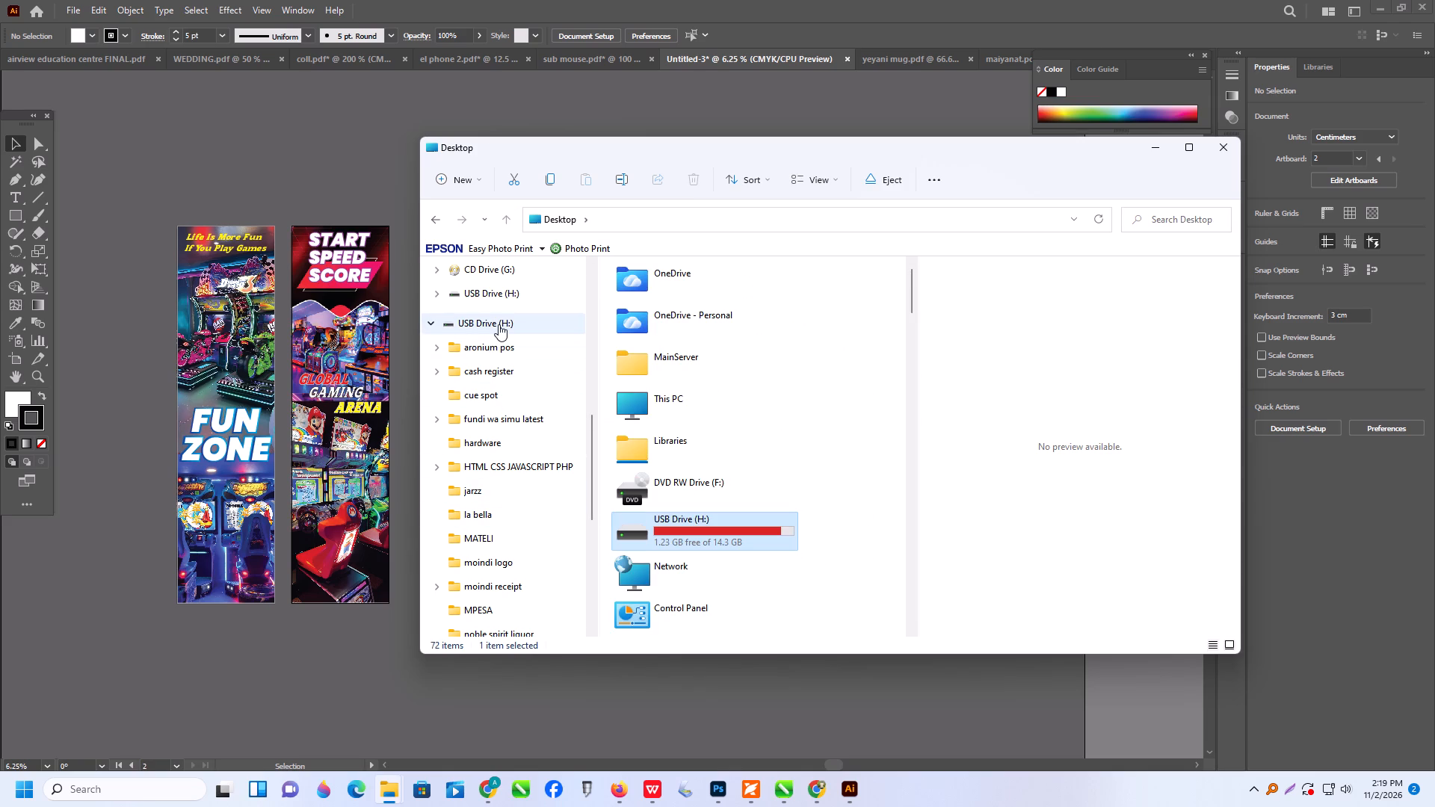
double_click(865, 572)
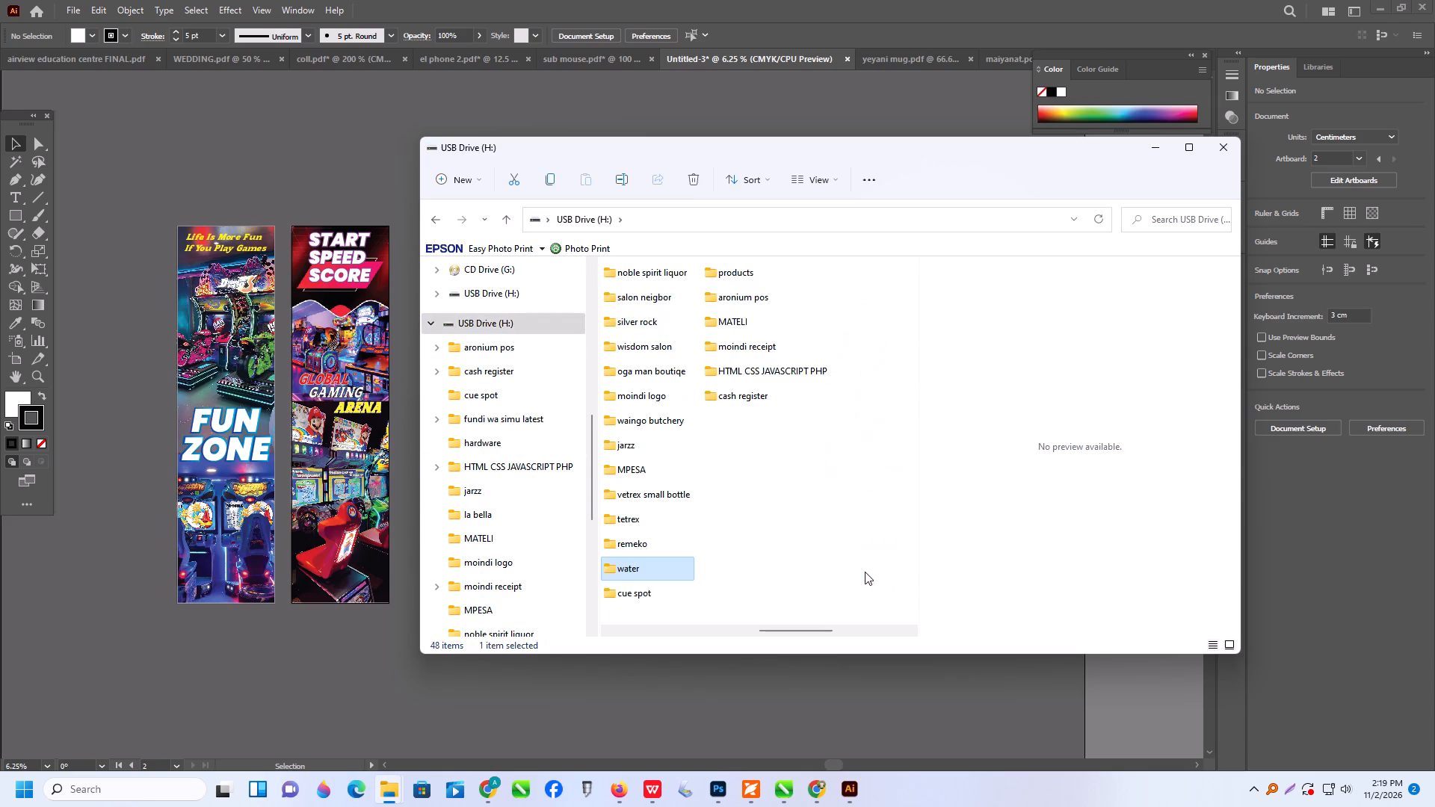
left_click(1184, 149)
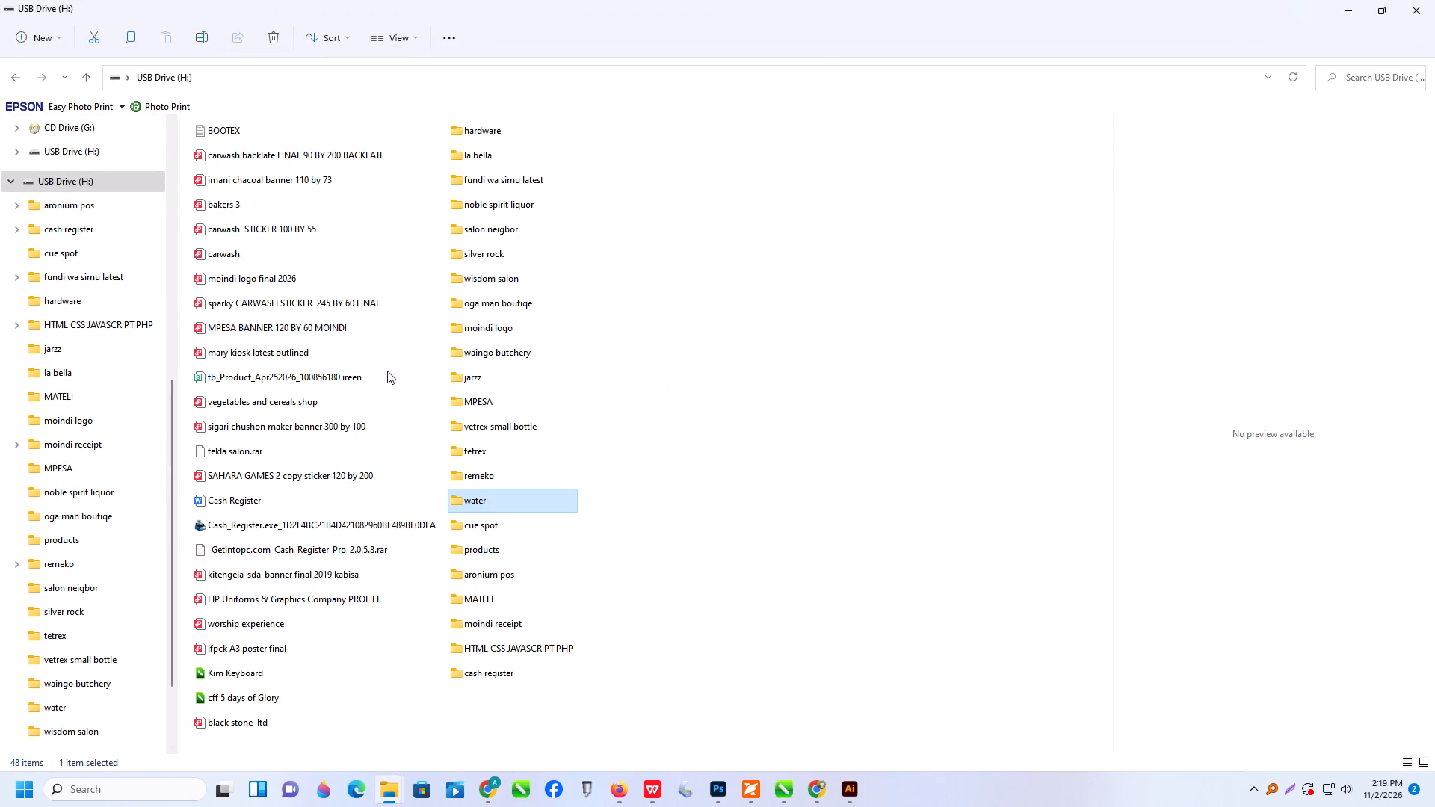
double_click(490, 162)
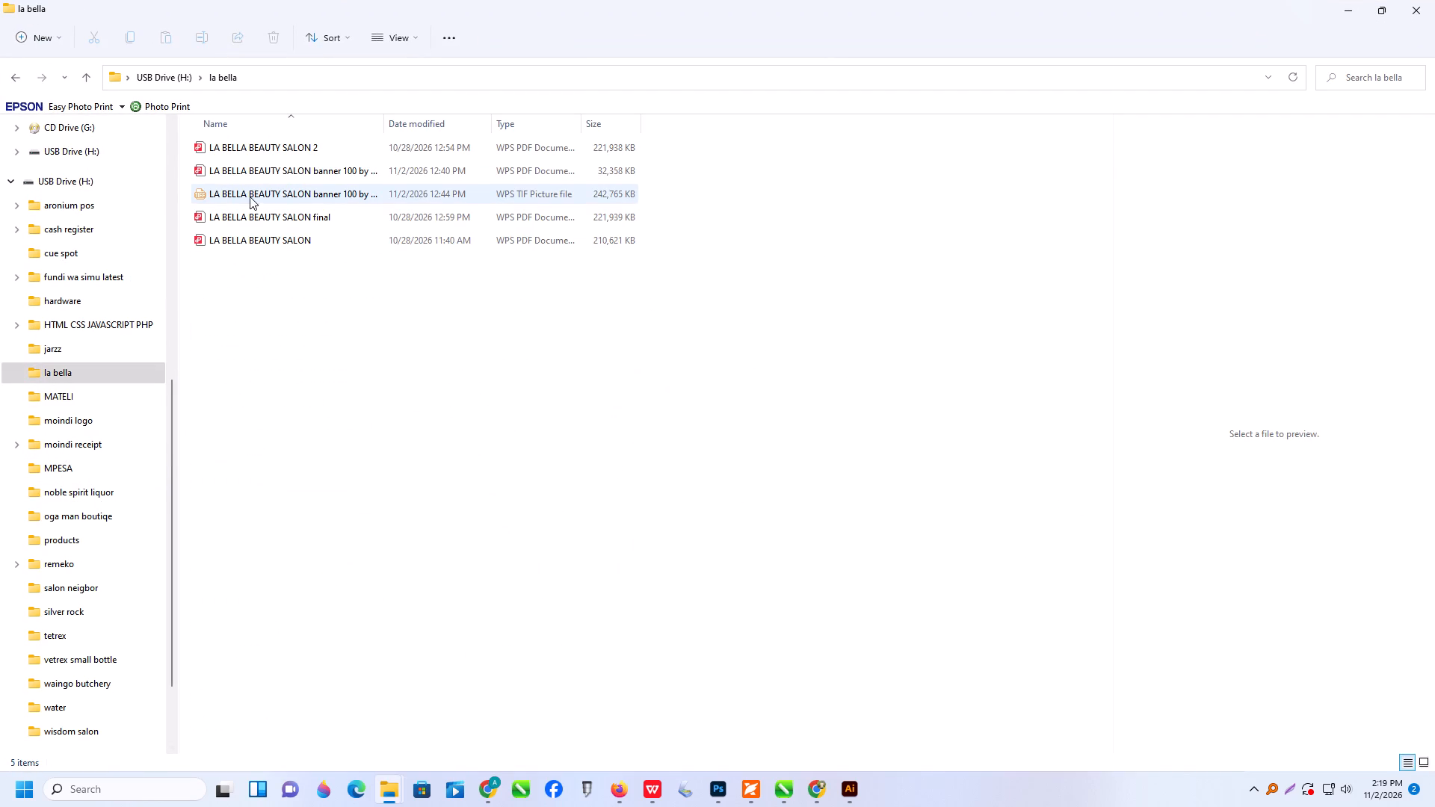
Copy the LA BELLA BEAUTY SALON banner TIF file from the la bella folder.
left_click(217, 196)
right_click(217, 196)
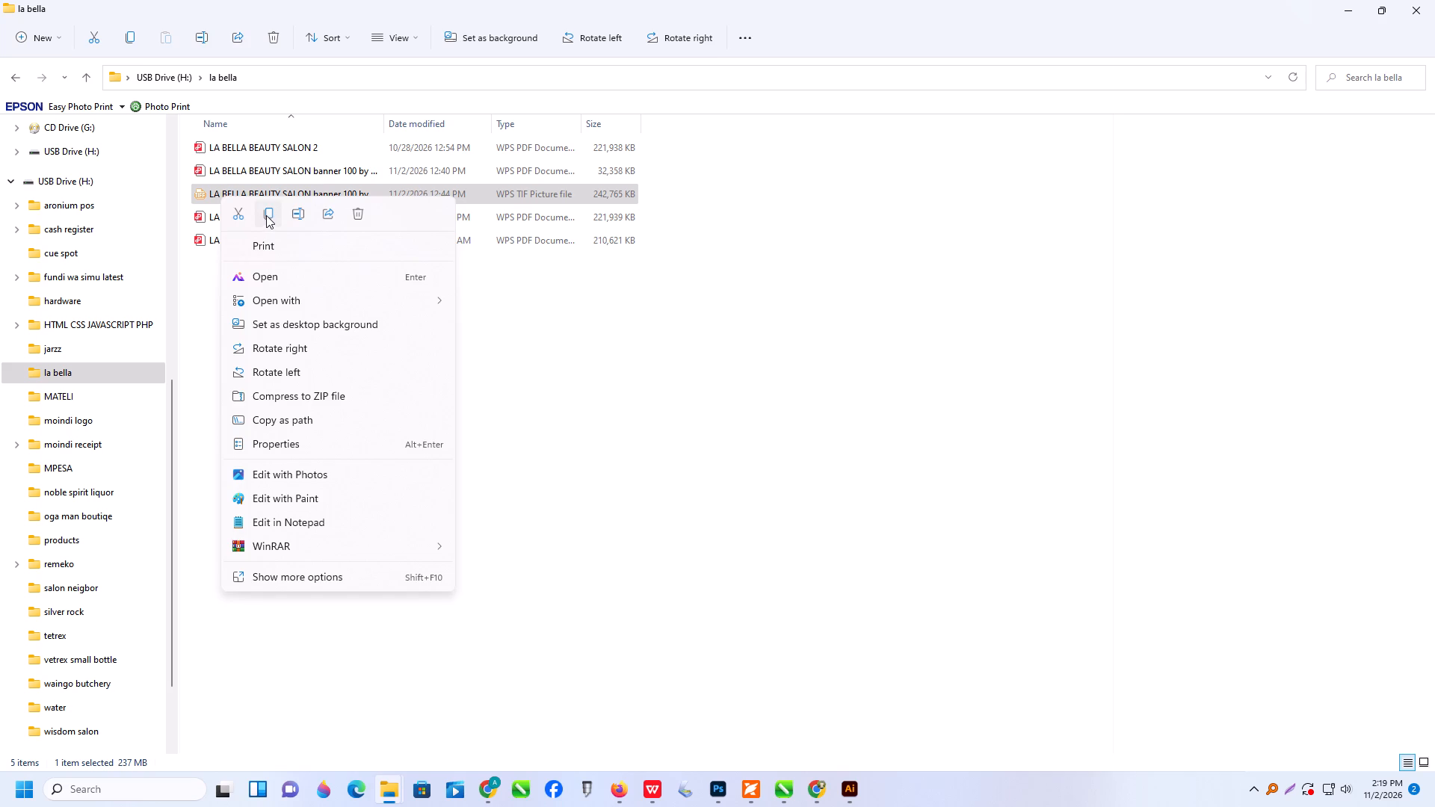
left_click(266, 215)
Paste the copied banner TIF into the 2.11.2026 folder of the largeformat share on the LARGEFORMAT network computer.
scroll(50, 735, "down", 6)
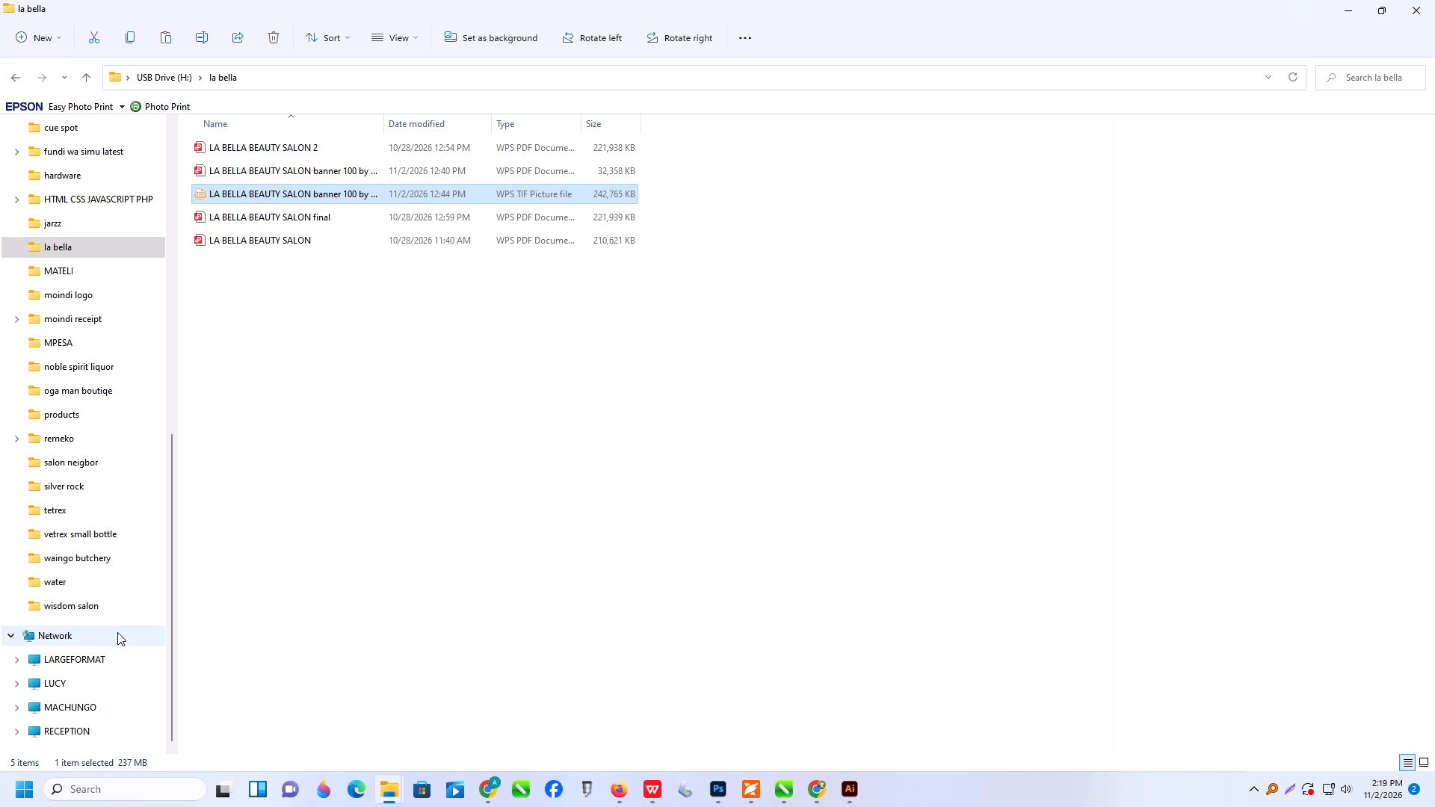
left_click(120, 653)
double_click(638, 140)
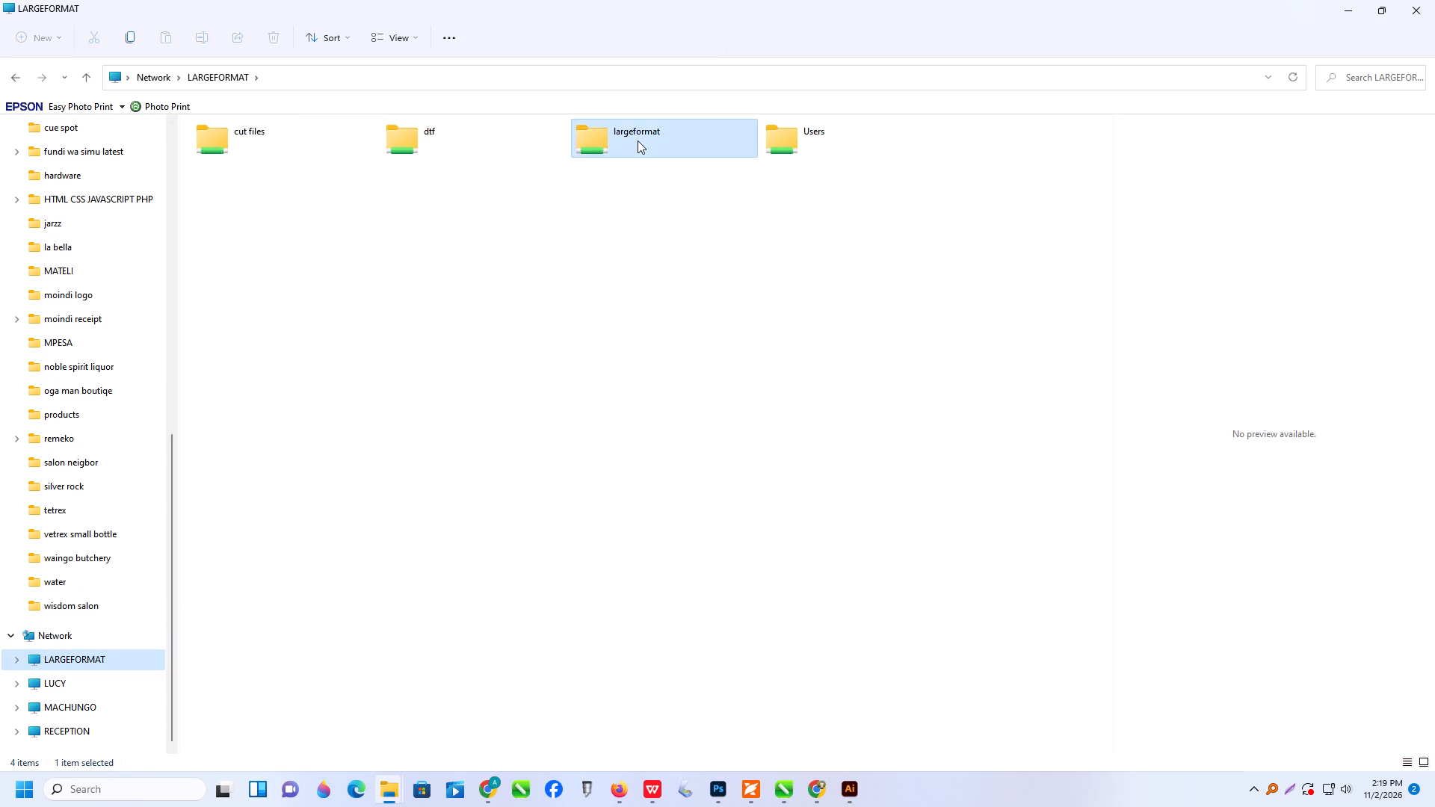
scroll(286, 652, "down", 4)
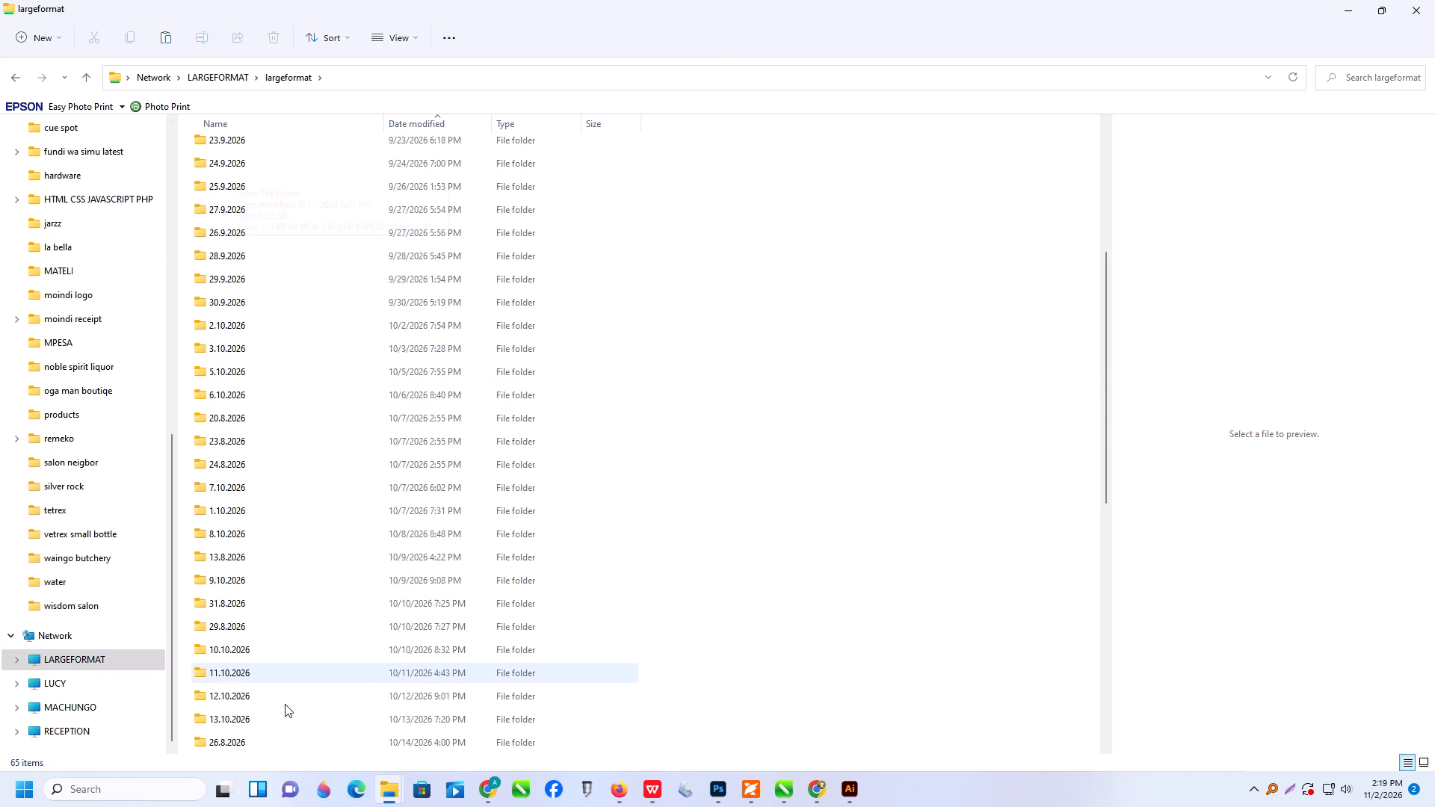
scroll(281, 710, "down", 1)
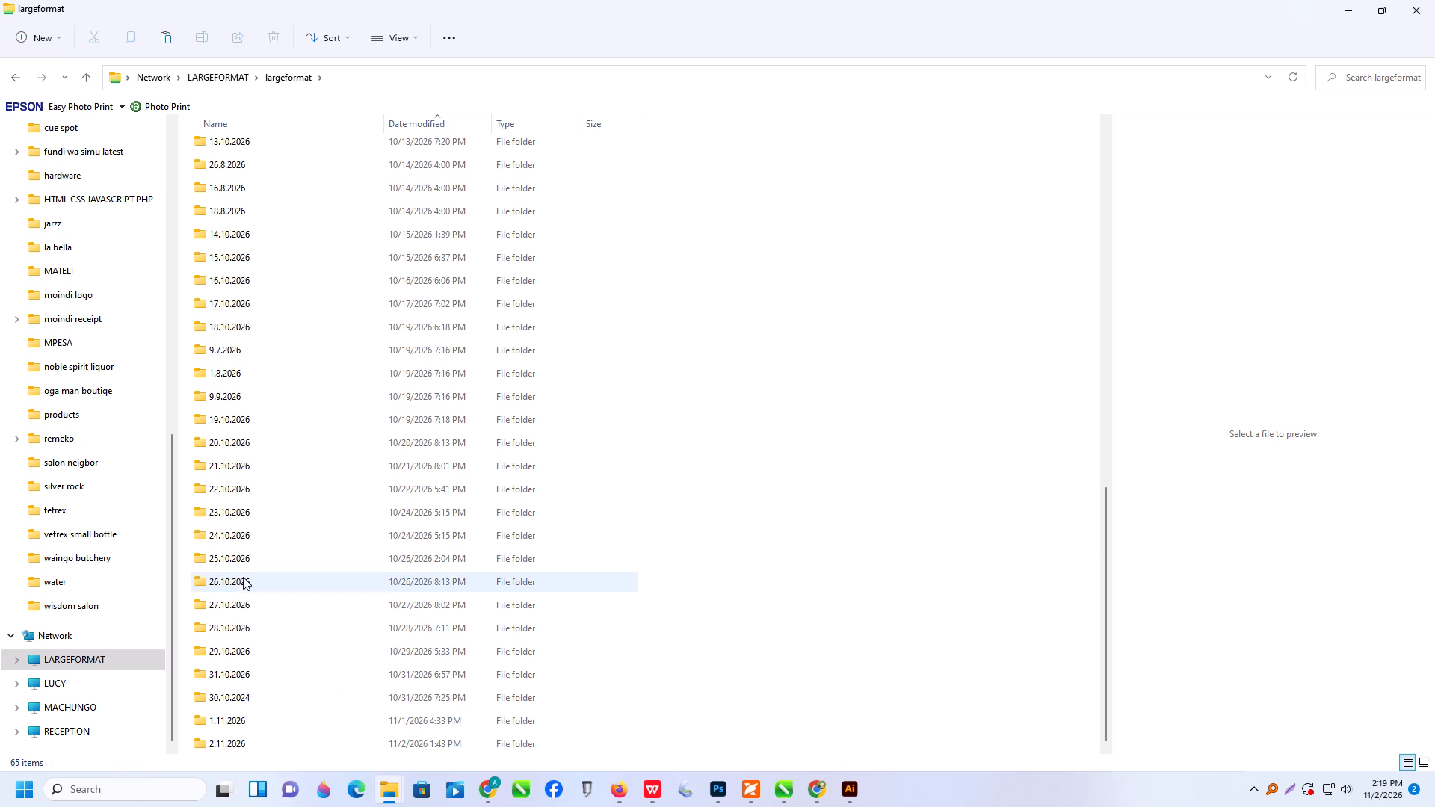
scroll(299, 158, "up", 4)
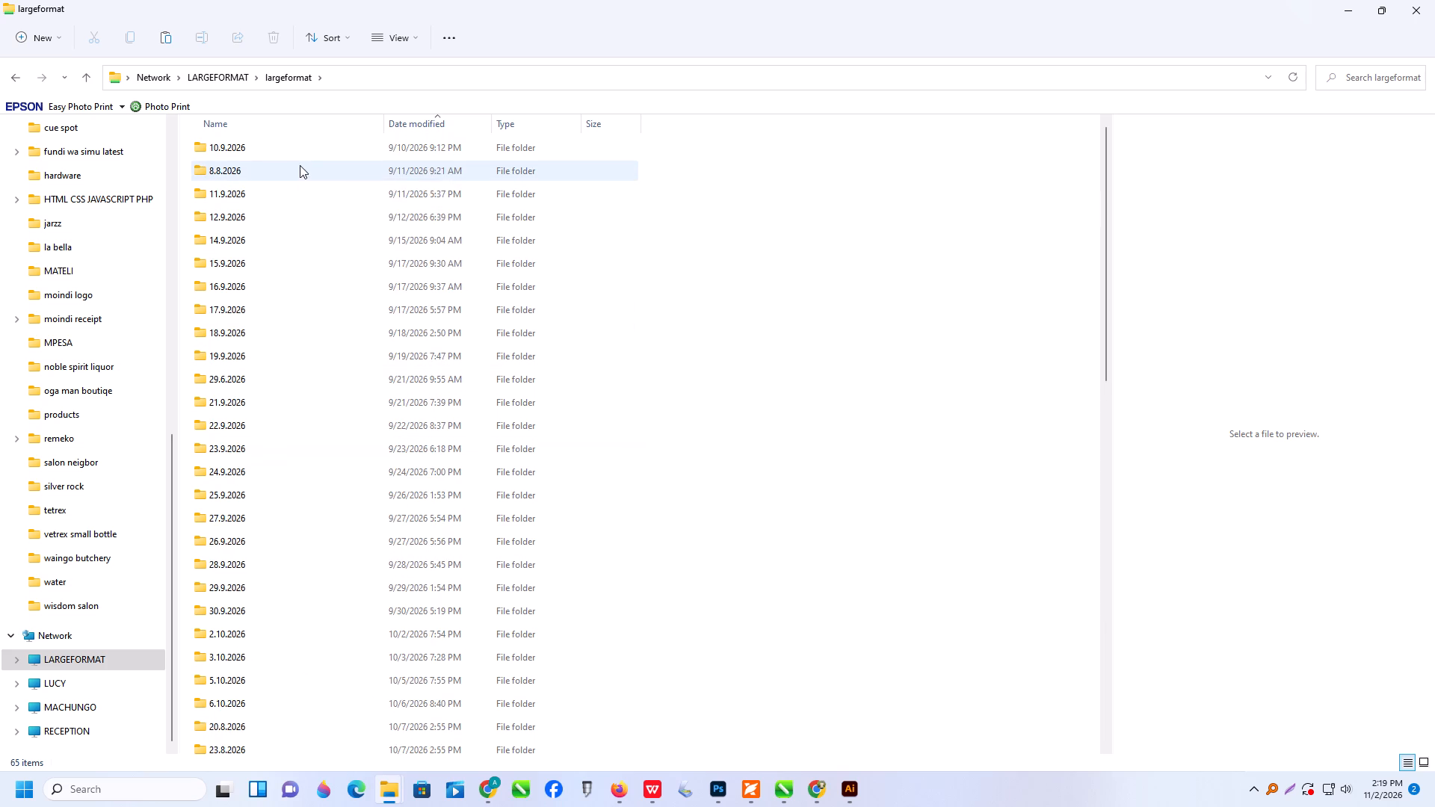
scroll(292, 170, "up", 3)
scroll(206, 689, "down", 3)
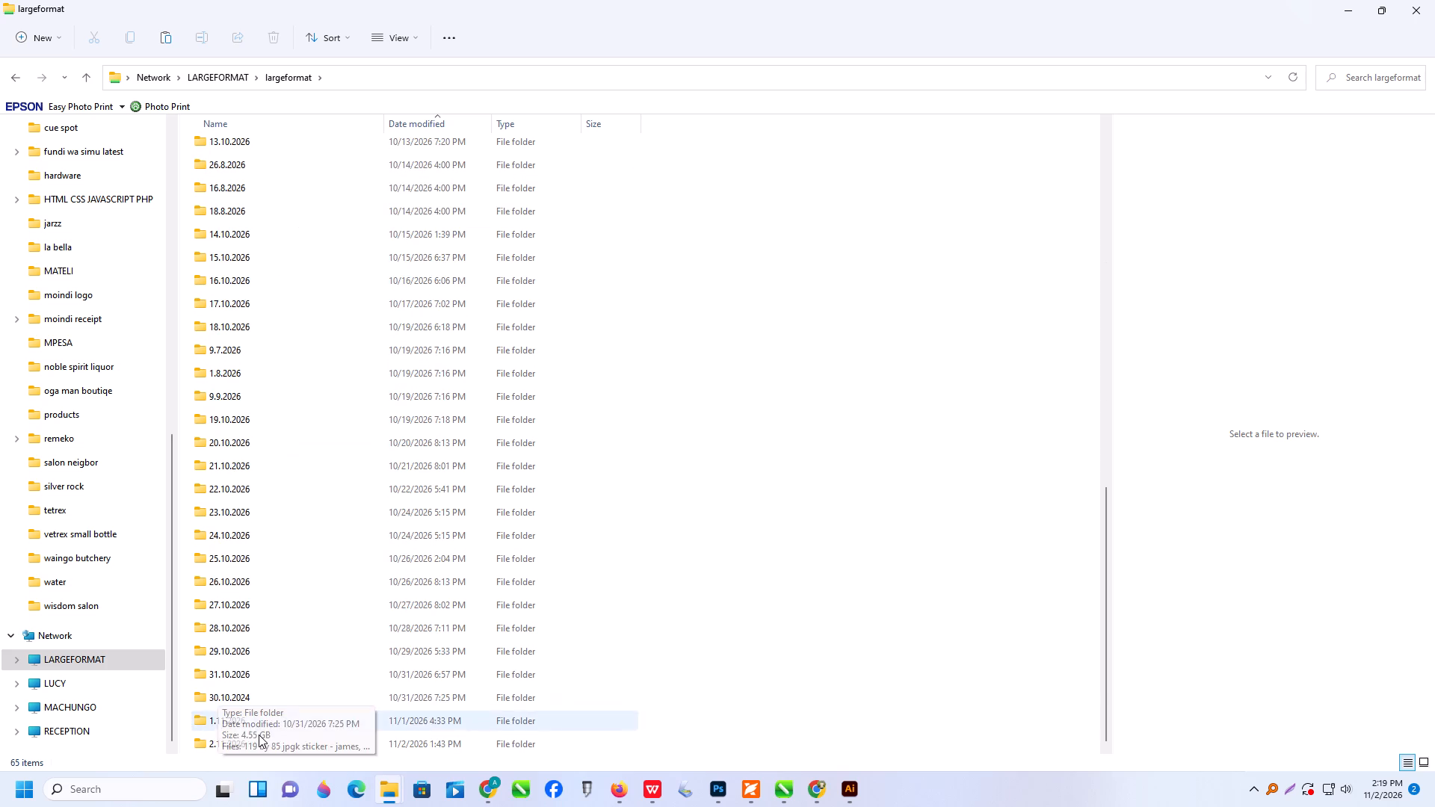
double_click(255, 745)
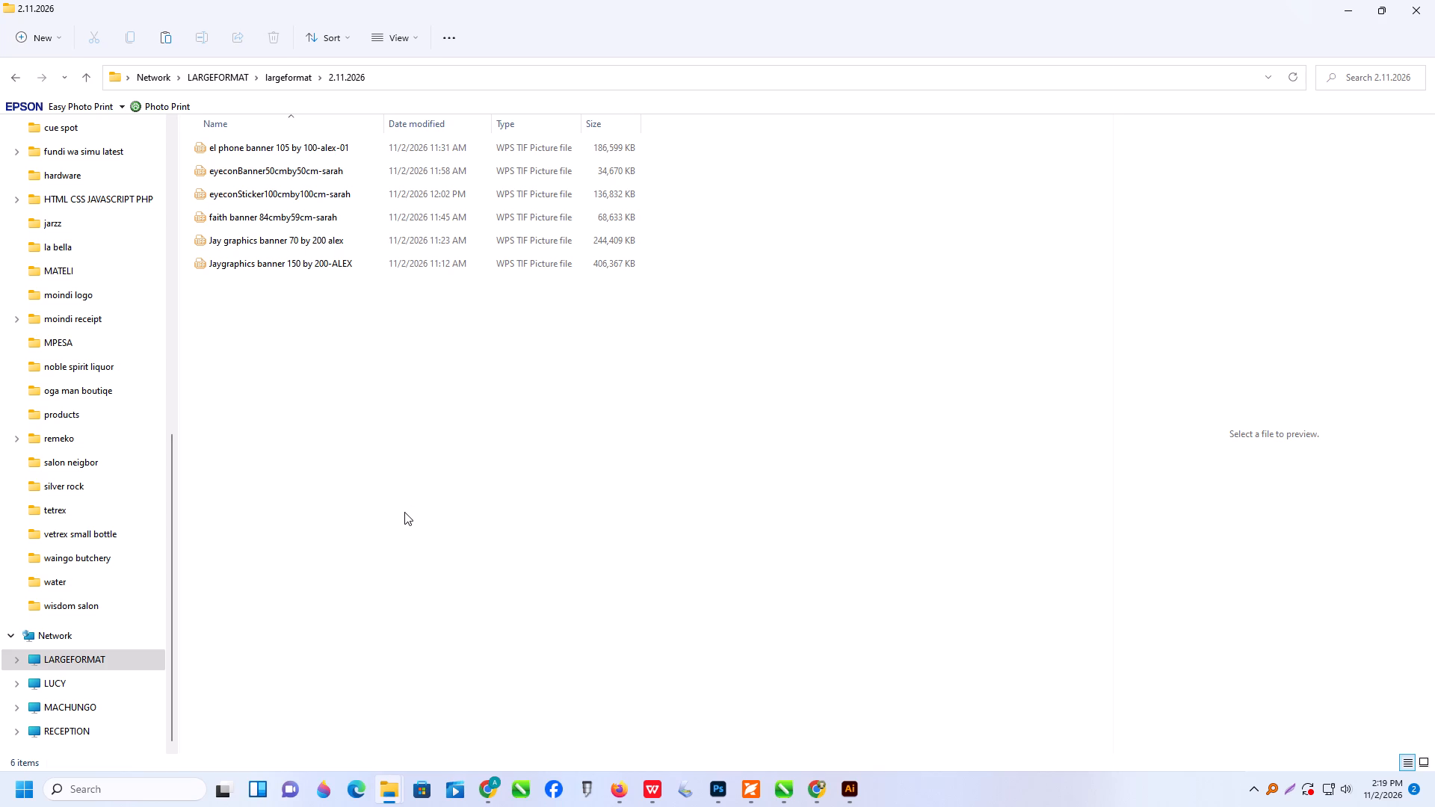
key("ctrl+v")
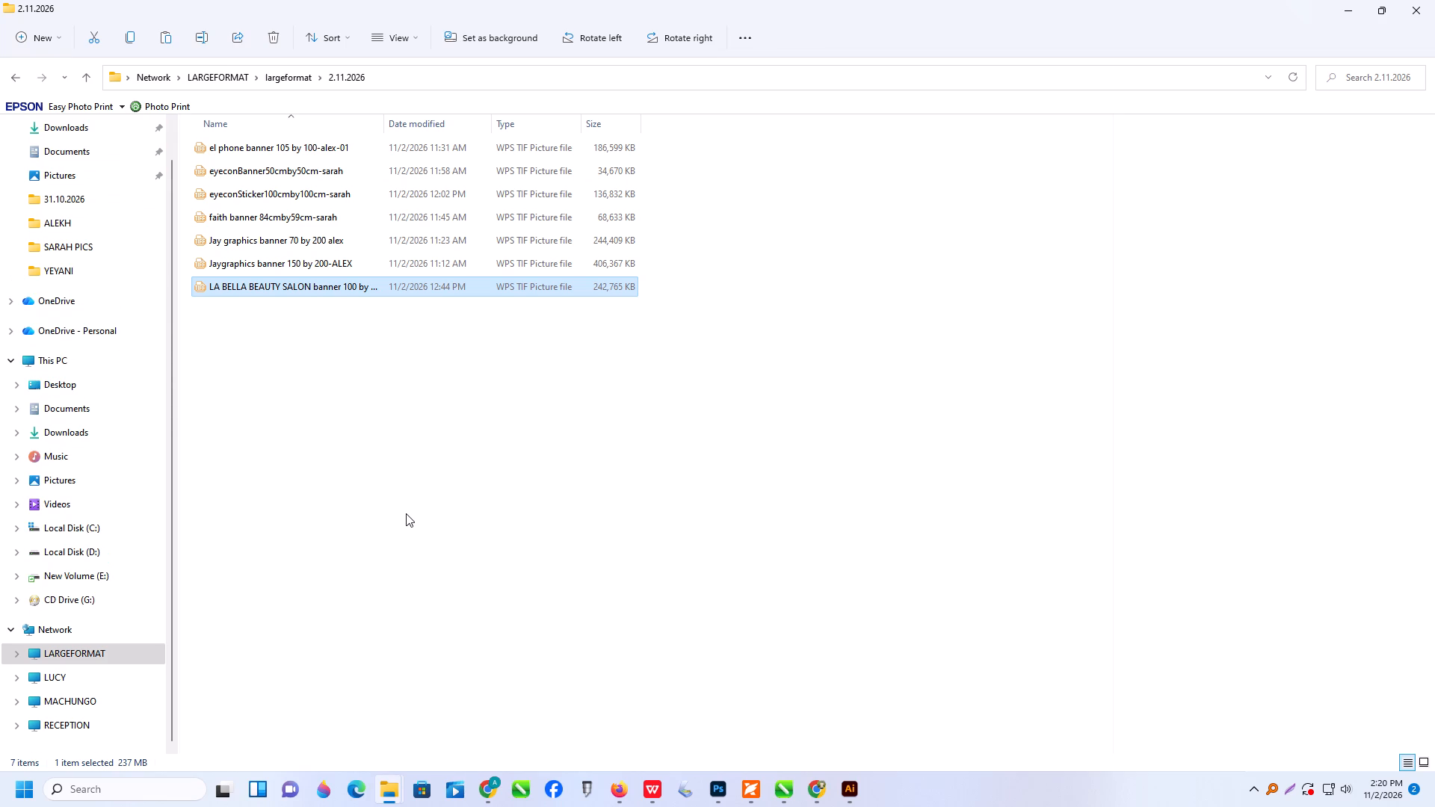
Rename the pasted LA BELLA BEAUTY SALON banner file as MOINDI banner 100 by 100-ALEX.
key("F2")
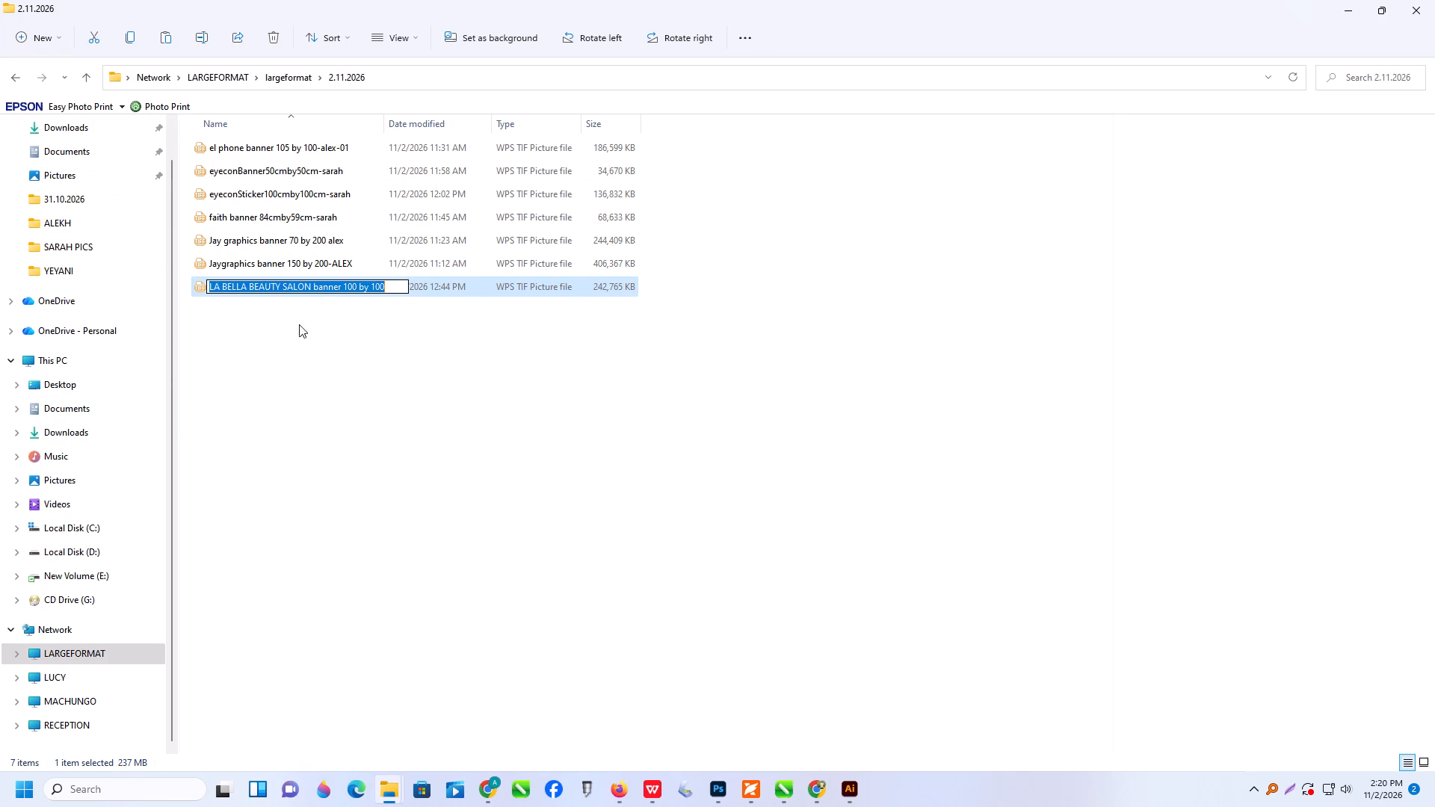
left_click_drag(310, 287, 294, 287)
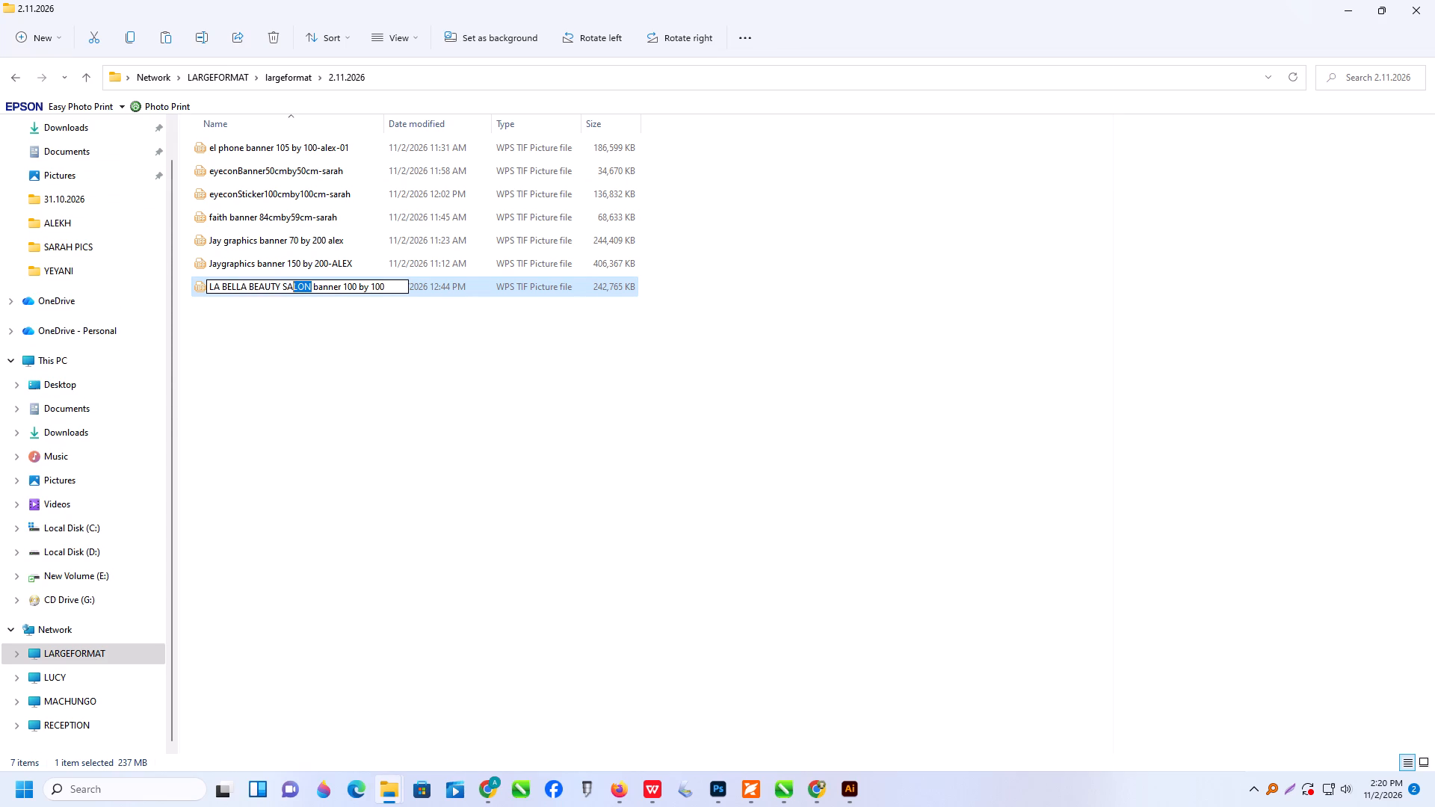
left_click_drag(294, 287, 173, 315)
type("MOIND")
key("i")
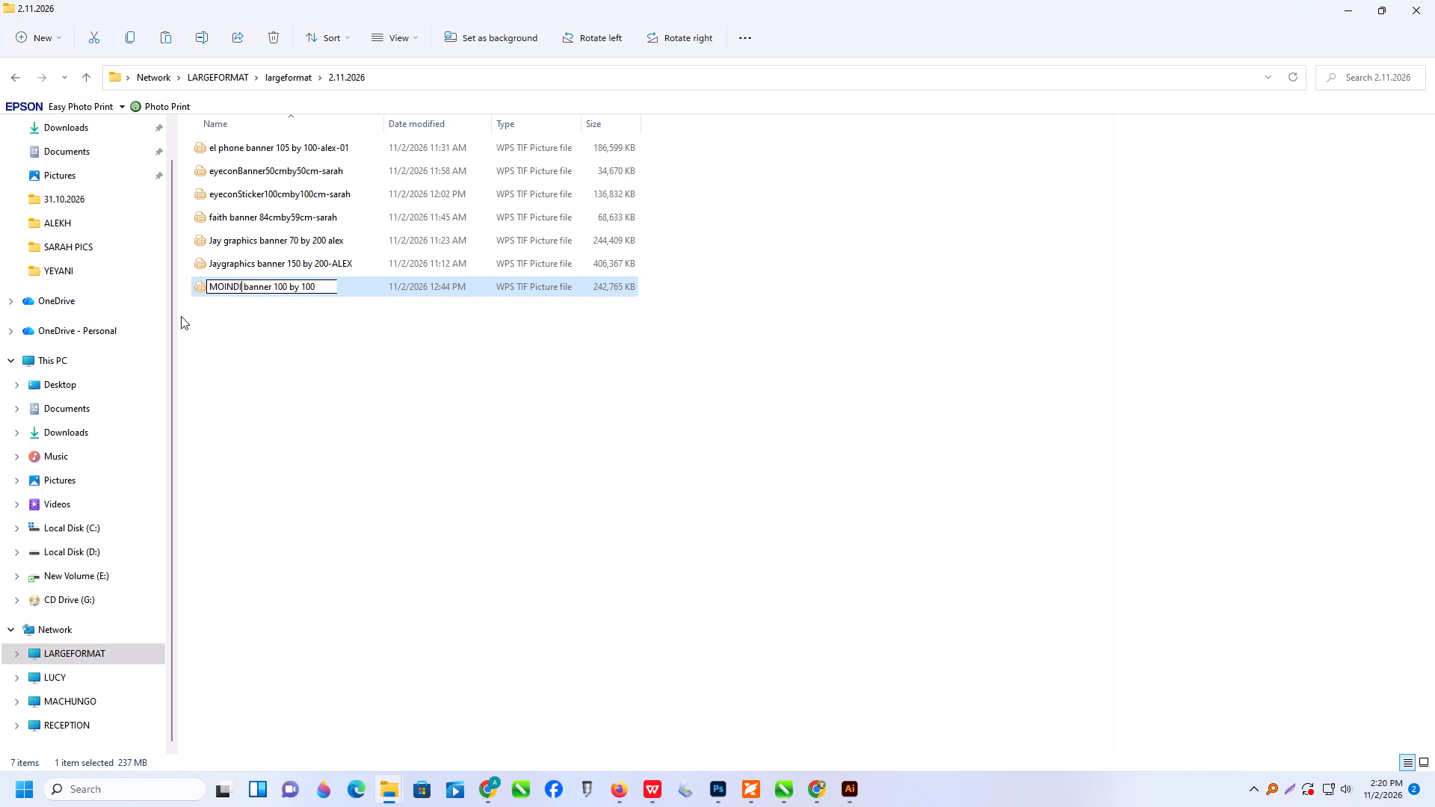
left_click(328, 281)
type("-ALEX")
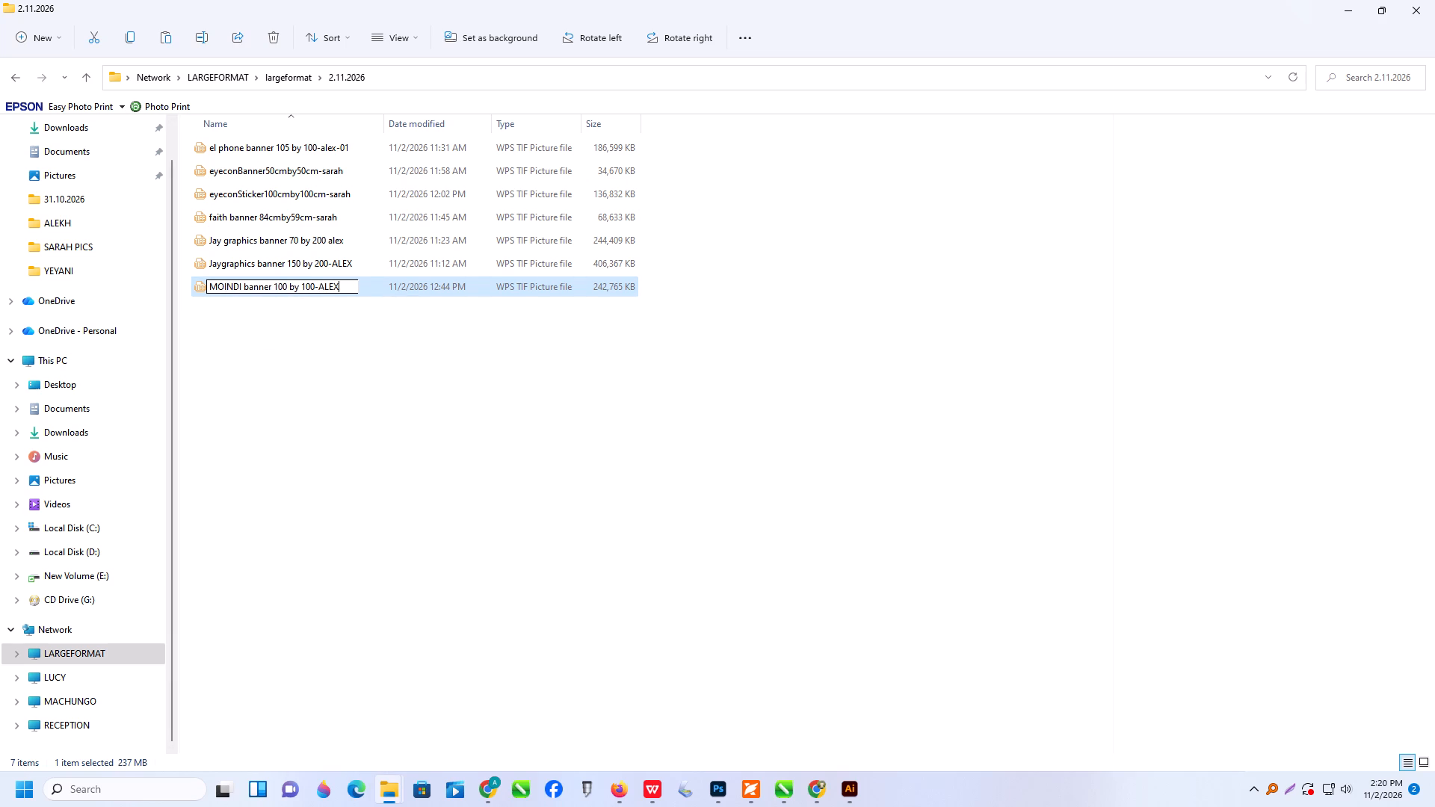